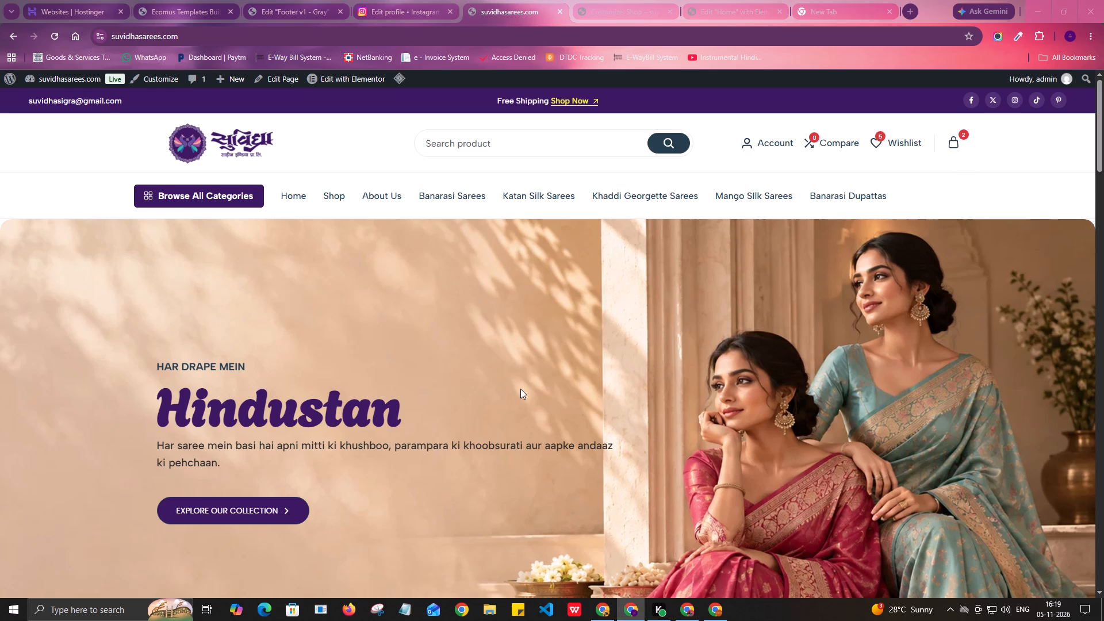
Review the saree store's homepage from the hero banner through Featured Categories and Popular products to the Glance Of Our Socials section.
scroll(517, 388, "down", 2)
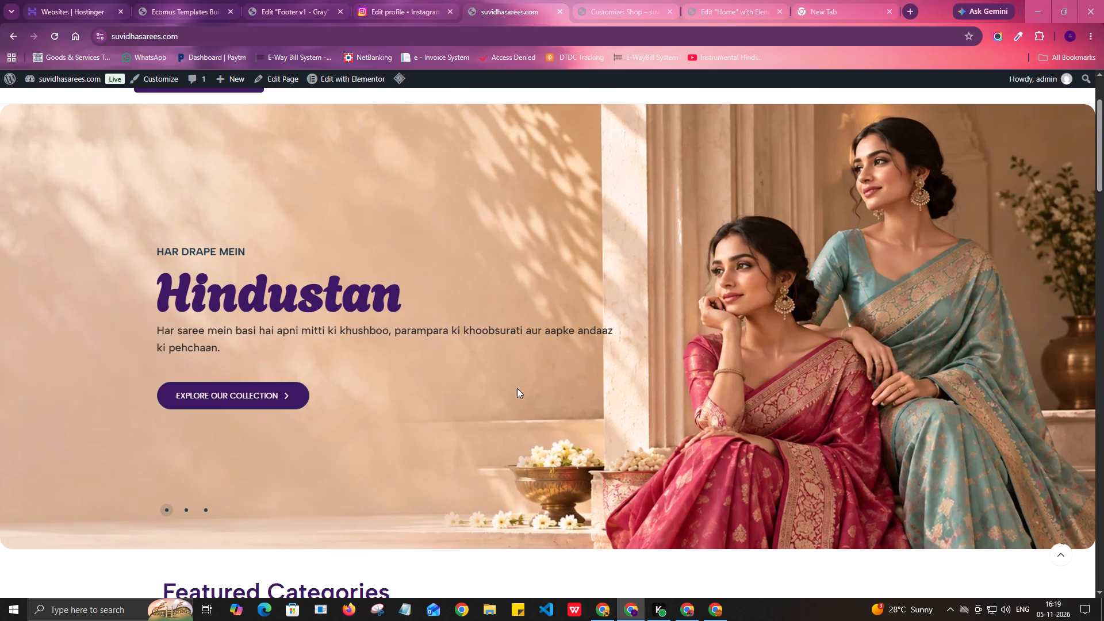
scroll(517, 388, "down", 4)
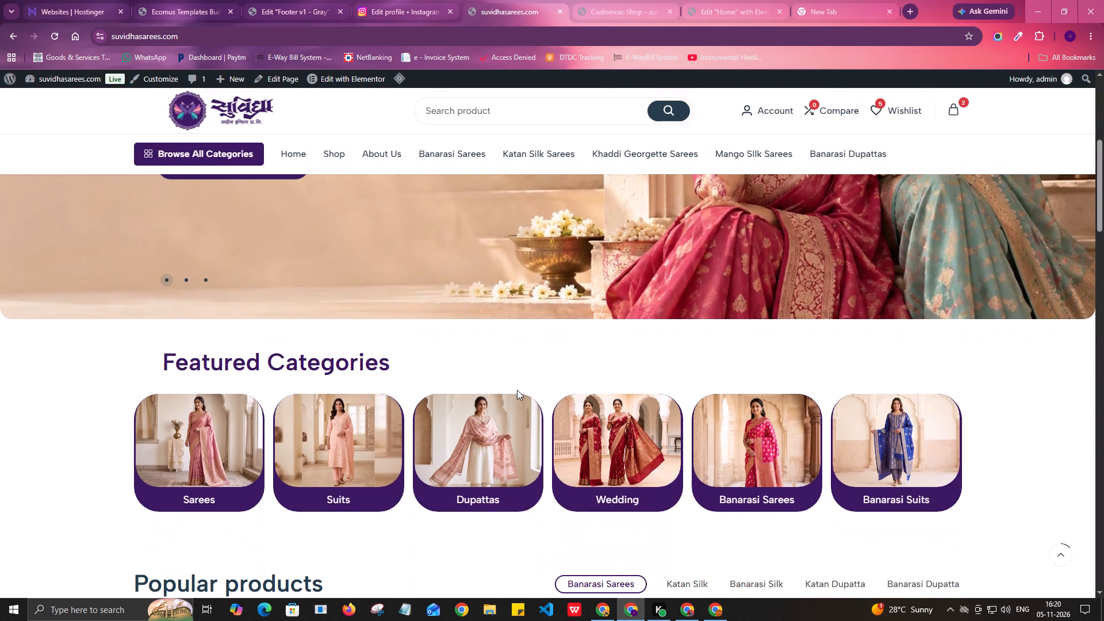
scroll(517, 394, "down", 5)
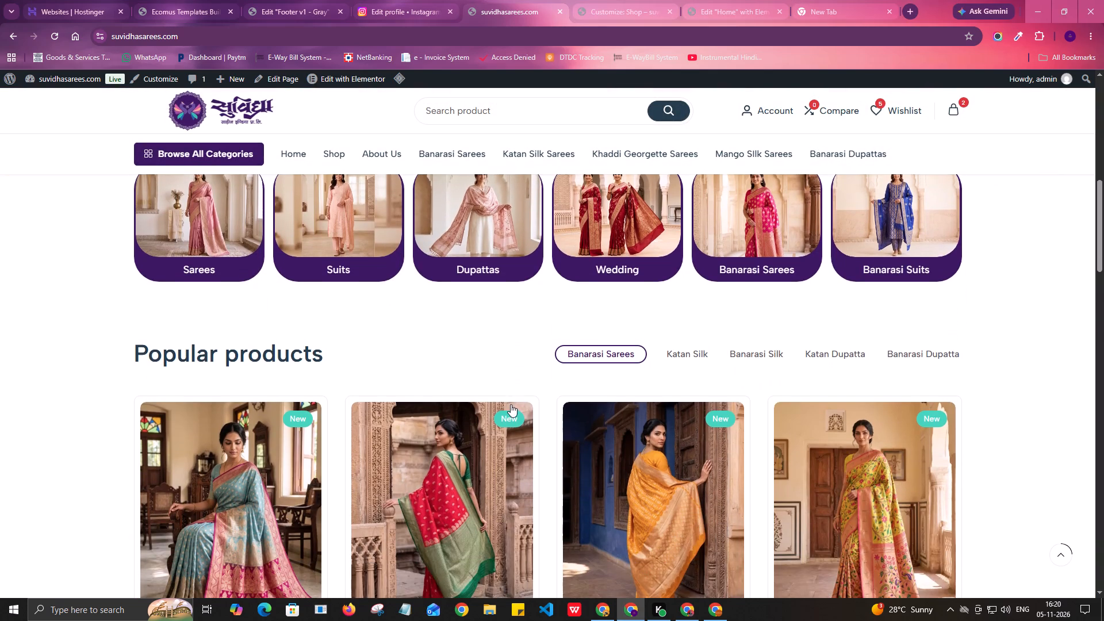
scroll(511, 404, "down", 5)
scroll(511, 404, "up", 5)
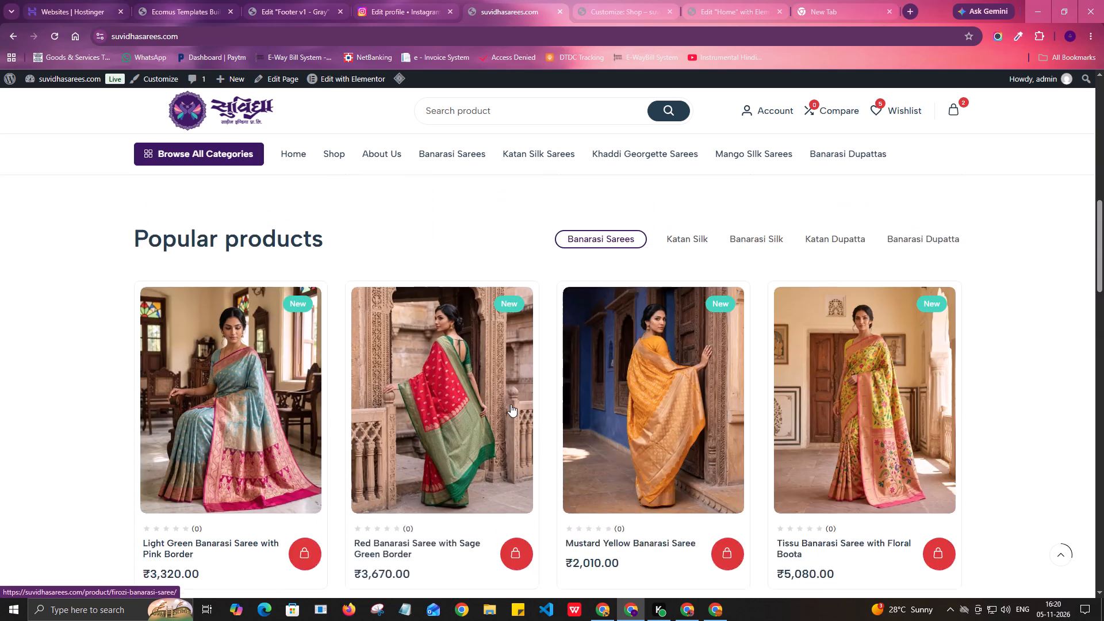
scroll(511, 404, "up", 3)
scroll(511, 404, "down", 16)
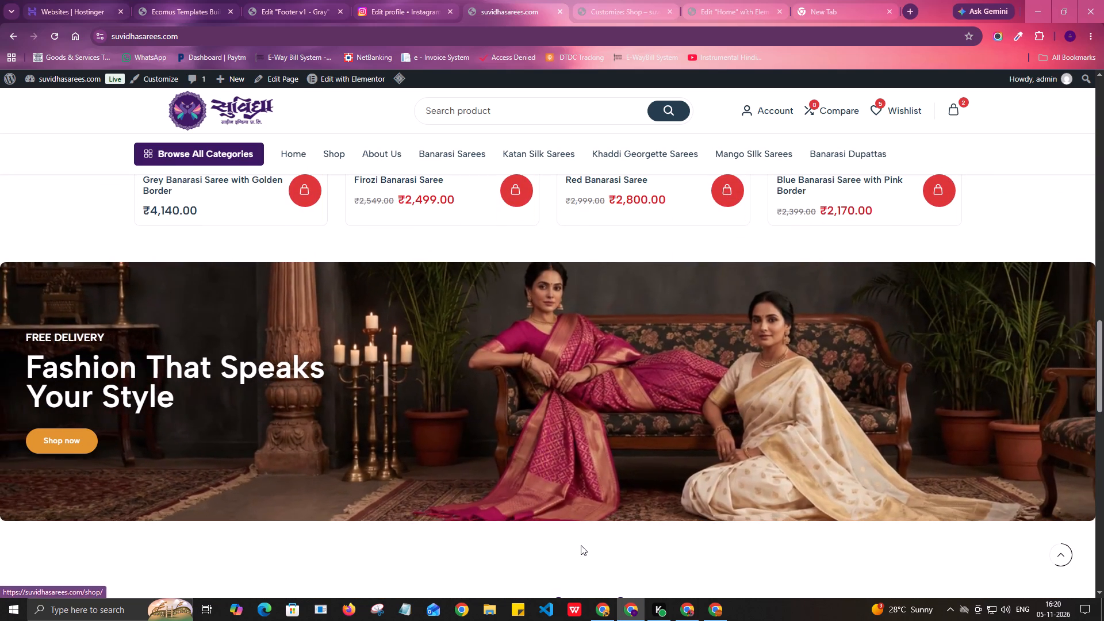
scroll(585, 545, "down", 11)
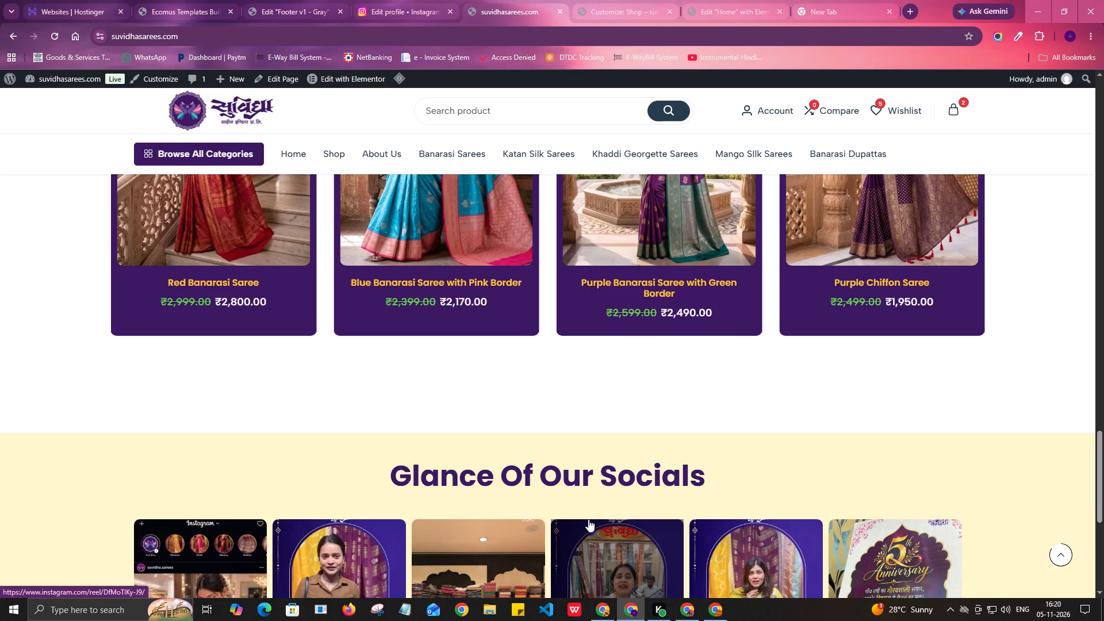
Re-examine the homepage's Favourite Picks carousel and socials section, and return to the Popular products grid.
scroll(588, 519, "up", 7)
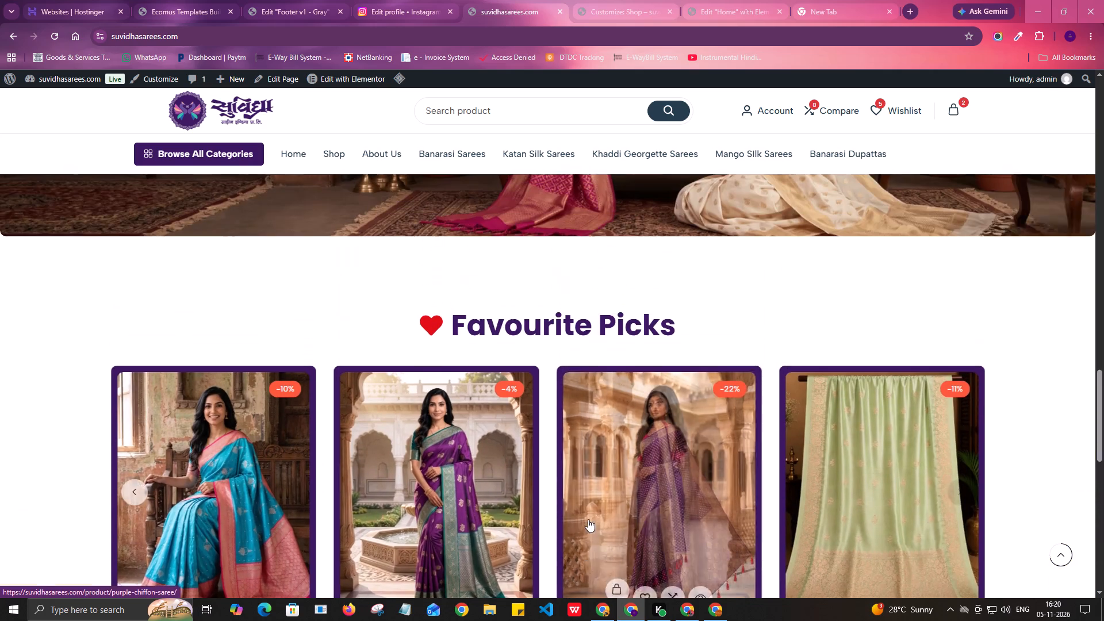
scroll(588, 519, "up", 1)
scroll(588, 519, "down", 5)
scroll(979, 442, "down", 4)
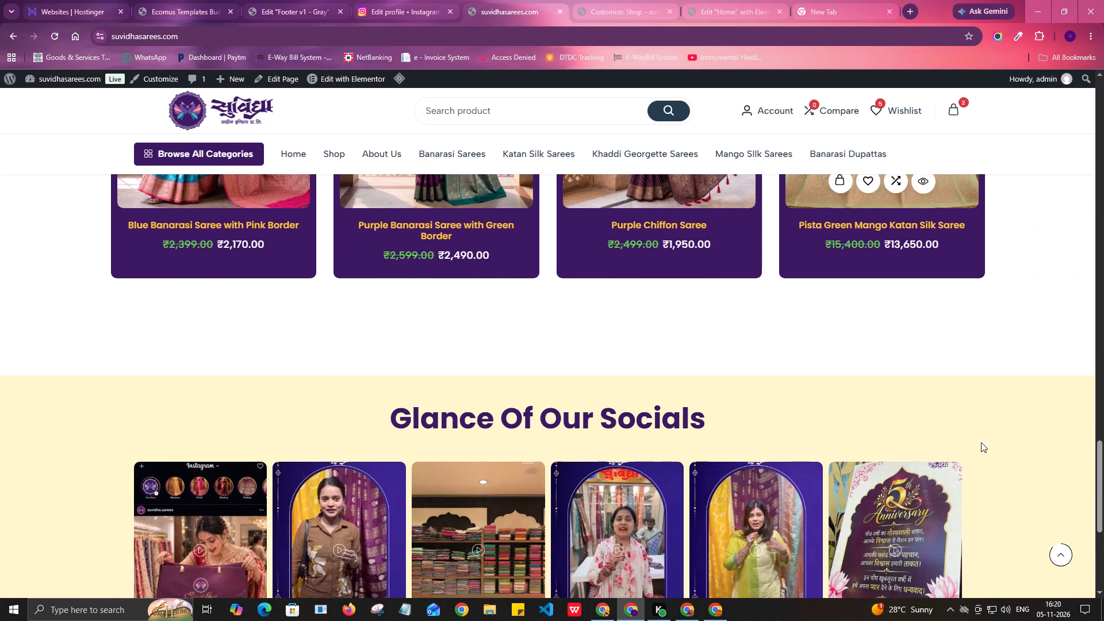
scroll(852, 460, "down", 4)
scroll(850, 461, "up", 8)
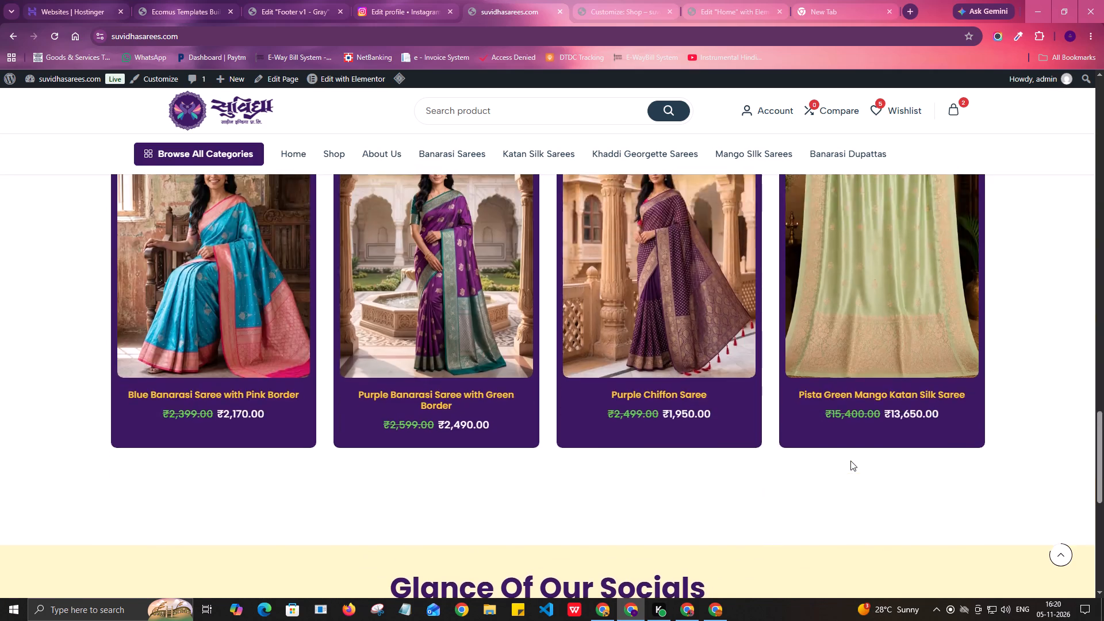
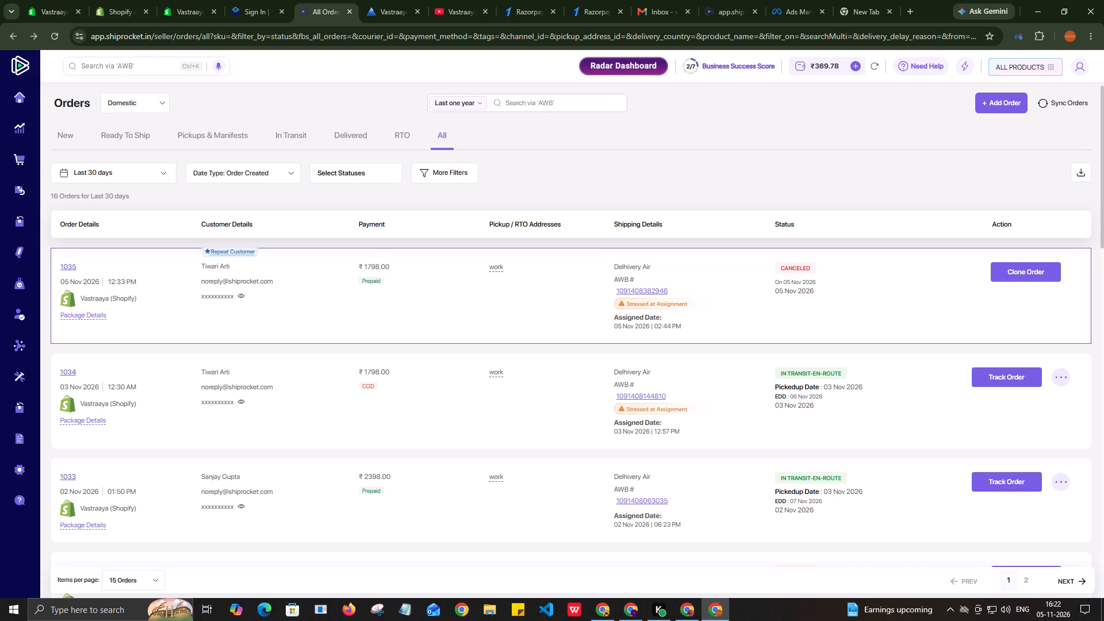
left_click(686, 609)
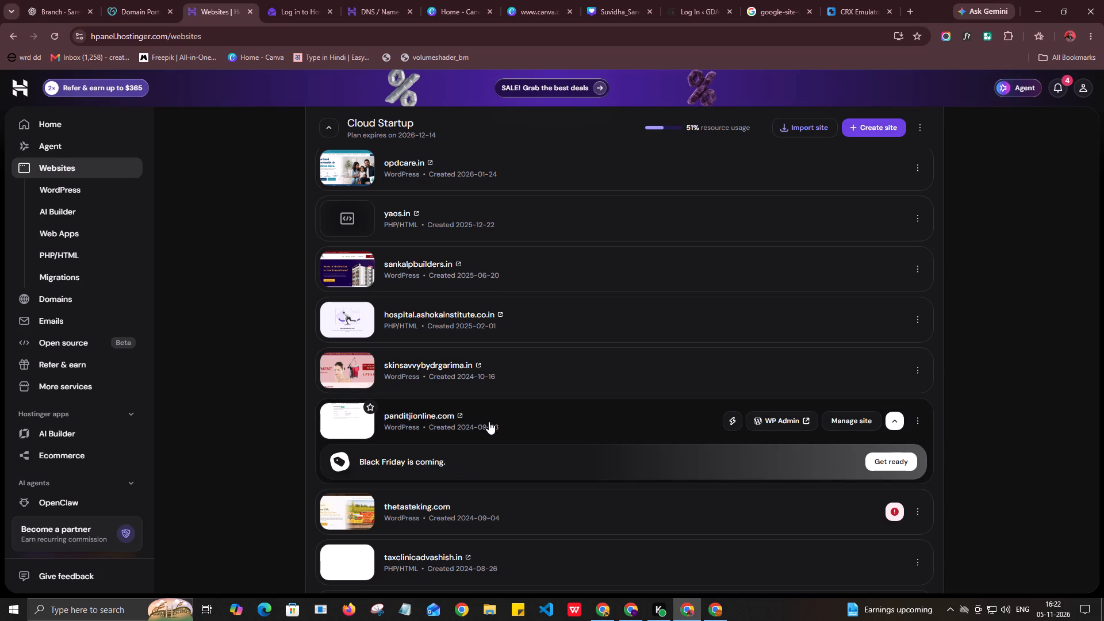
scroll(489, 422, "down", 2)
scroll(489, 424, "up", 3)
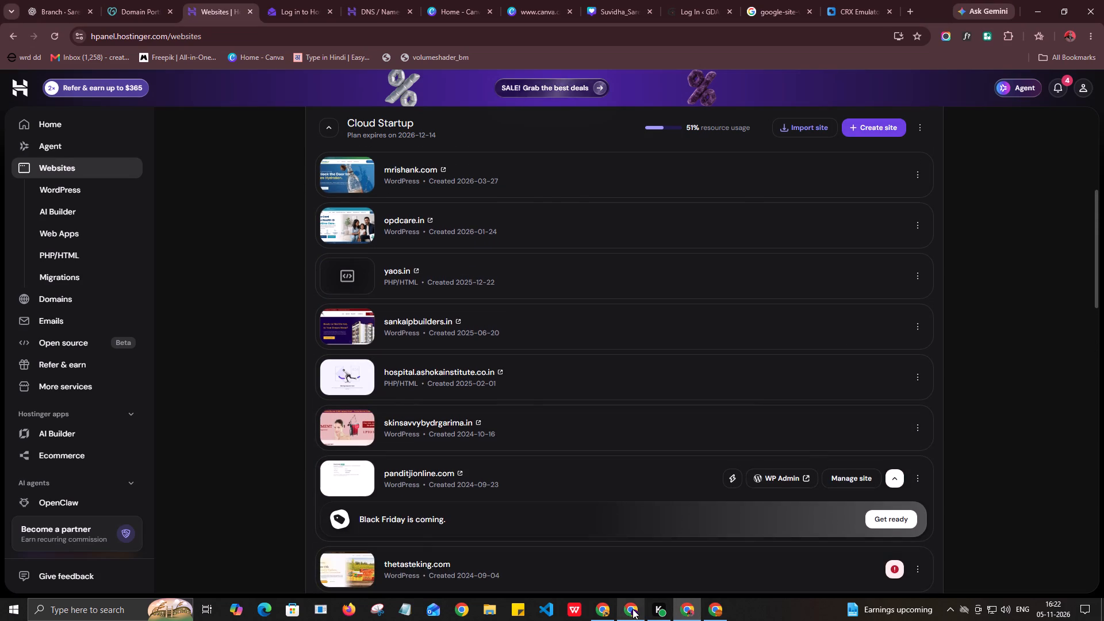
Examine the suvidhasarees.com home page from the hero banner through Featured Categories and Popular products to Favourite Picks.
left_click(632, 609)
scroll(455, 404, "down", 4)
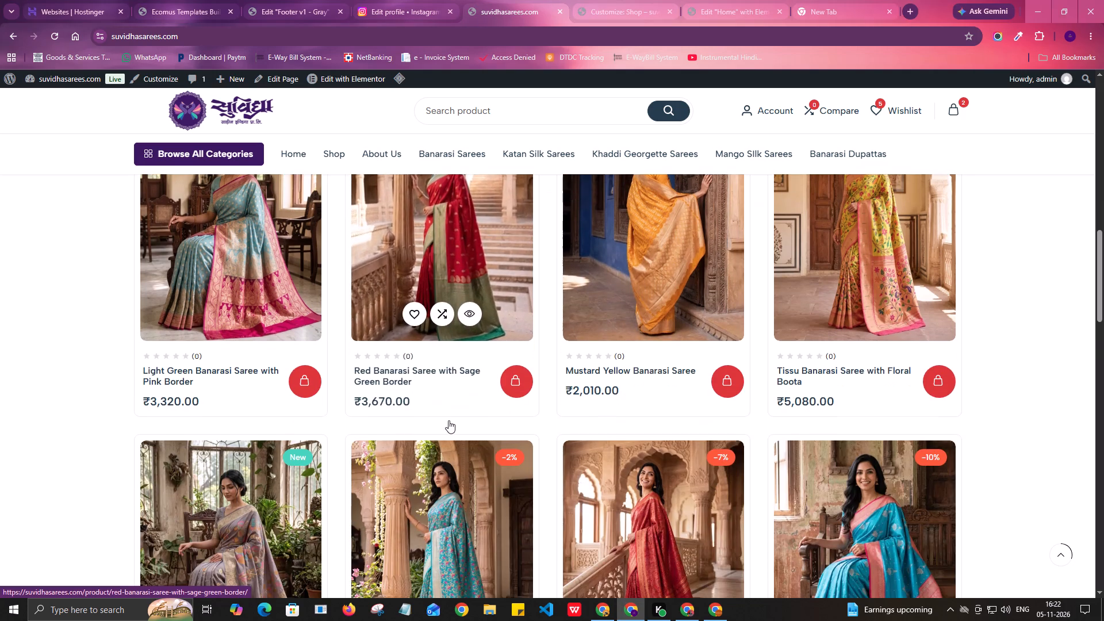
scroll(448, 420, "down", 3)
scroll(448, 420, "up", 13)
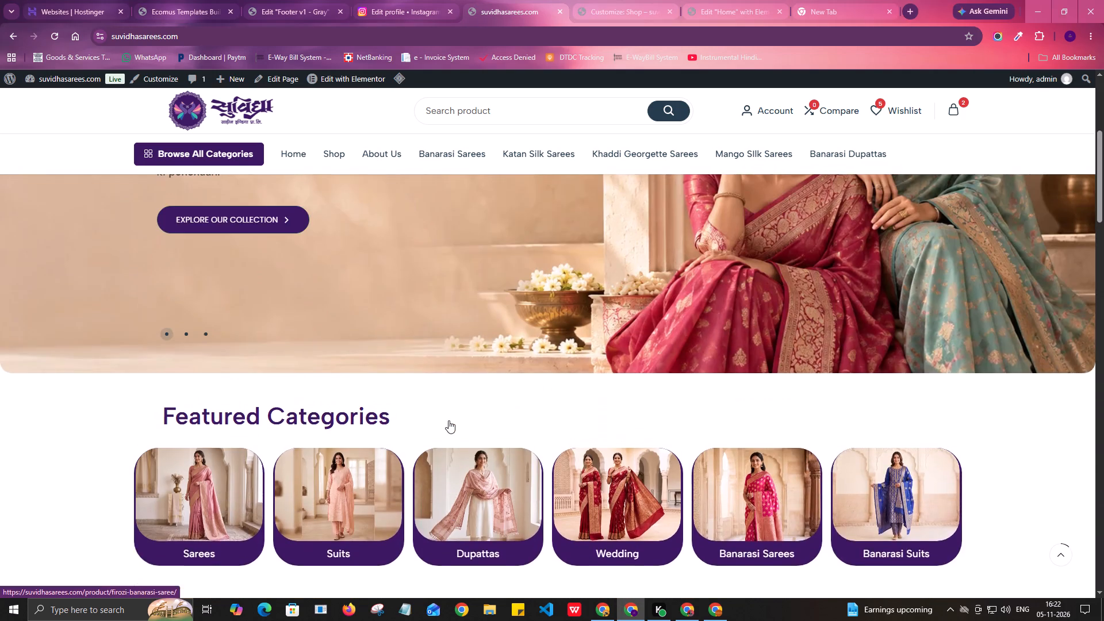
scroll(448, 420, "up", 2)
scroll(448, 420, "down", 4)
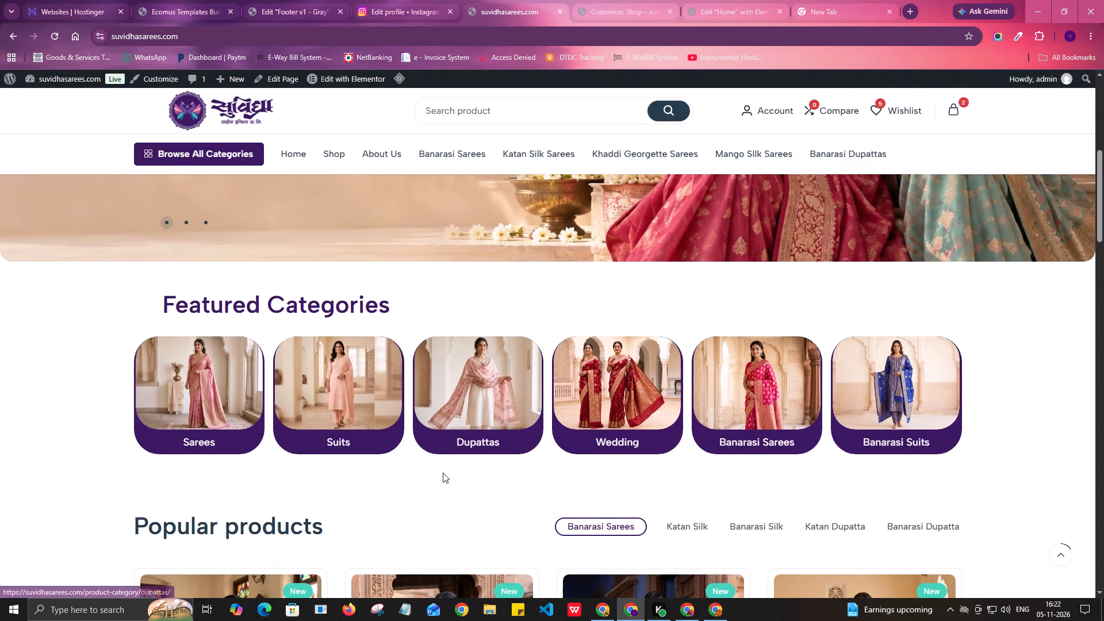
scroll(443, 473, "down", 7)
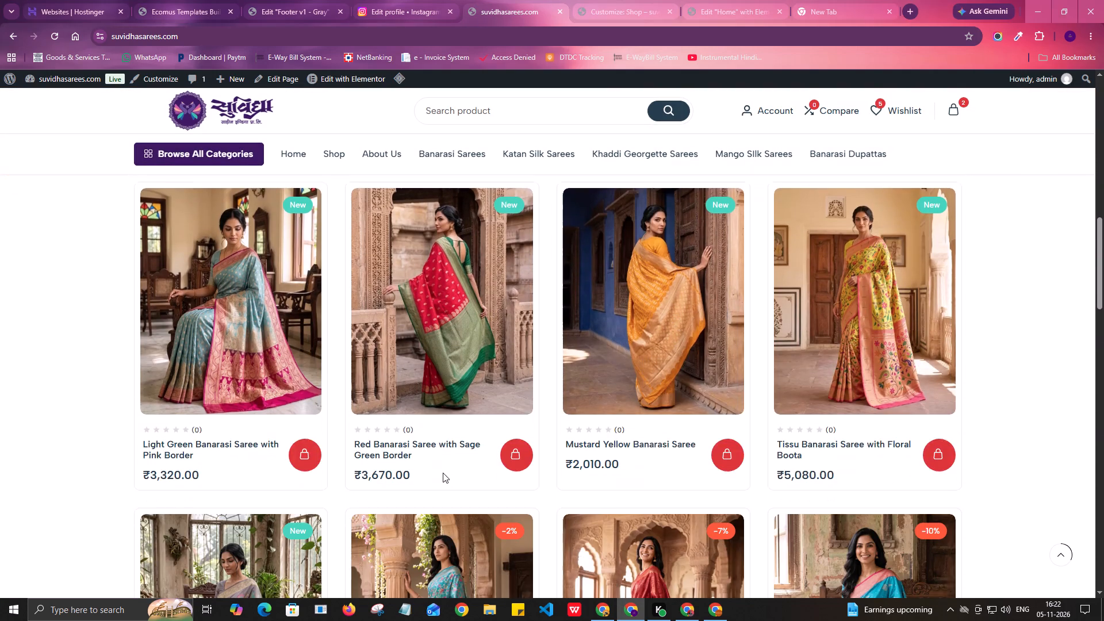
scroll(443, 473, "down", 8)
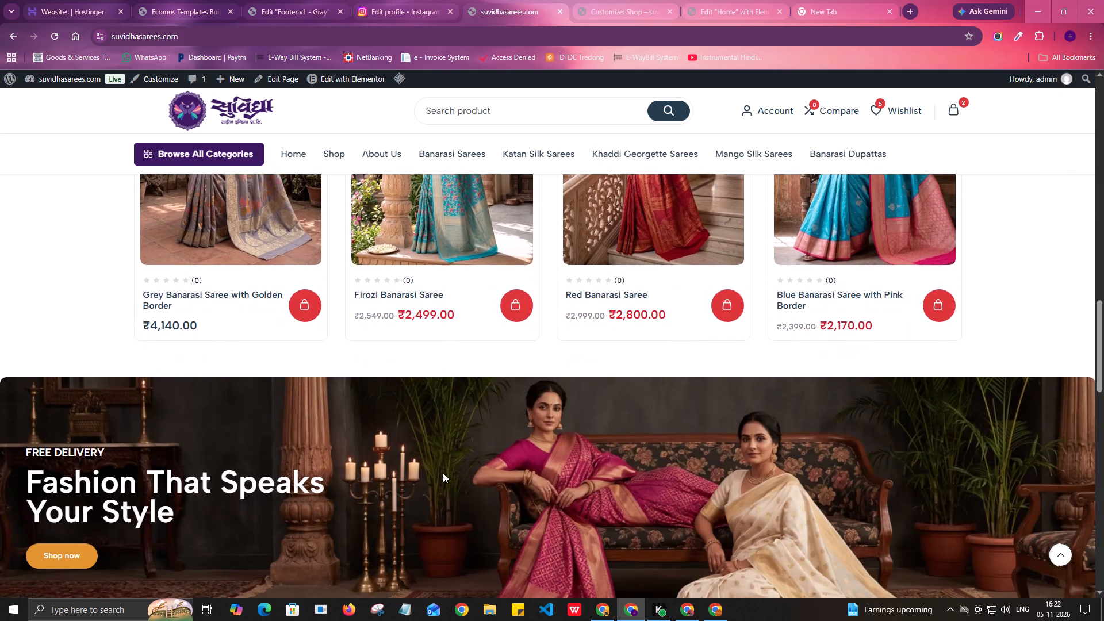
scroll(443, 473, "down", 11)
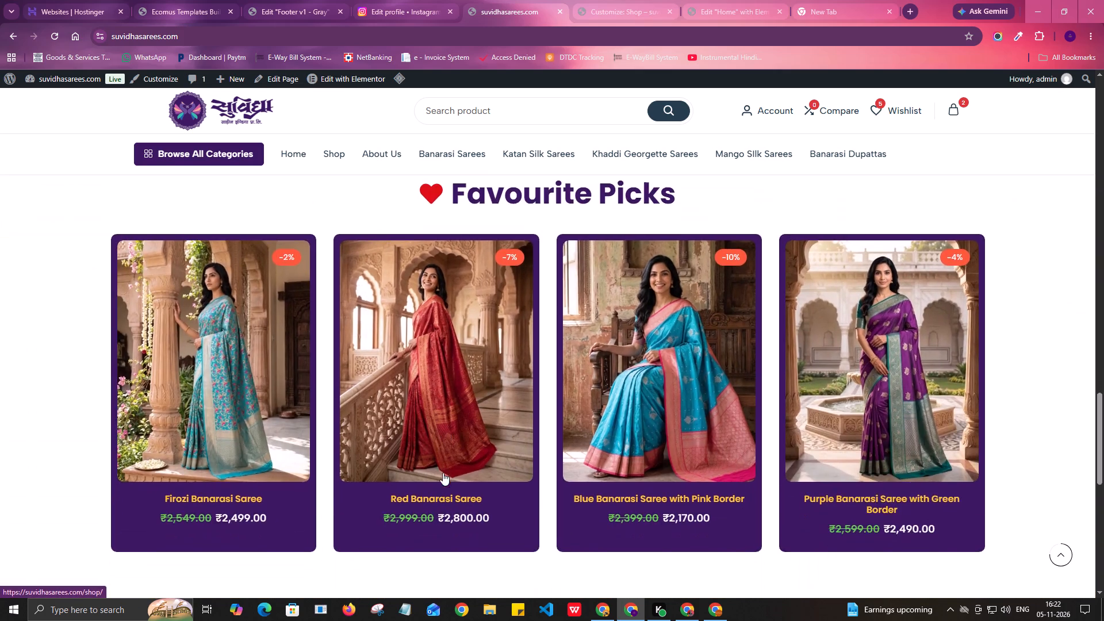
scroll(443, 473, "down", 6)
scroll(443, 473, "up", 18)
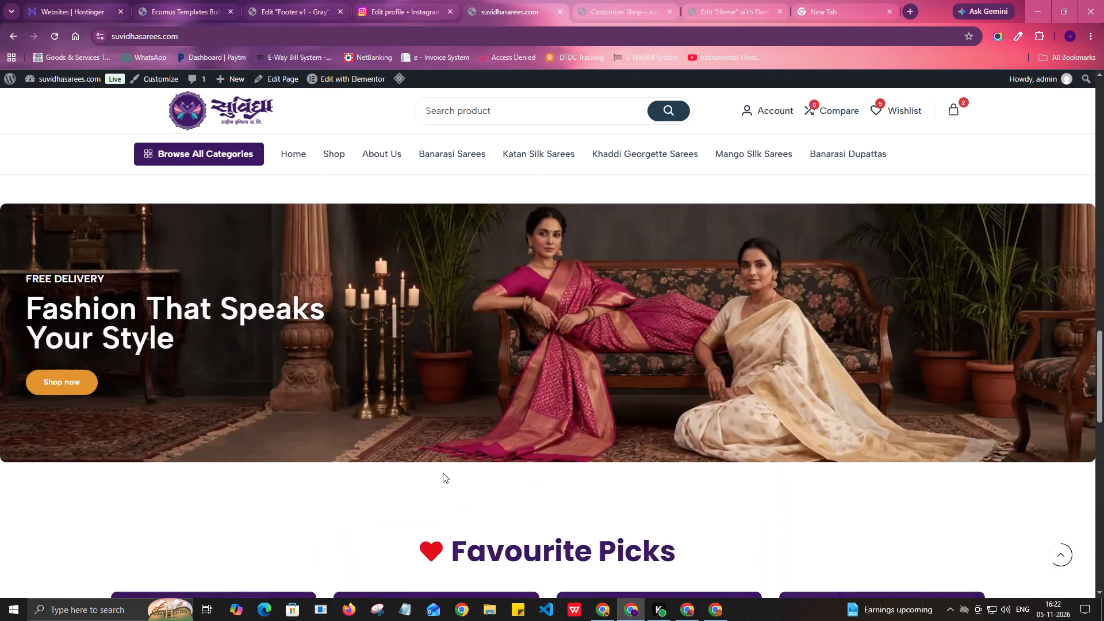
scroll(443, 473, "up", 20)
scroll(443, 473, "up", 3)
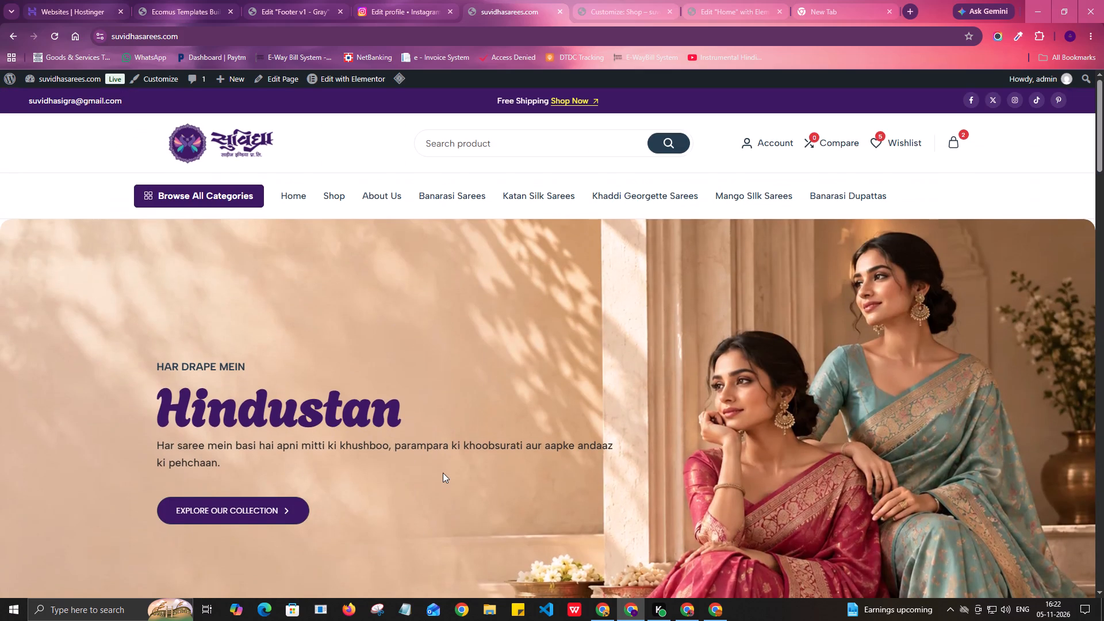
scroll(443, 473, "up", 3)
key("alt+Tab")
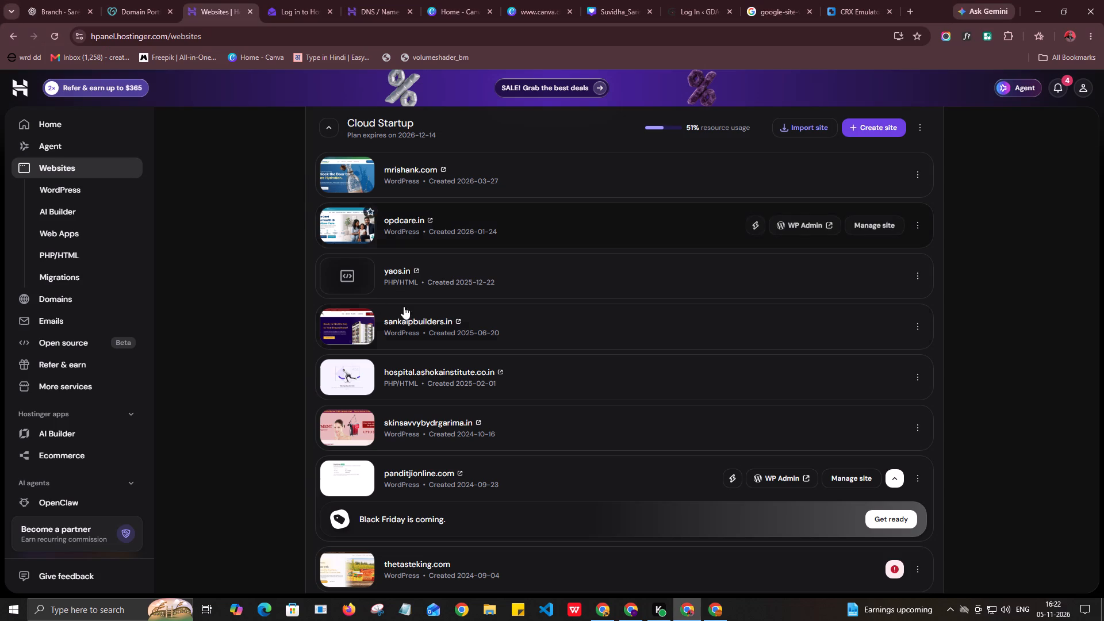
key("alt+Tab")
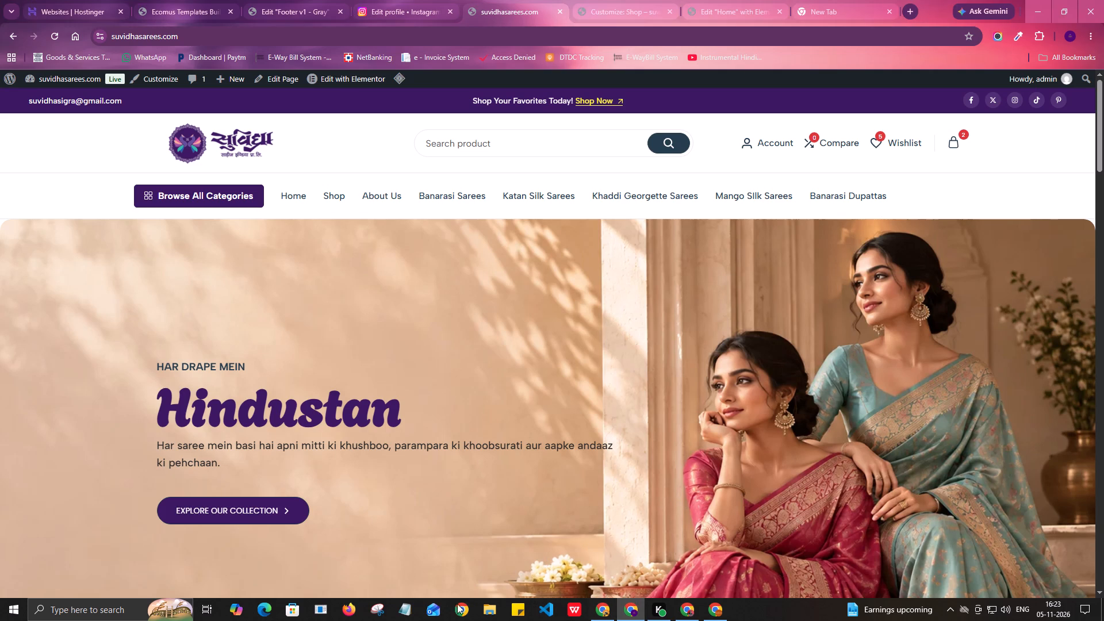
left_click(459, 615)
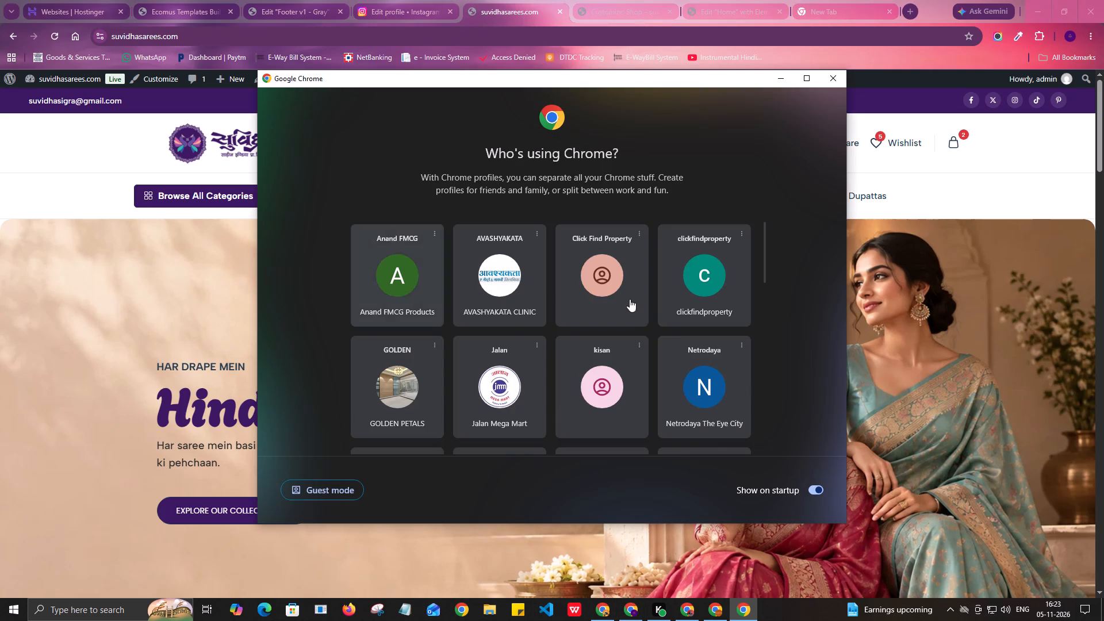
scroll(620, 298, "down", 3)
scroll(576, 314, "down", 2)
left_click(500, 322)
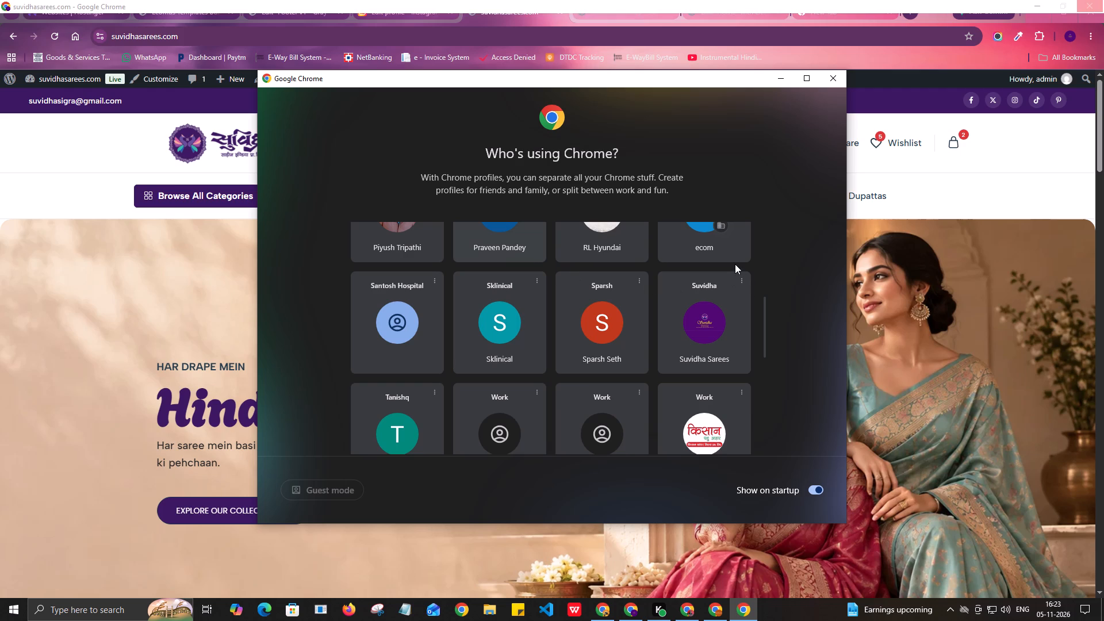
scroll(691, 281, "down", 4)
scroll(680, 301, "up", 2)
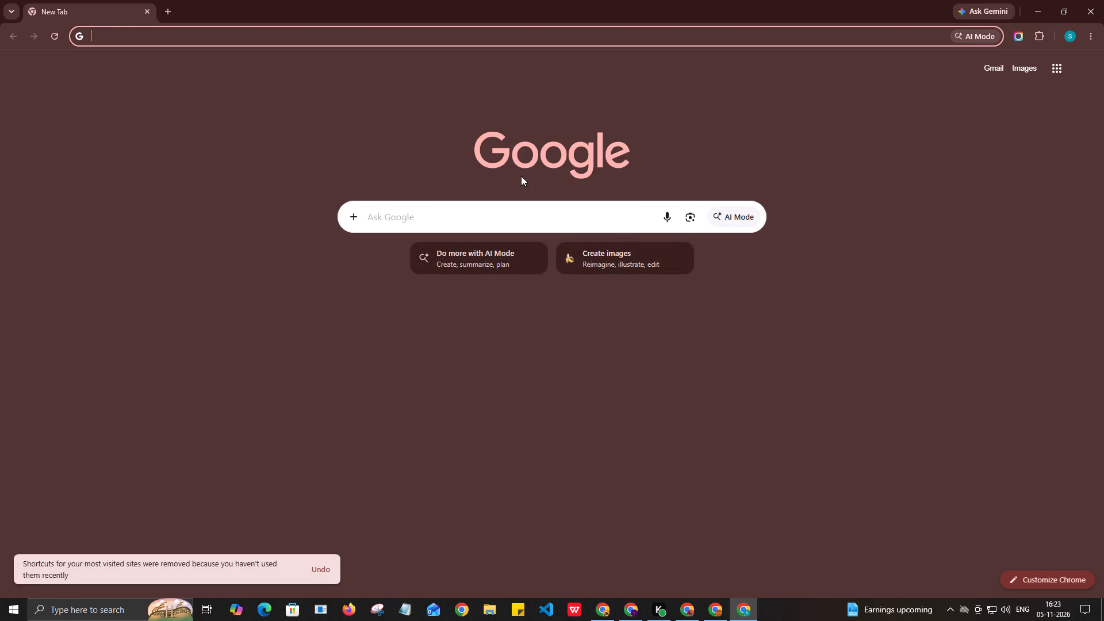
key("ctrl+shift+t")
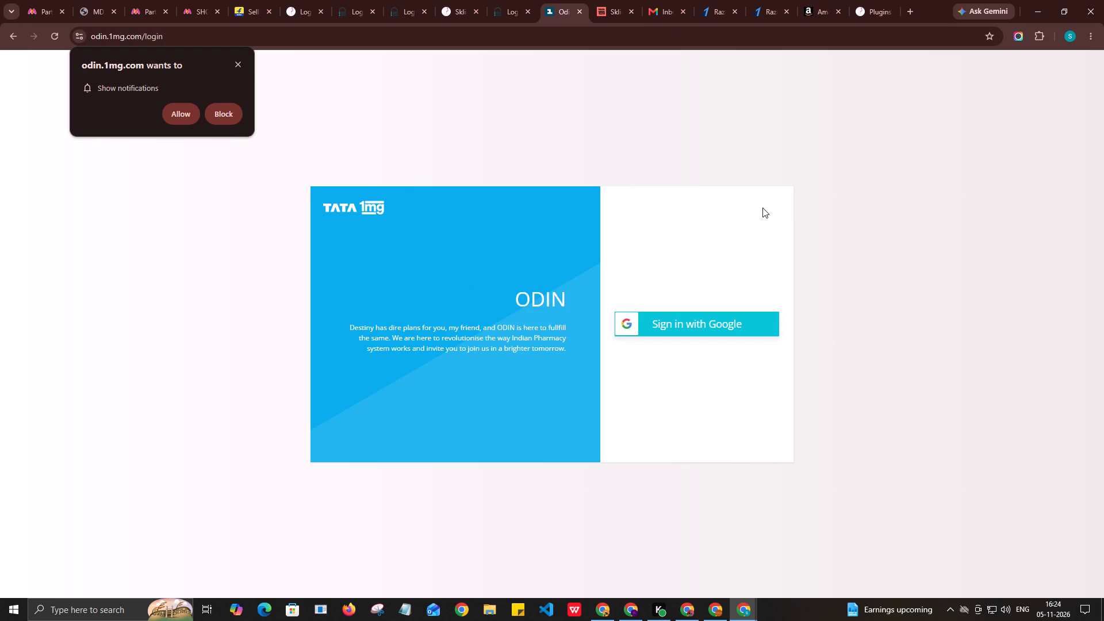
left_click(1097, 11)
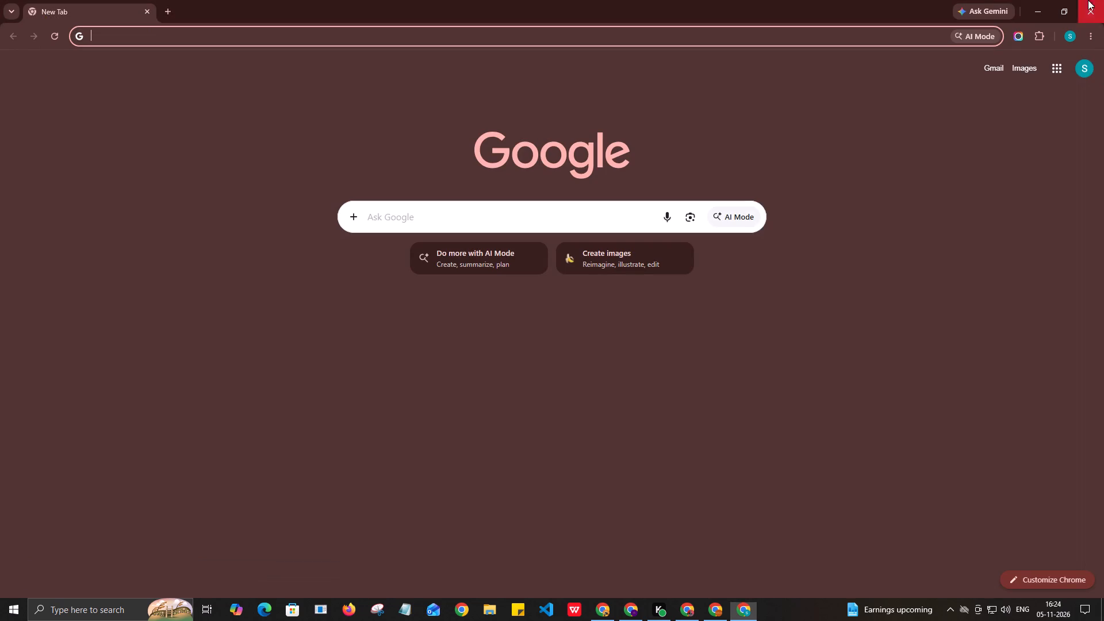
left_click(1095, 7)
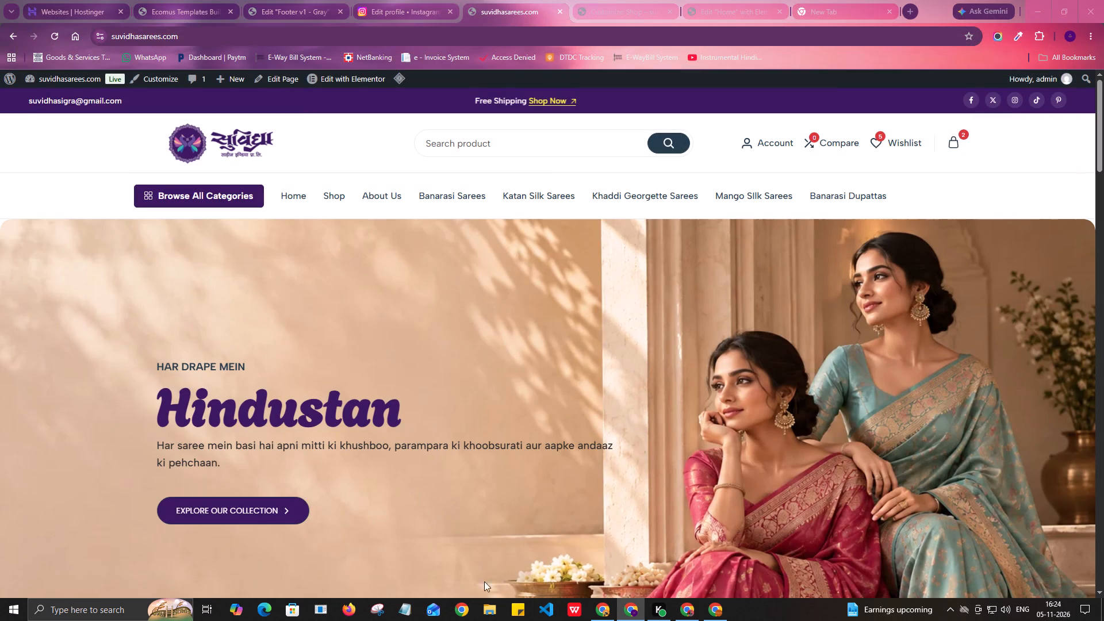
left_click(455, 612)
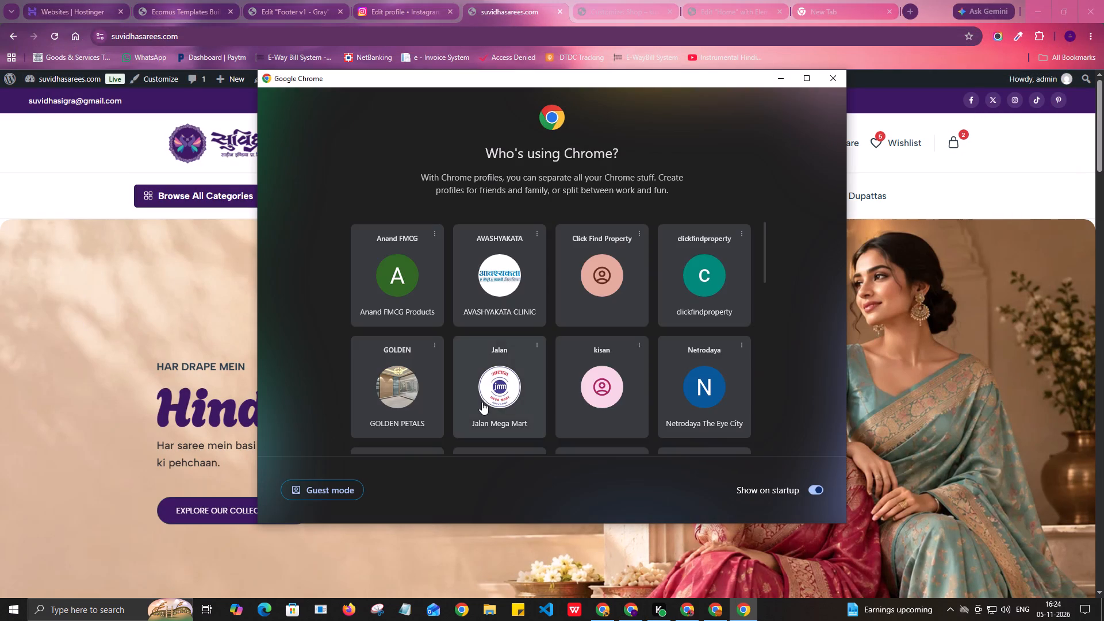
scroll(482, 402, "down", 5)
scroll(550, 376, "down", 1)
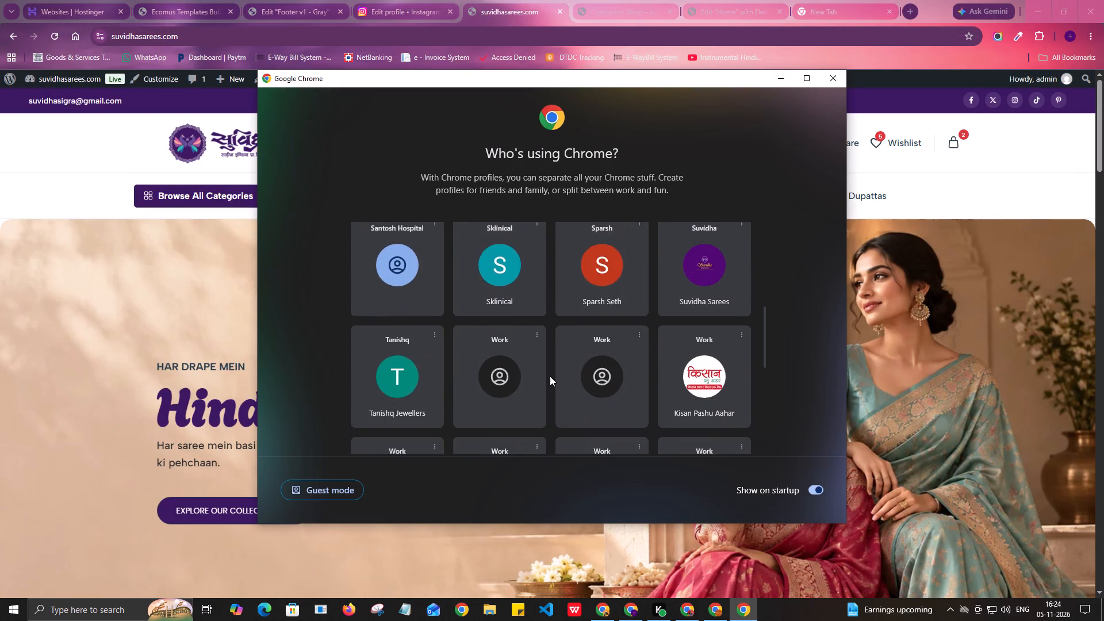
scroll(550, 376, "down", 3)
left_click(512, 317)
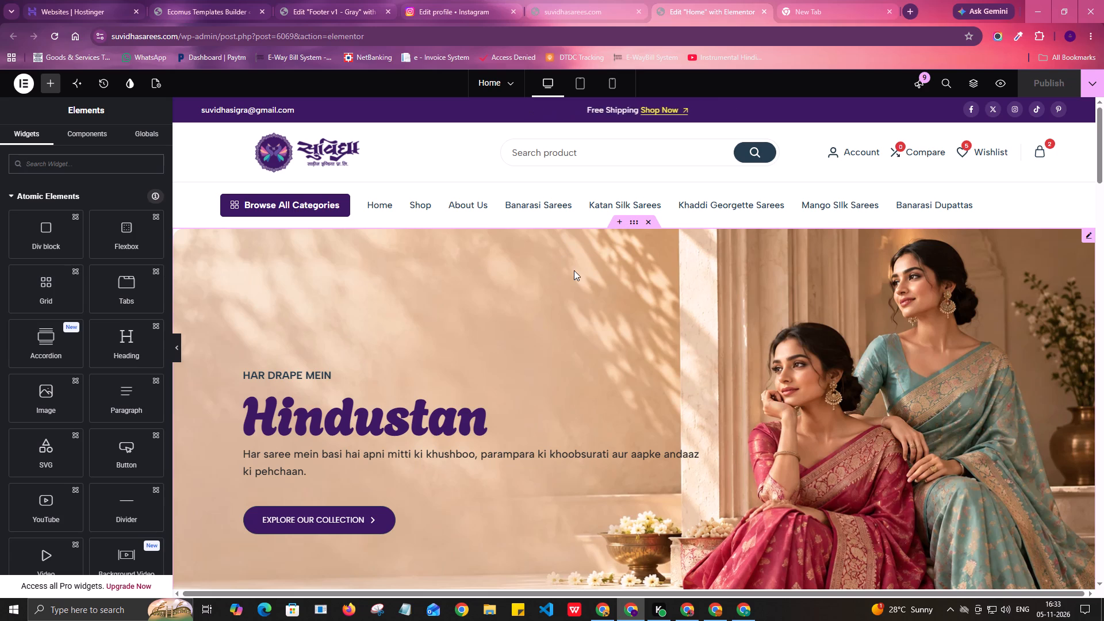
left_click(616, 83)
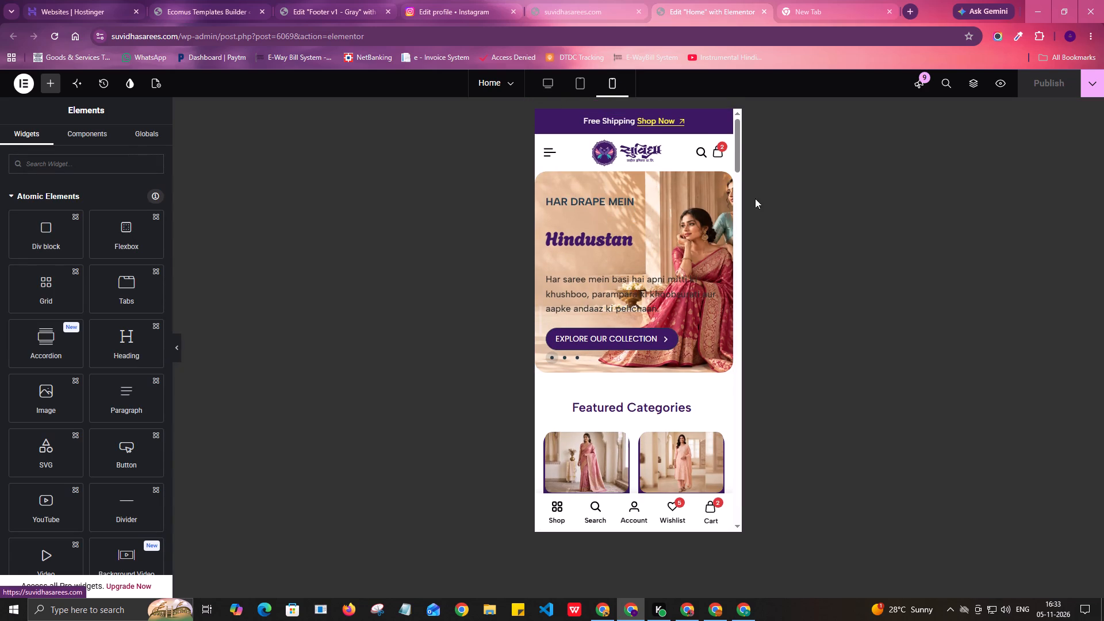
left_click(727, 179)
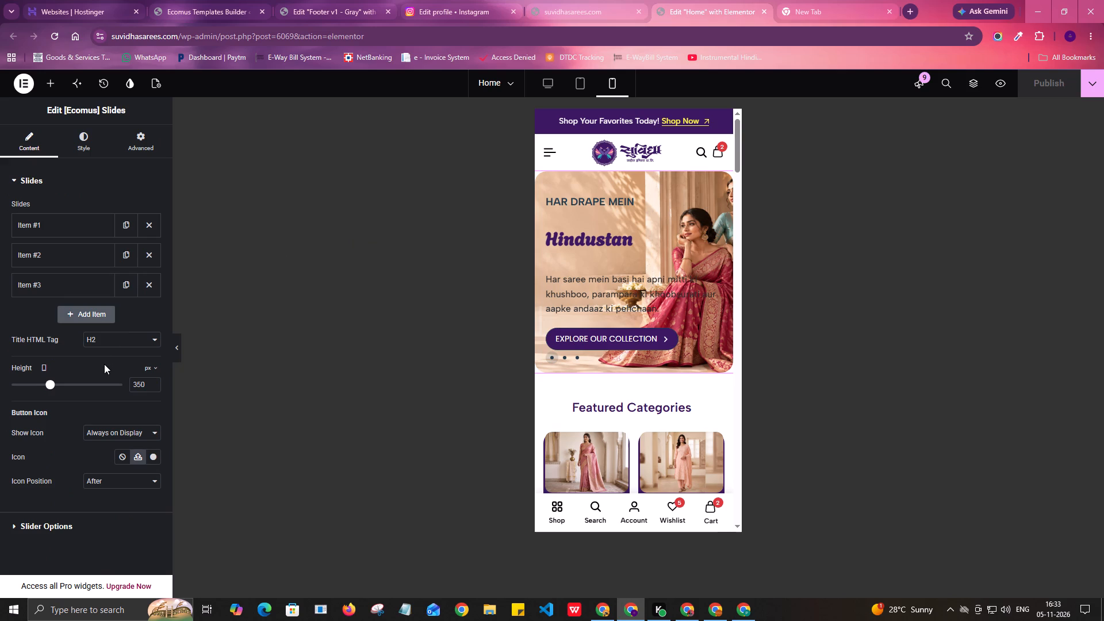
left_click(51, 384)
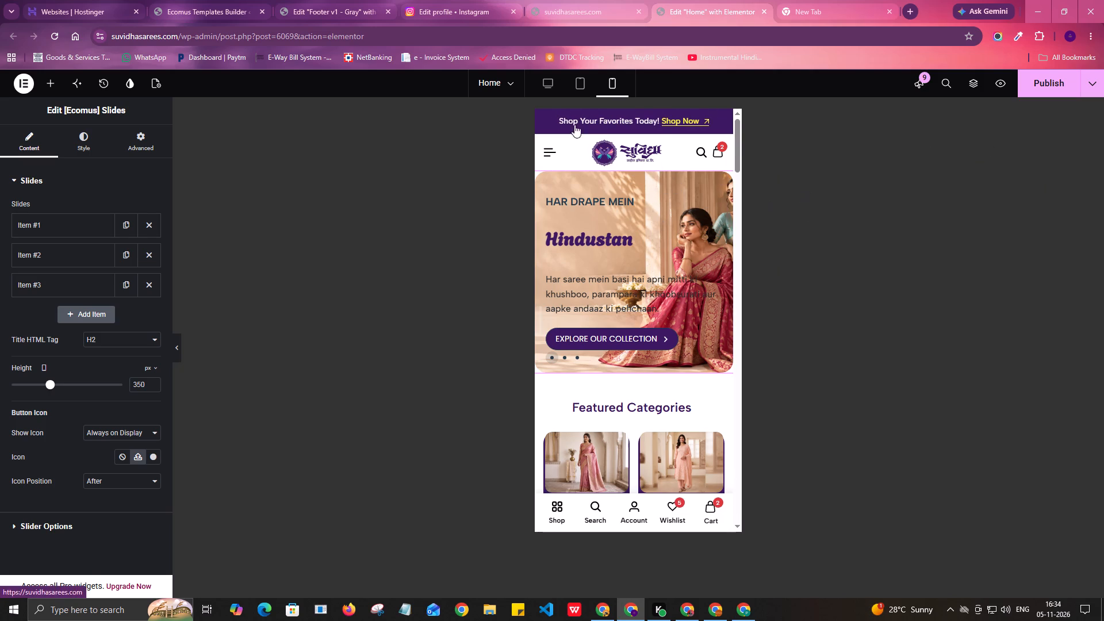
Return to the desktop view and duplicate the container holding the hero slides.
left_click(545, 82)
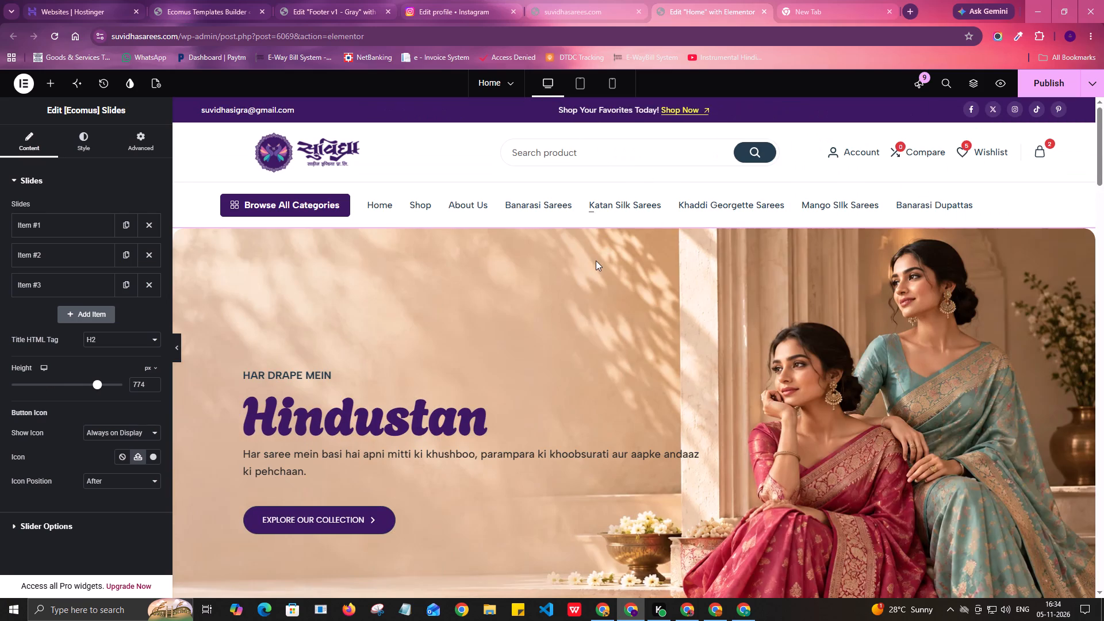
left_click(632, 220)
right_click(632, 220)
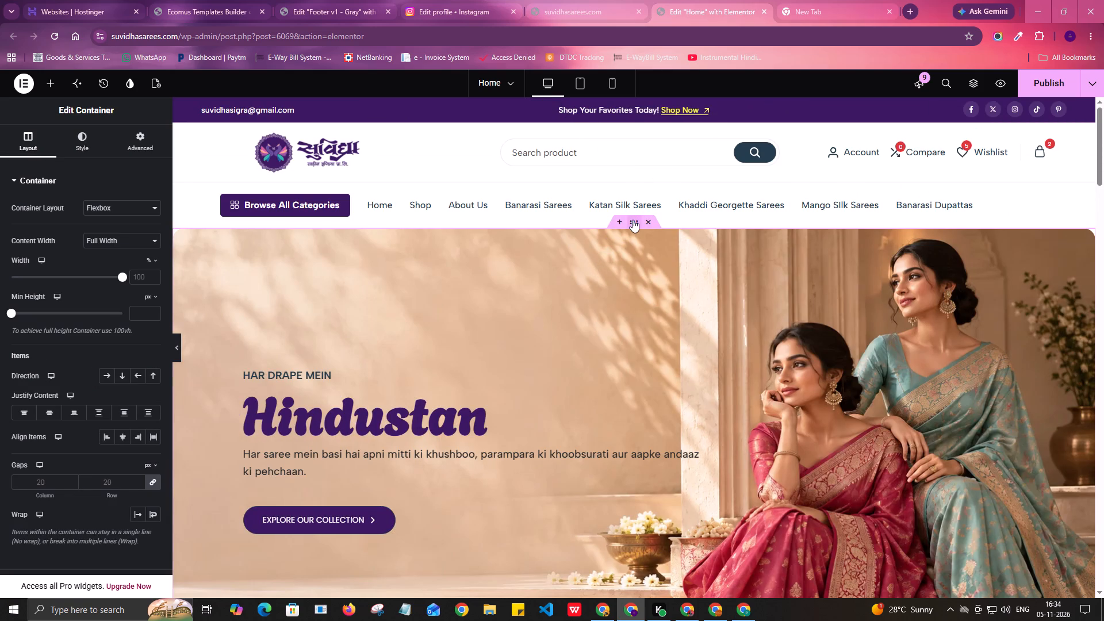
left_click(664, 249)
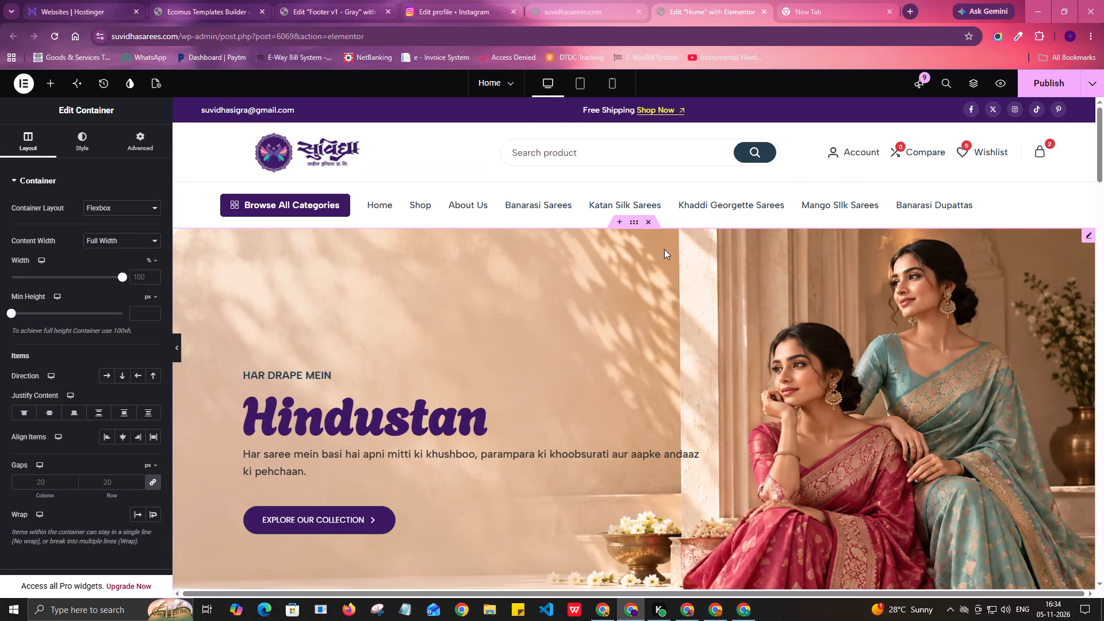
Set the original hero slides container to Hide On Mobile Portrait in its responsive visibility settings.
left_click(634, 223)
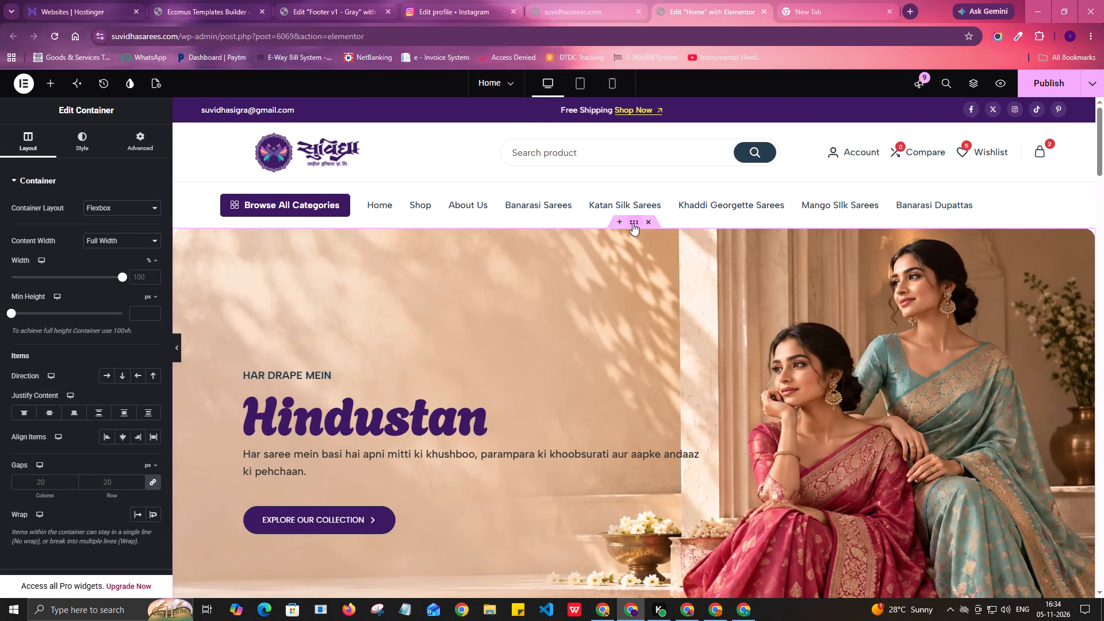
left_click(131, 139)
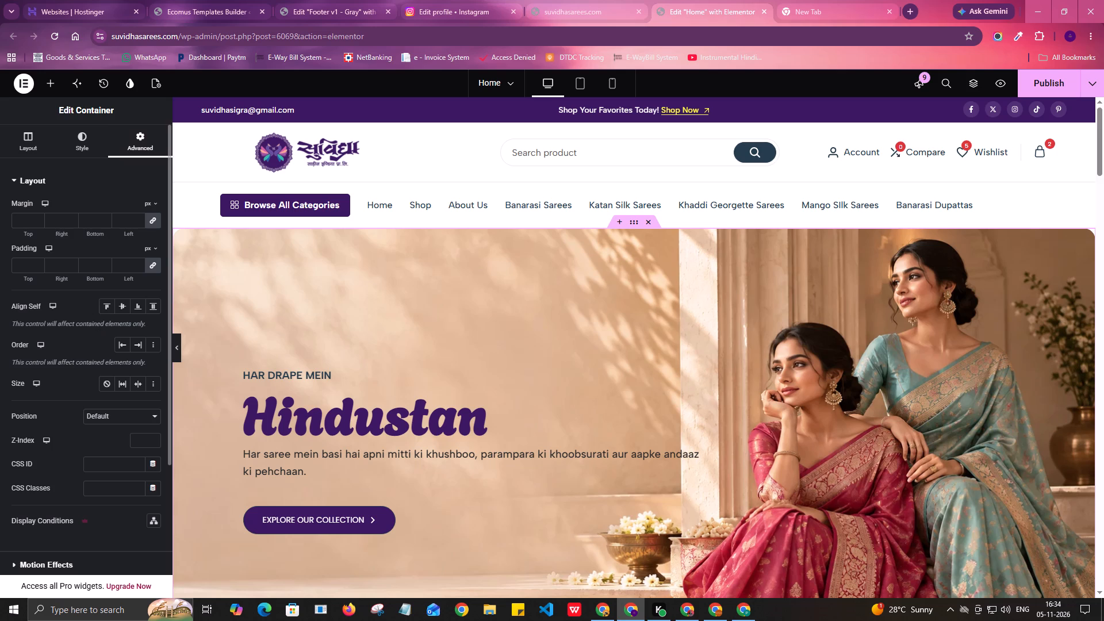
scroll(99, 321, "down", 4)
left_click(40, 441)
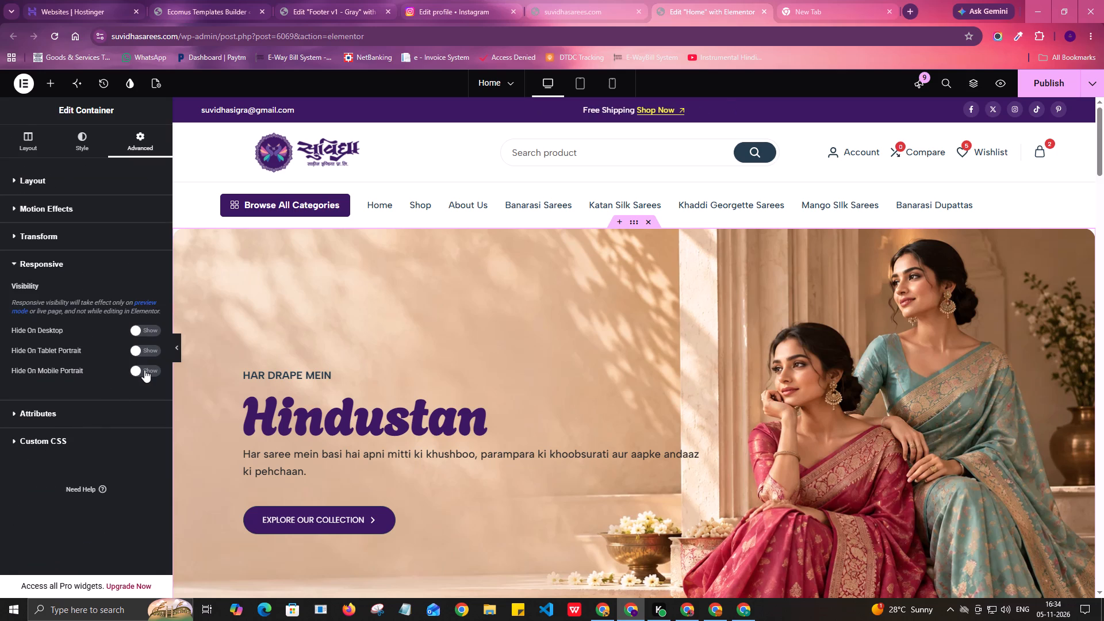
left_click(144, 370)
Set the duplicated hero container below it to Hide On Tablet Portrait and Hide On Desktop.
scroll(650, 311, "down", 3)
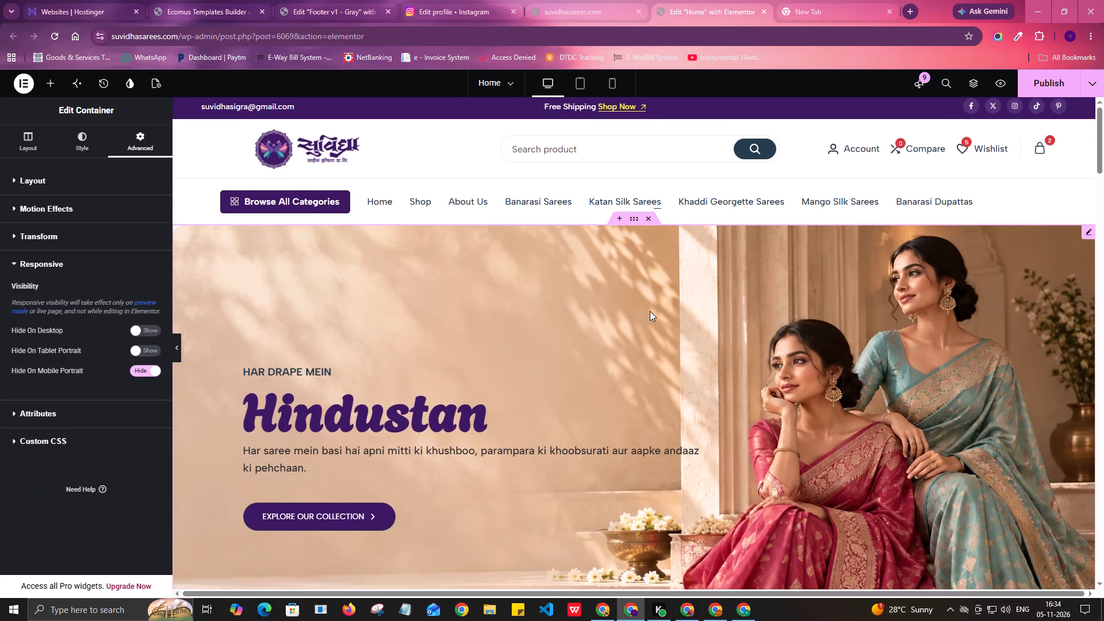
scroll(650, 311, "down", 5)
left_click(632, 210)
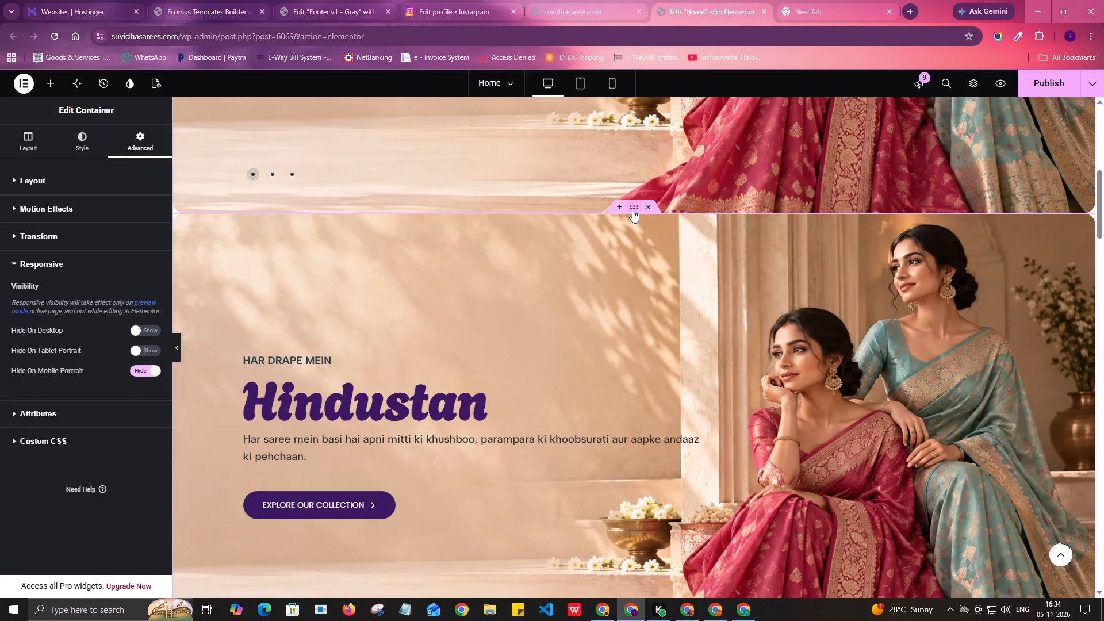
left_click(151, 144)
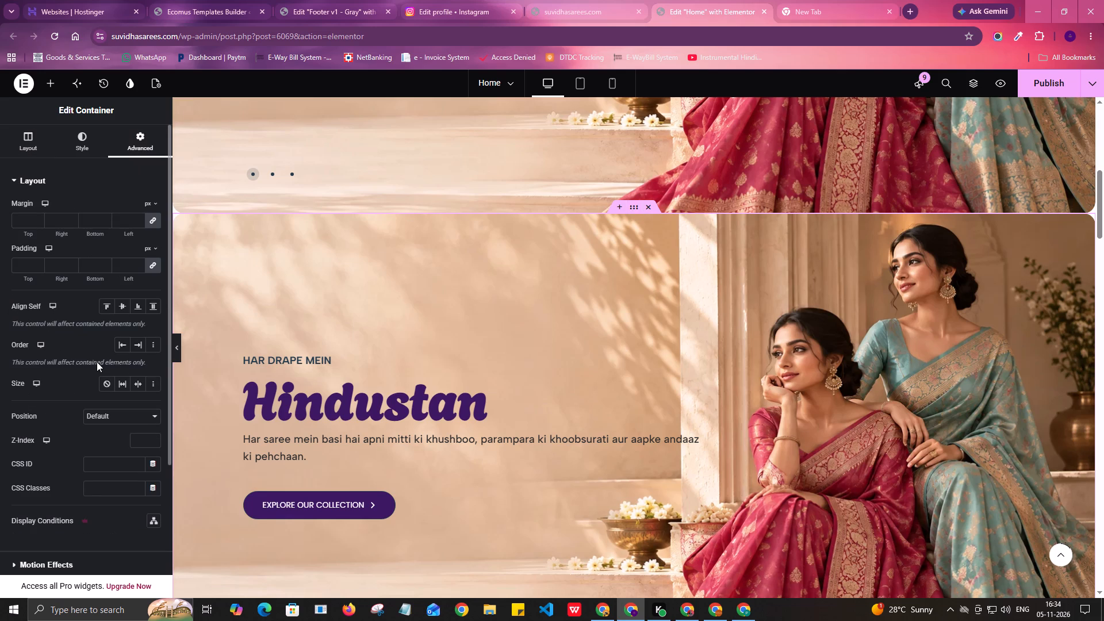
scroll(91, 404, "down", 4)
left_click(55, 431)
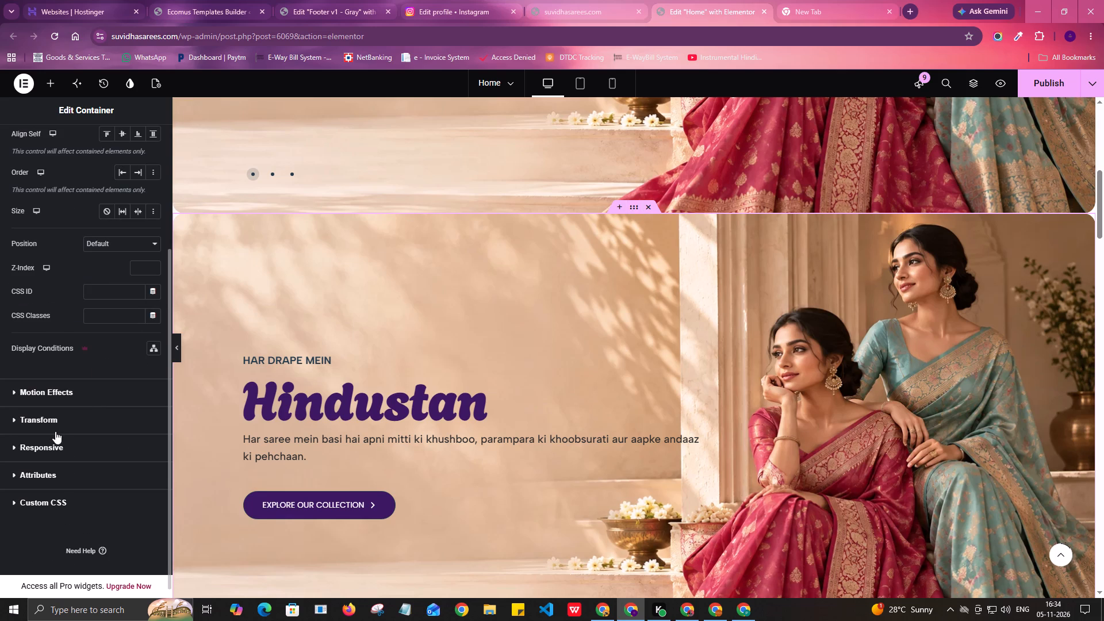
left_click(130, 348)
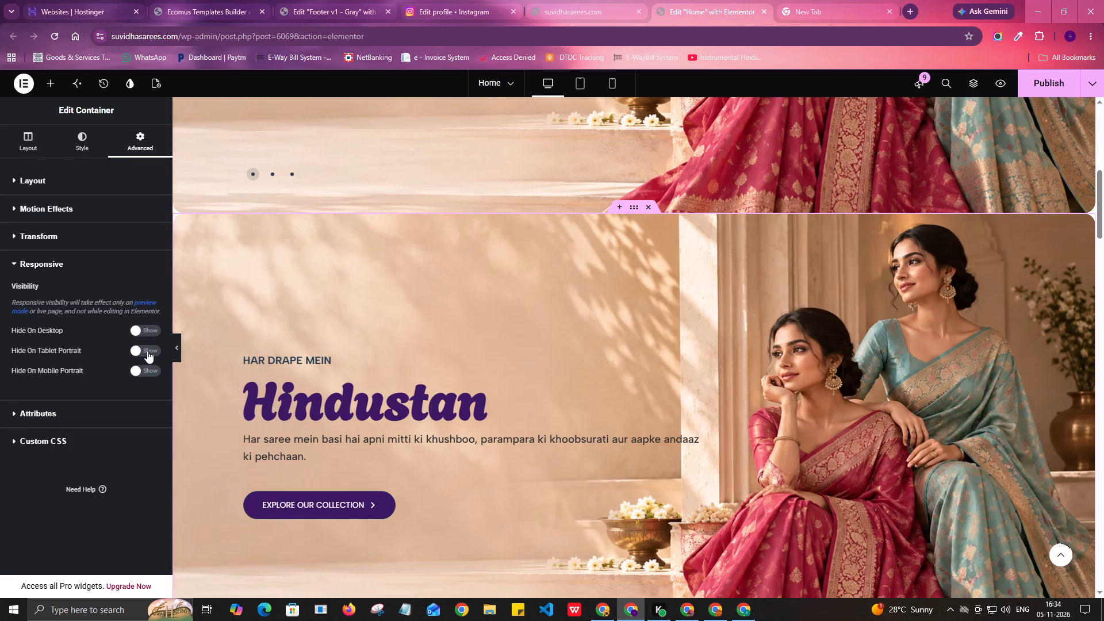
left_click(148, 353)
left_click(151, 324)
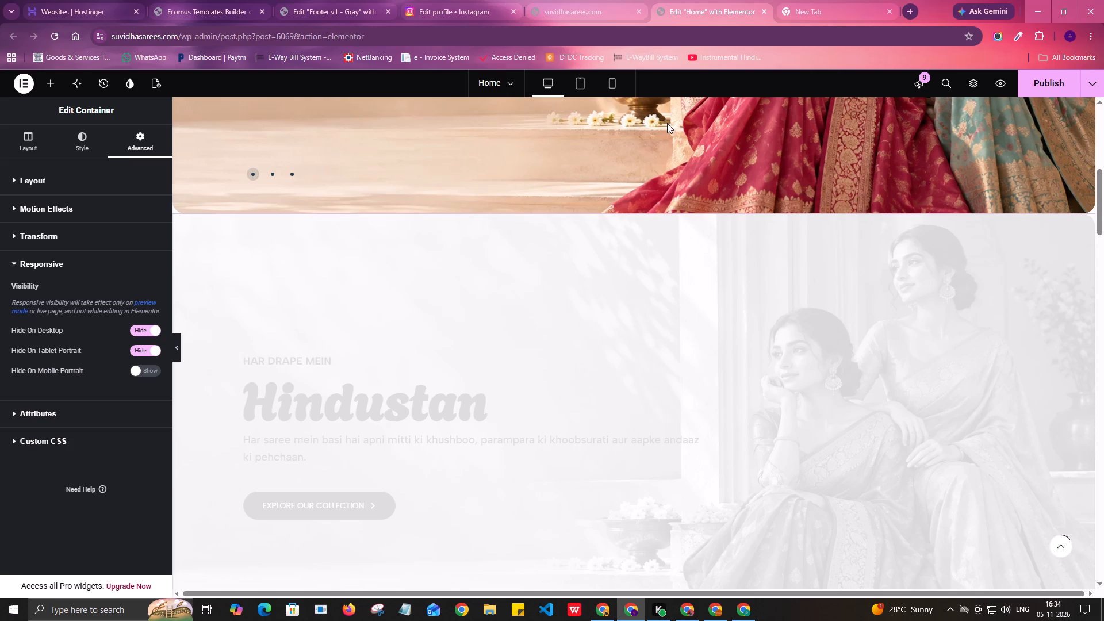
In the mobile view, open the background image chooser for Item #1 of the duplicated hero Slides widget.
left_click(614, 83)
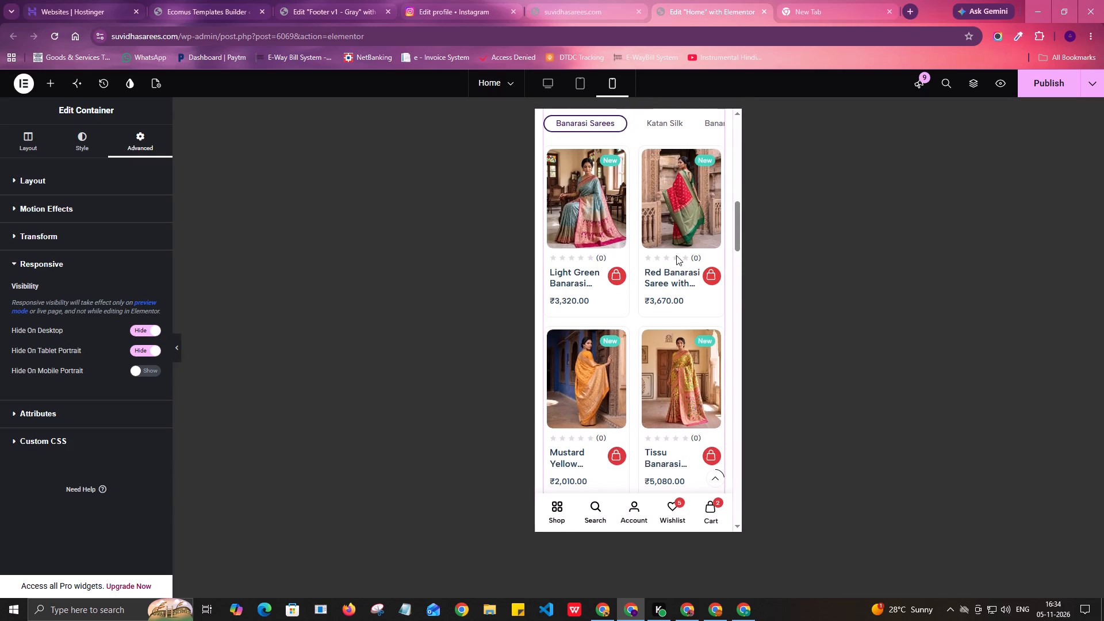
scroll(676, 255, "up", 10)
scroll(676, 255, "down", 2)
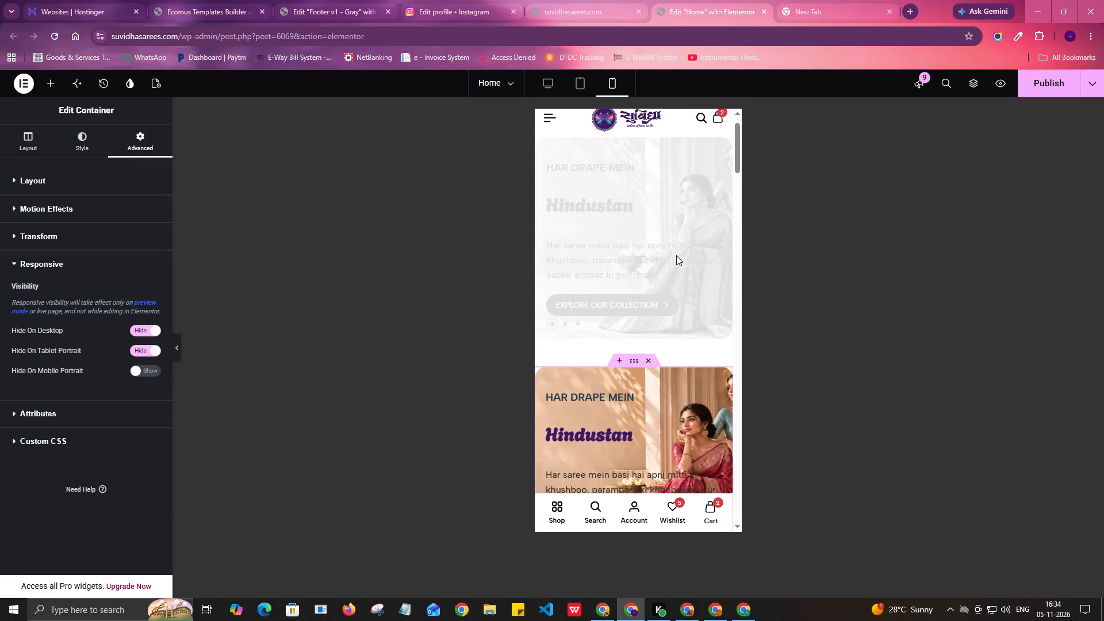
scroll(676, 255, "down", 1)
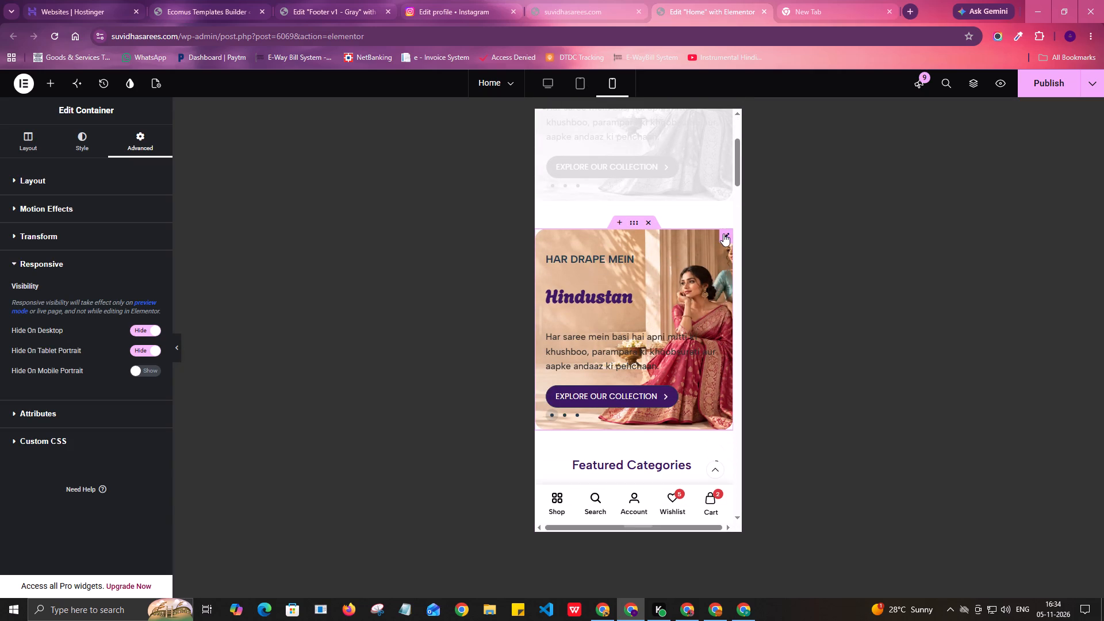
left_click(723, 233)
left_click(38, 227)
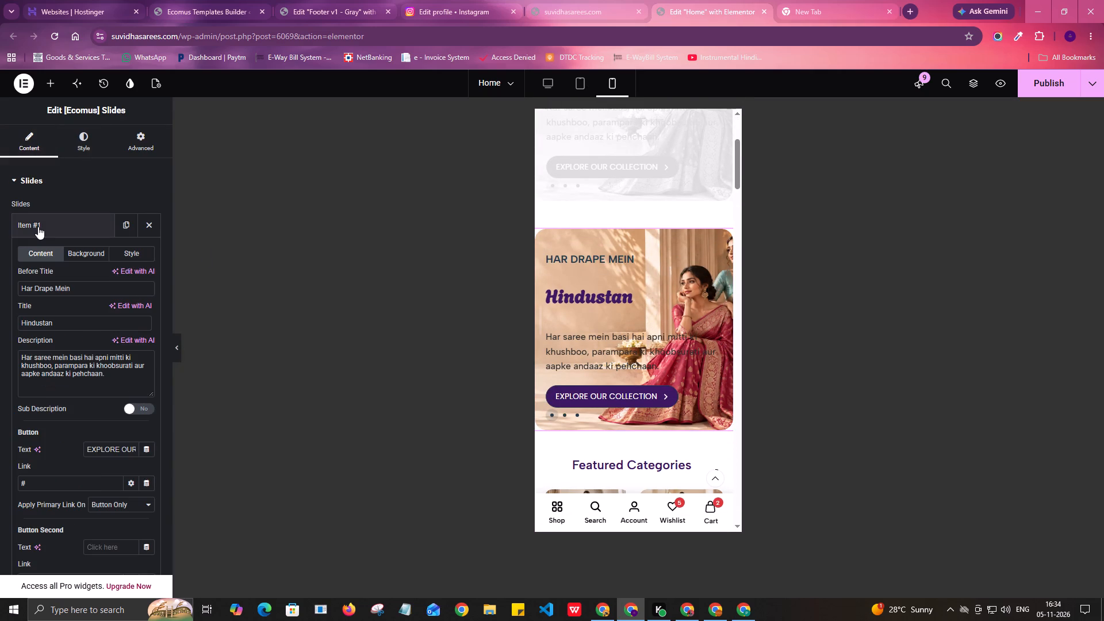
left_click(89, 256)
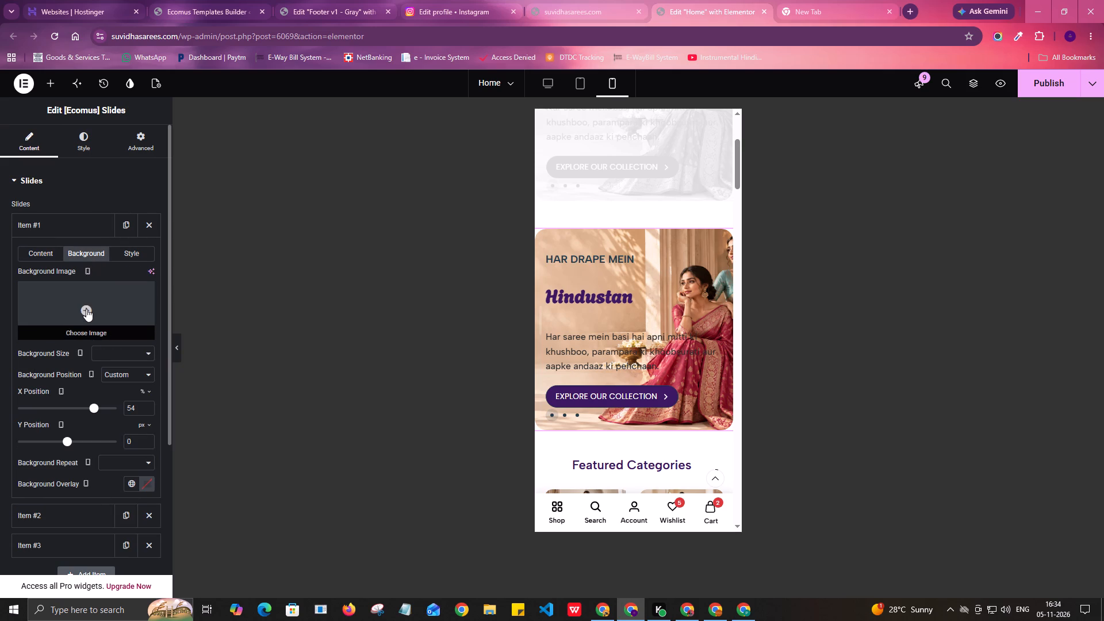
left_click(90, 302)
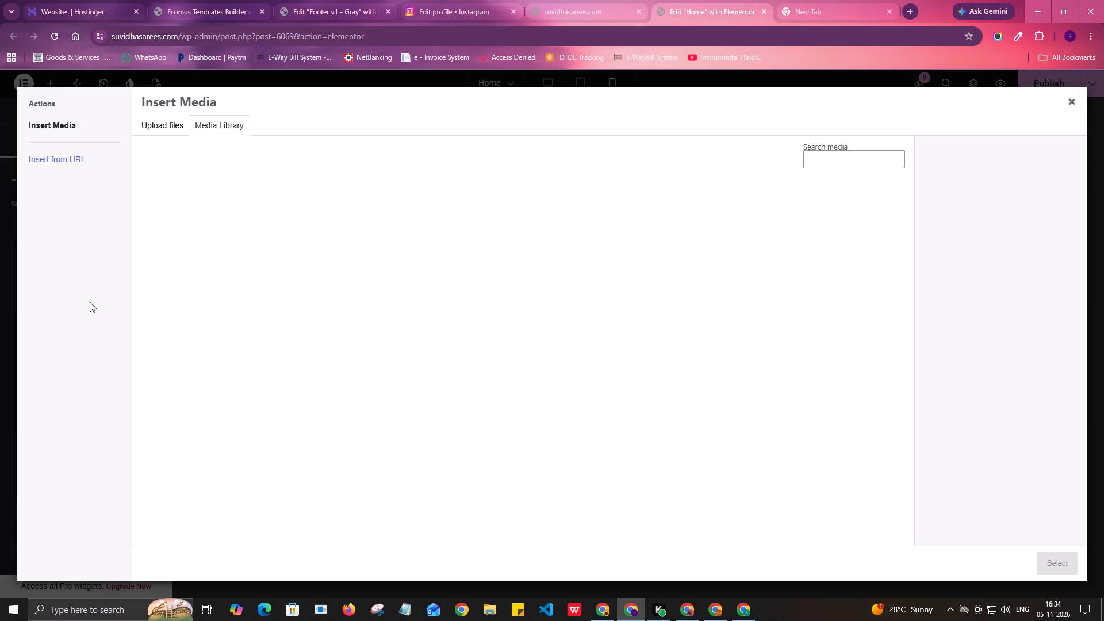
Upload the six Magnific banner images from today's Downloads to the media library.
left_click(175, 133)
left_click(637, 311)
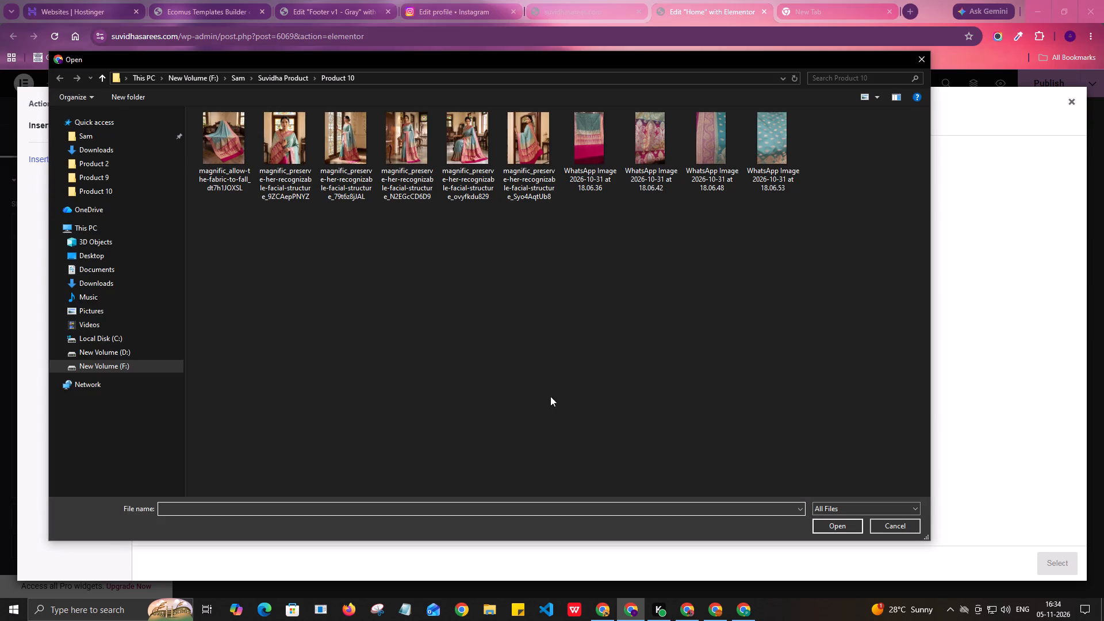
left_click(104, 151)
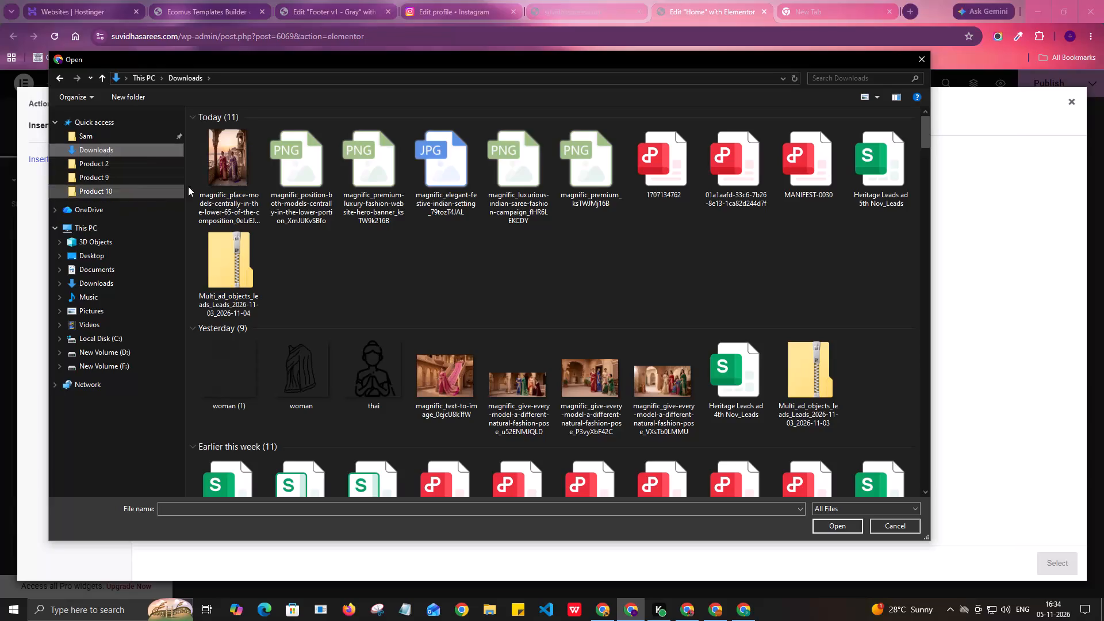
left_click(216, 178)
left_click(589, 172, "shift")
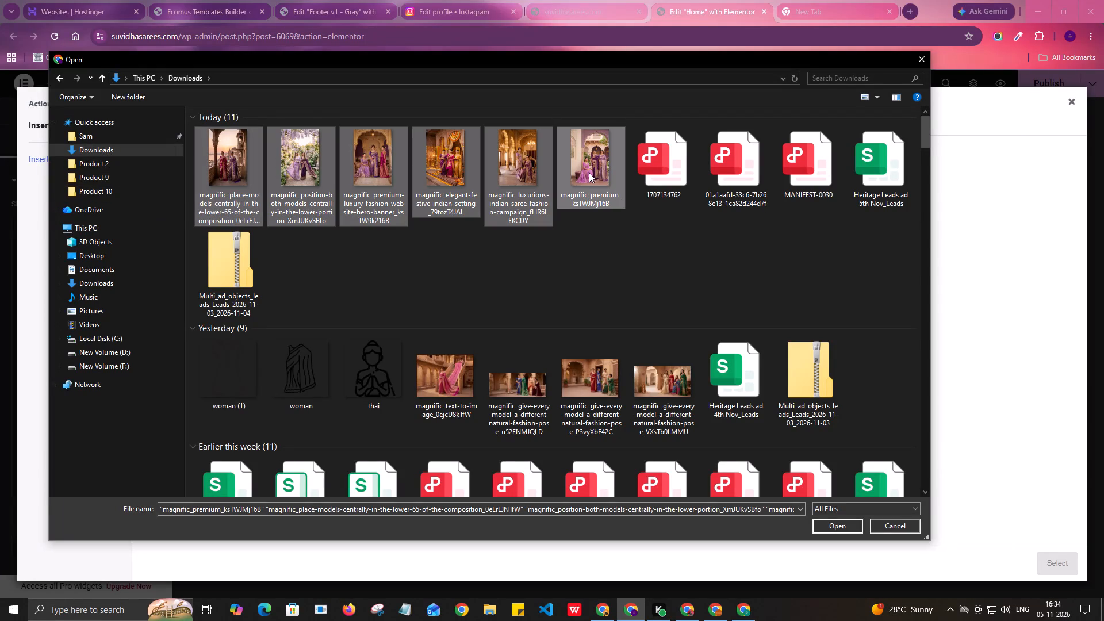
key("Return")
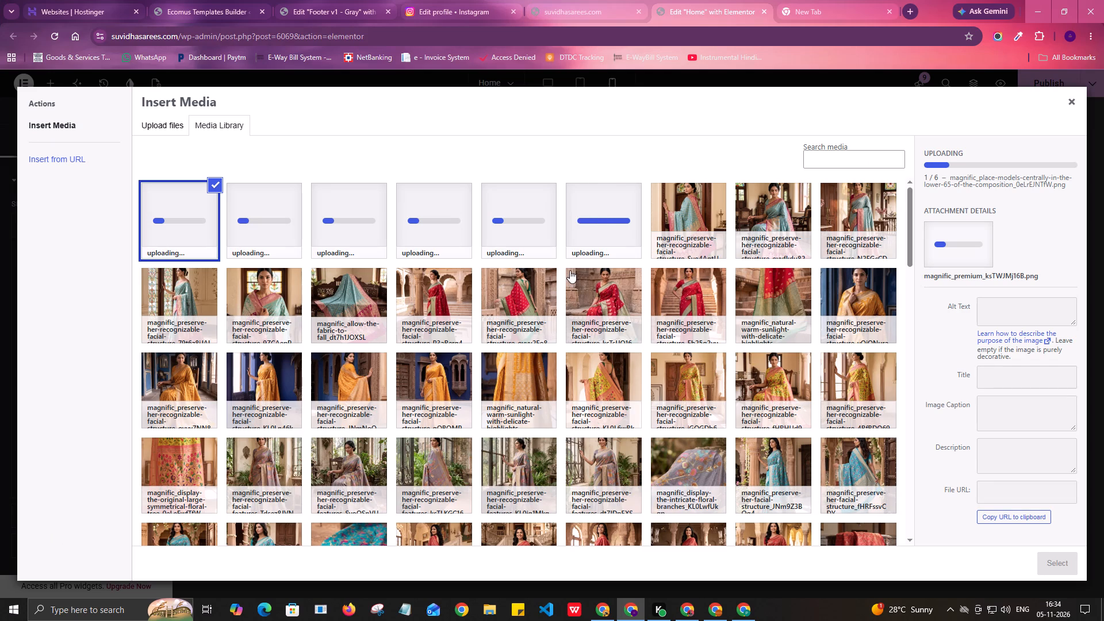
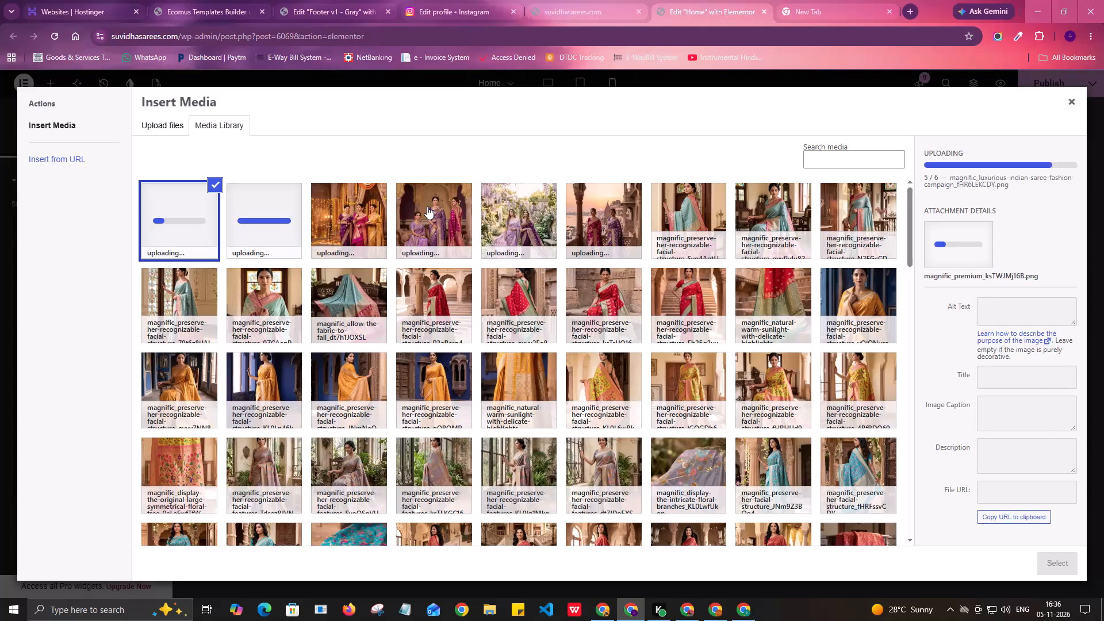
Pick the newly uploaded magnific_premium-luxury-fashion-website-hero-banner image as the background for Item #1 of the mobile hero slides.
left_click(427, 218)
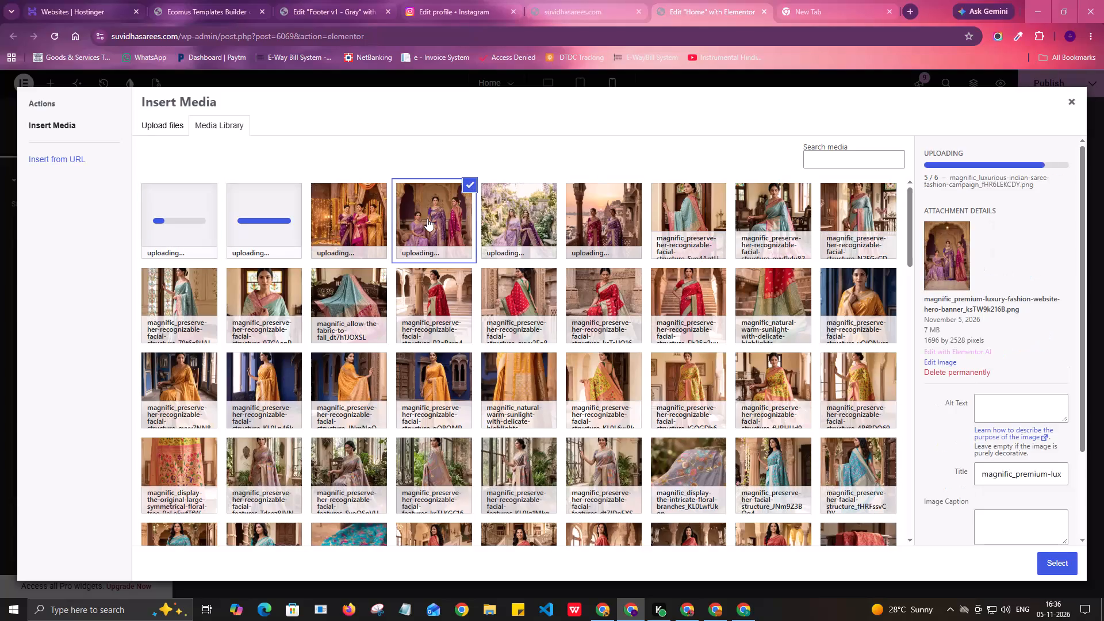
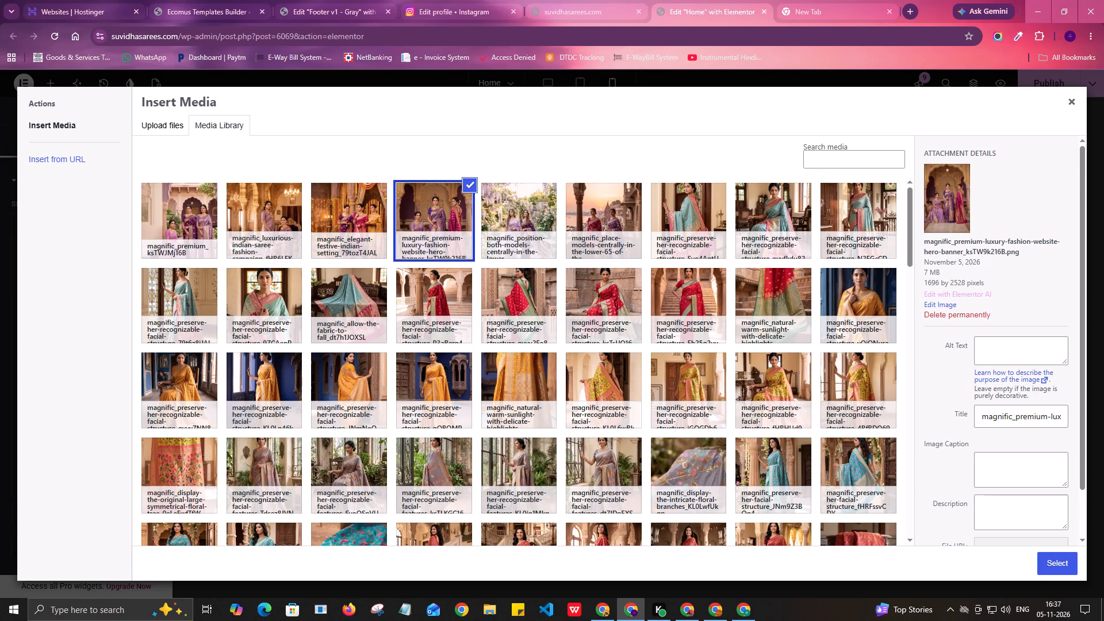
Insert the selected hero banner image as Item #1's mobile background.
left_click(1053, 554)
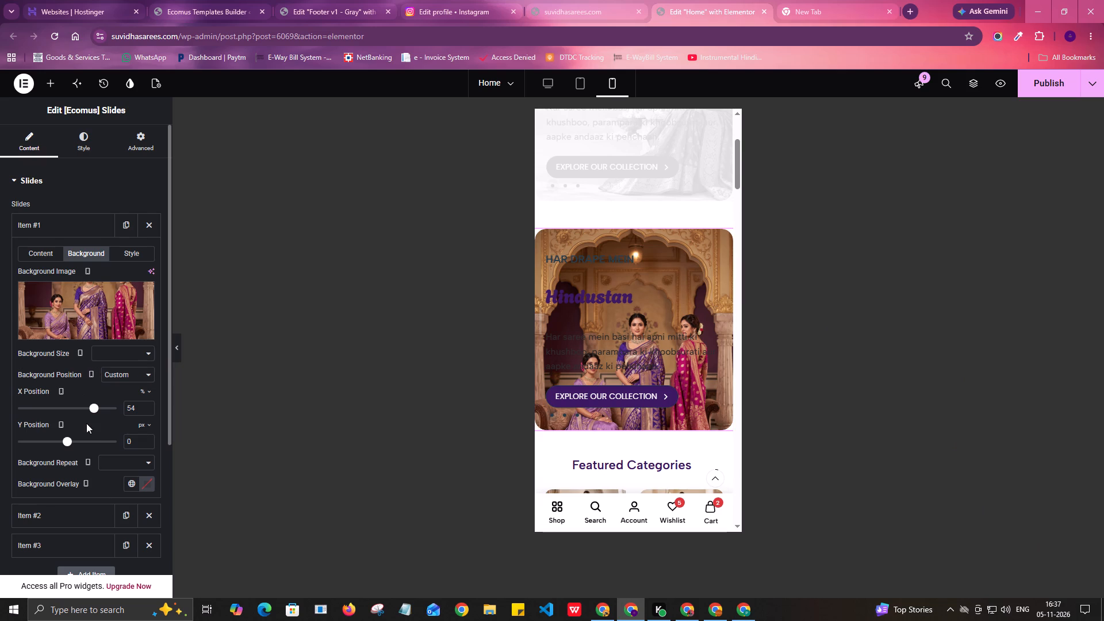
Collapse Item #1 and set the slider's mobile height to 510 px.
scroll(607, 313, "down", 1)
scroll(44, 347, "up", 3)
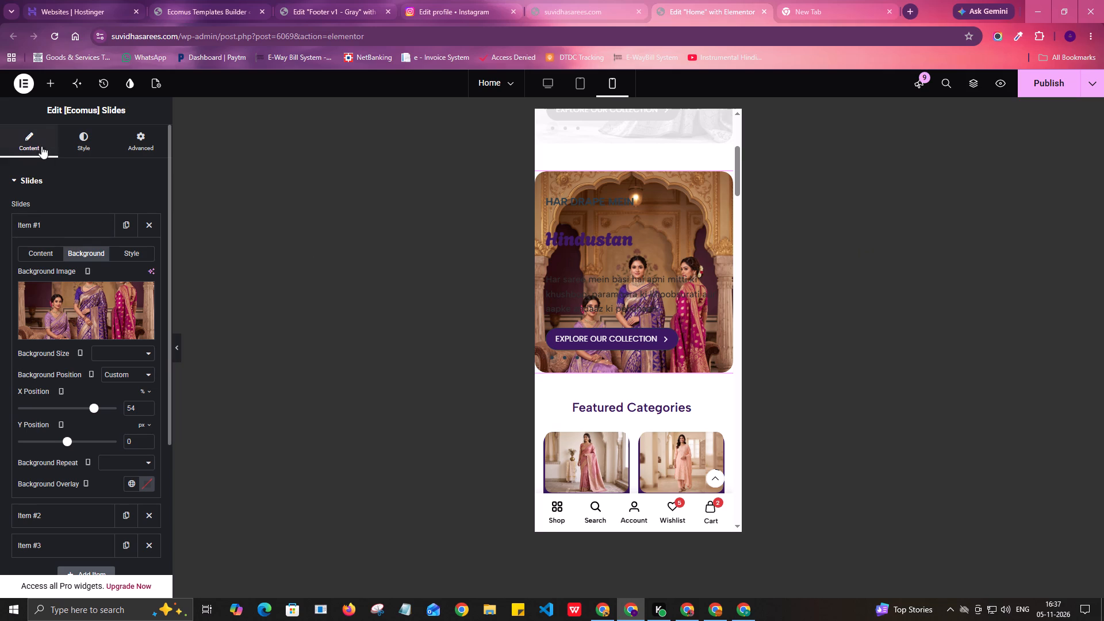
left_click(40, 183)
left_click(30, 184)
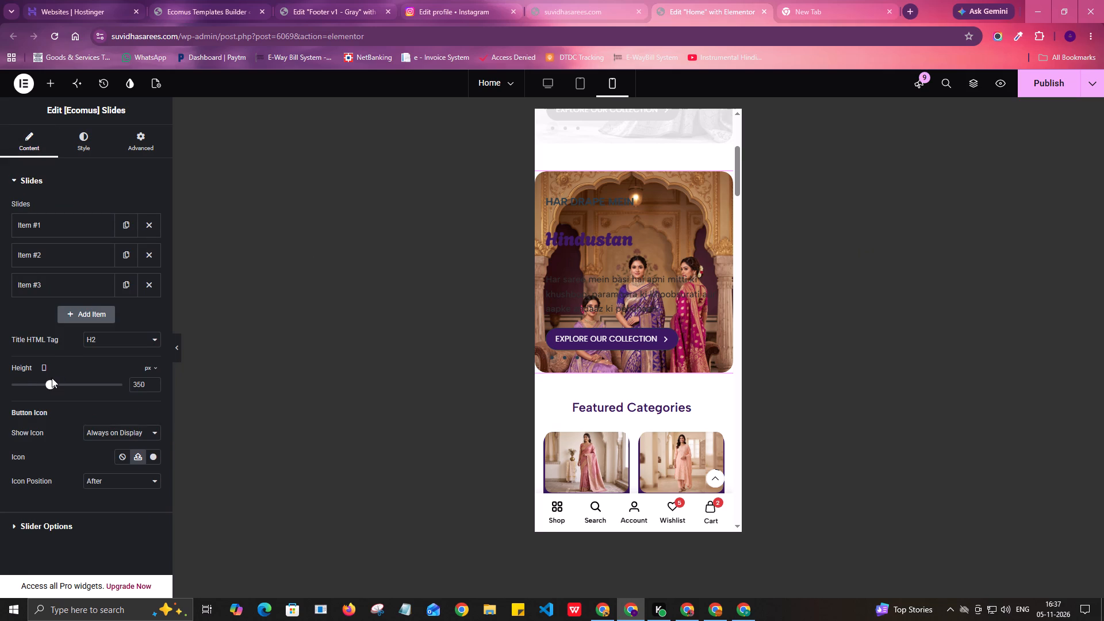
left_click_drag(52, 382, 68, 390)
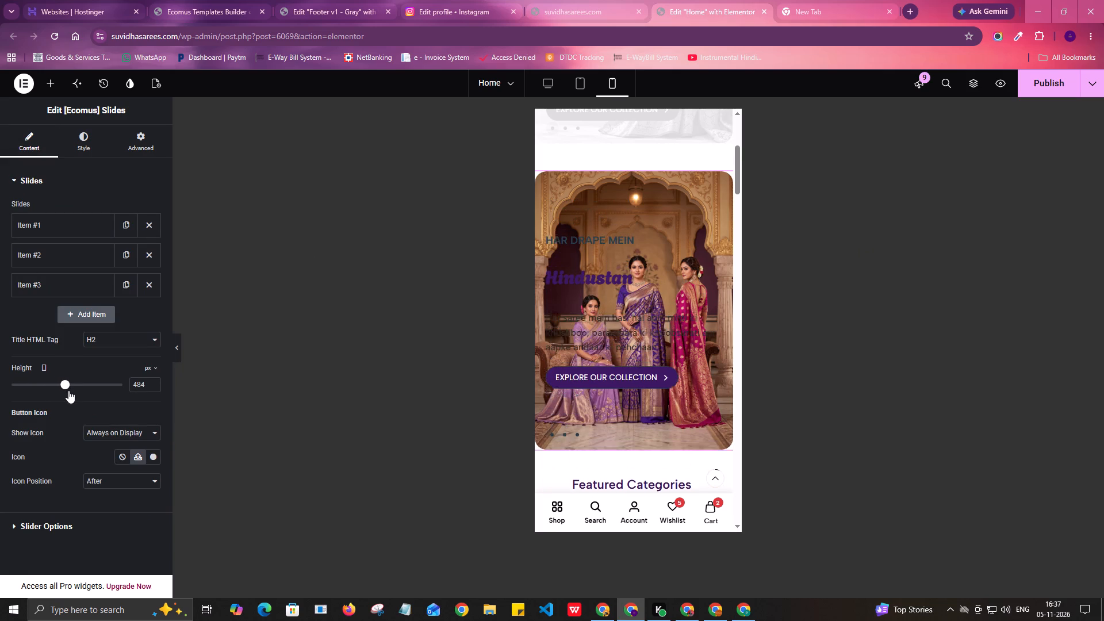
left_click_drag(68, 390, 71, 392)
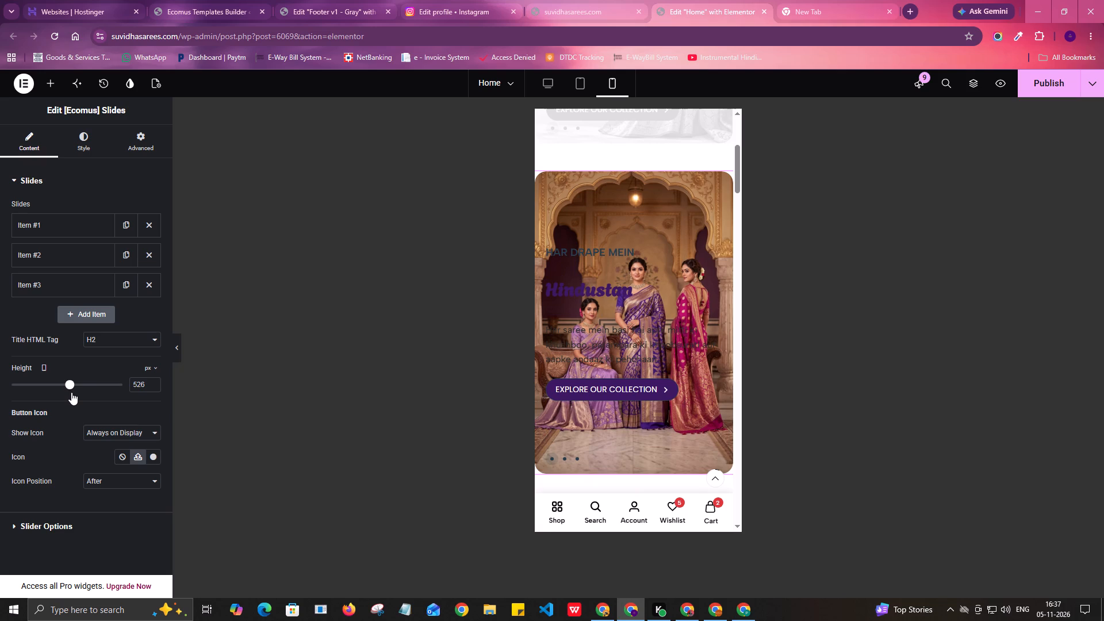
left_click_drag(71, 392, 70, 392)
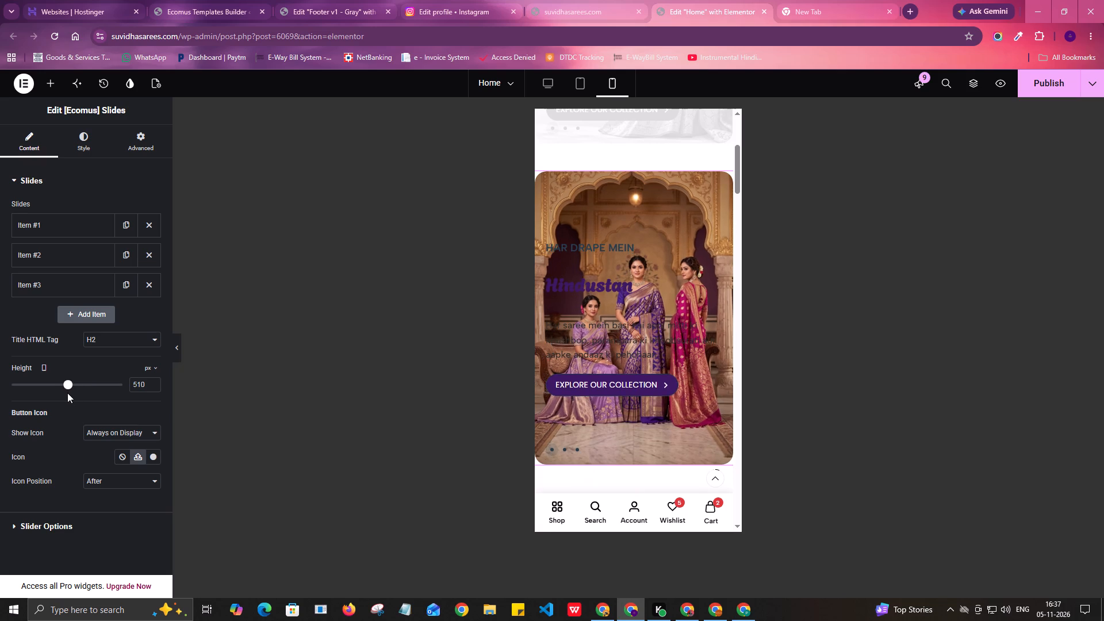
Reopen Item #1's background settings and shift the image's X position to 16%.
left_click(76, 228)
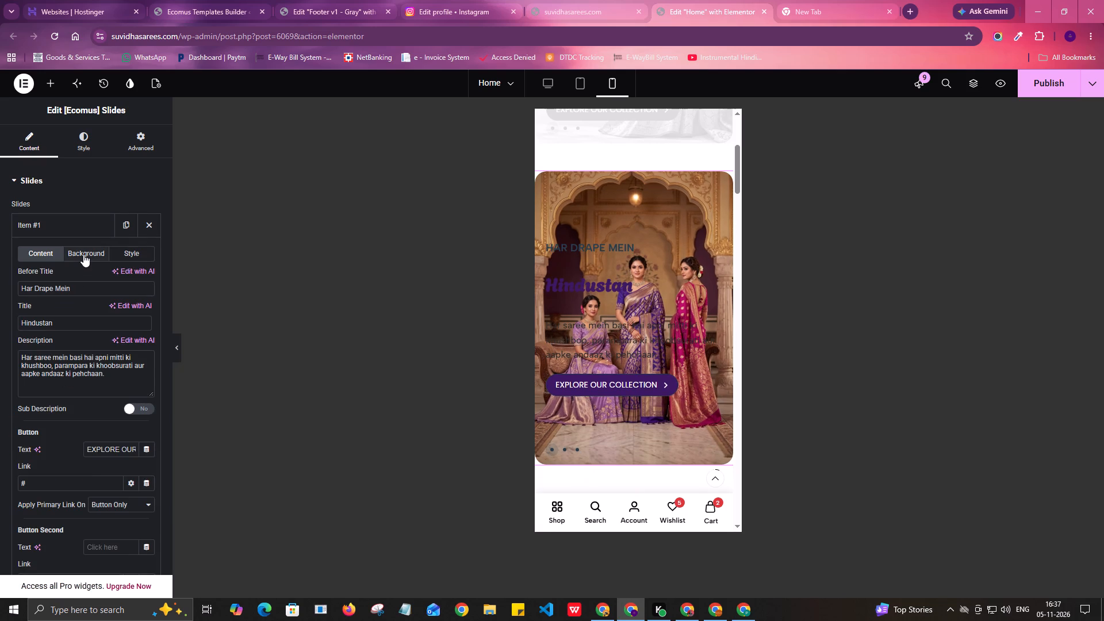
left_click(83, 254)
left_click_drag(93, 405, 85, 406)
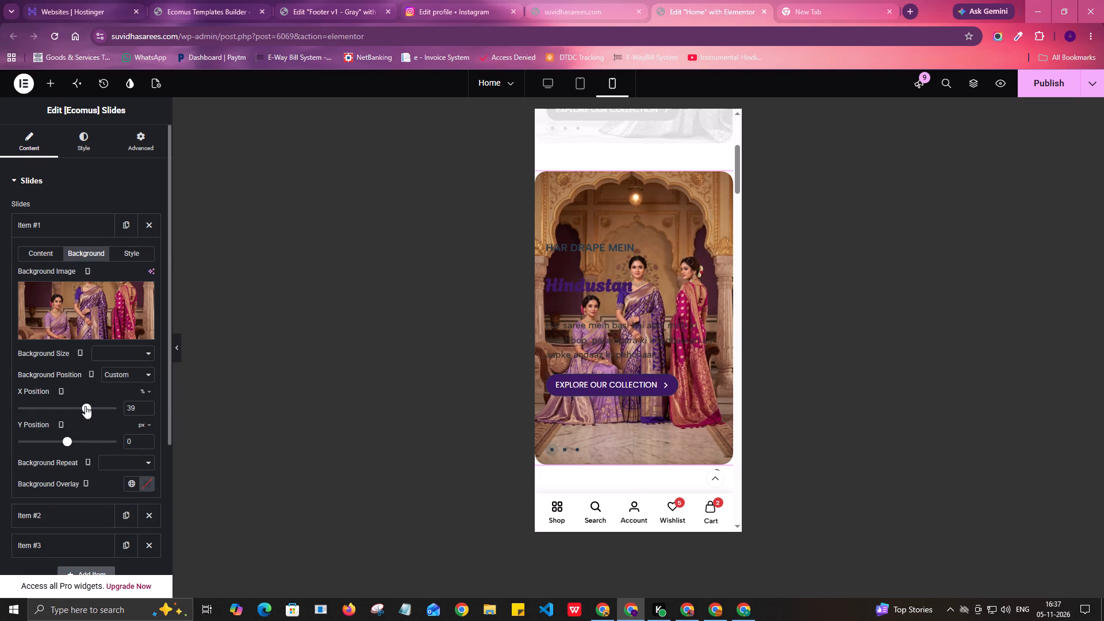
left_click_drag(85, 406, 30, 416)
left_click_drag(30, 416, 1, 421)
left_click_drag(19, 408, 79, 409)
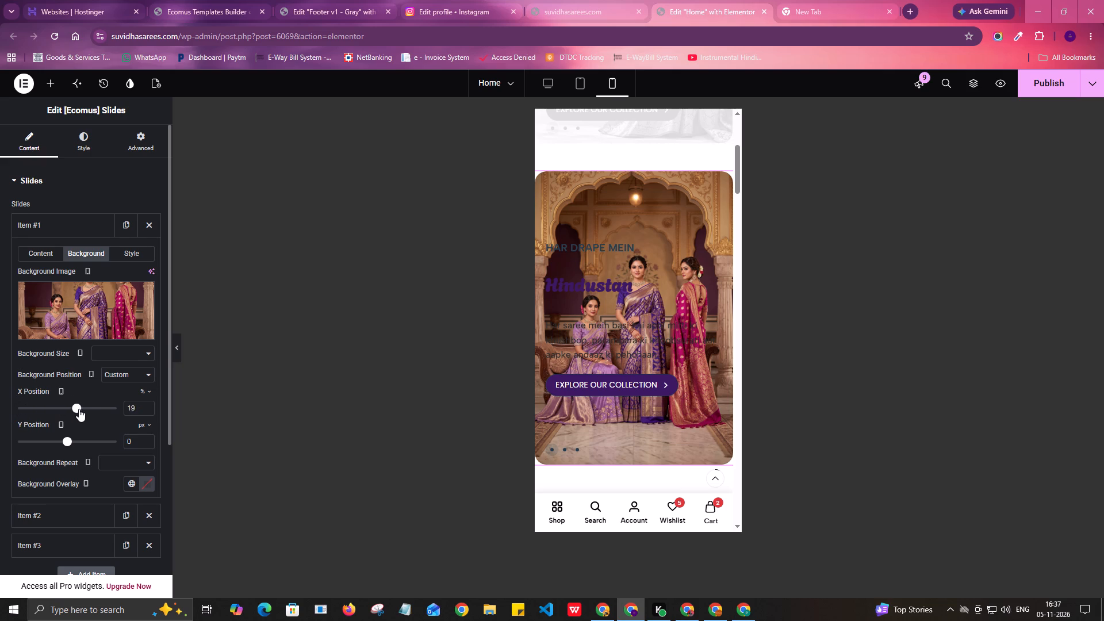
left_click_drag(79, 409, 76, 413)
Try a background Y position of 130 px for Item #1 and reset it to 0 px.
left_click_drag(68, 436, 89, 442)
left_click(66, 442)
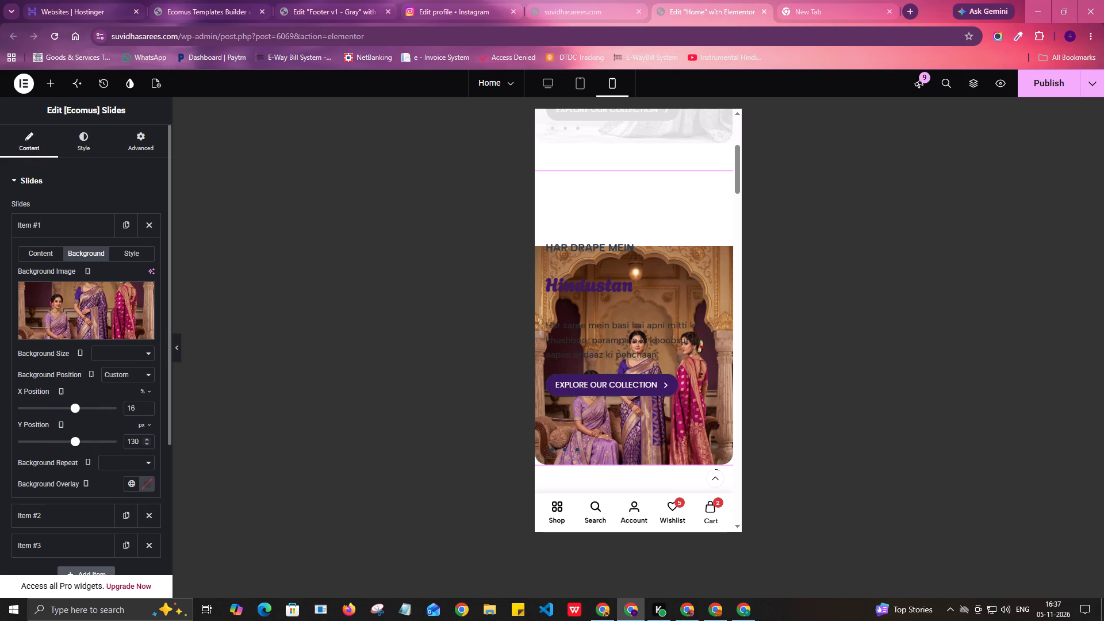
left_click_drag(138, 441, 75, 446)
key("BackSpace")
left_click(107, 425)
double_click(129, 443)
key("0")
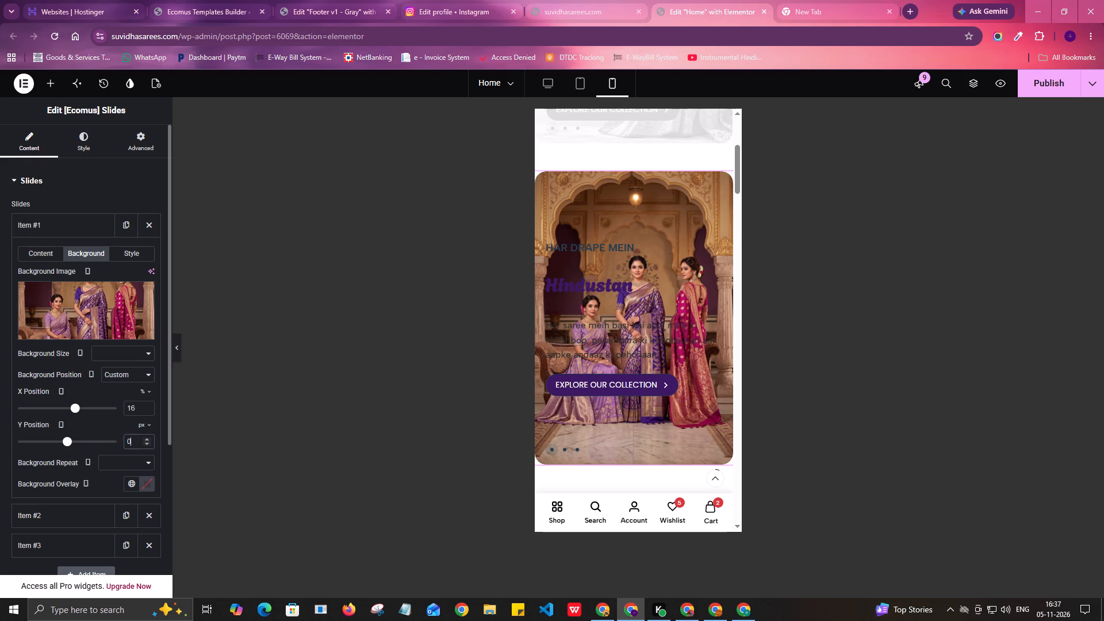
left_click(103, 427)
Set Item #1's mobile background X position to 0%.
double_click(132, 411)
key("0")
left_click(111, 419)
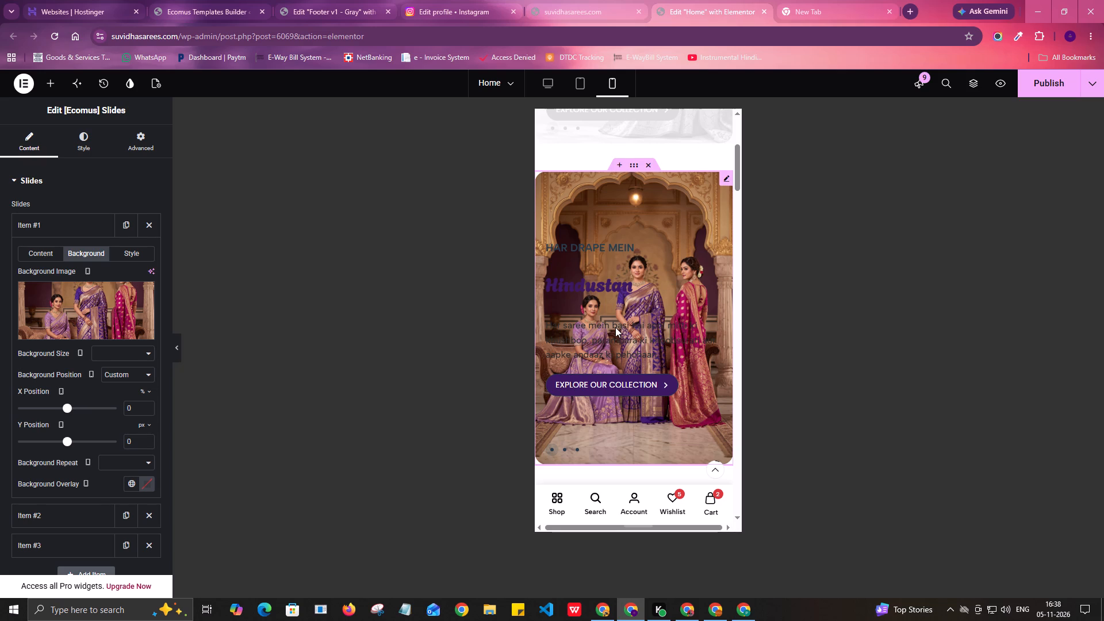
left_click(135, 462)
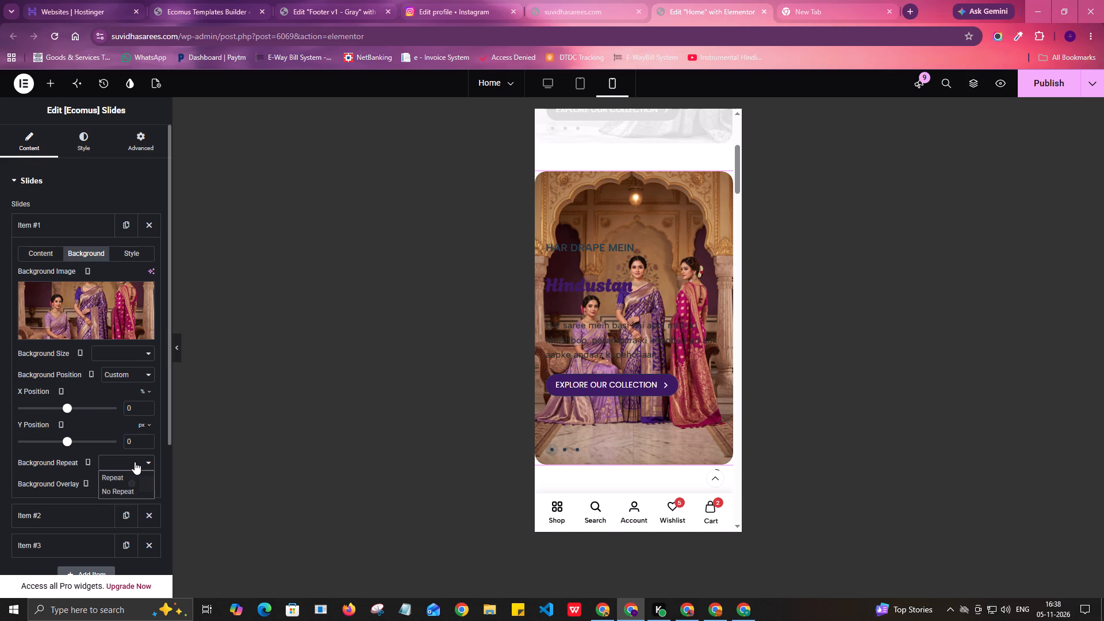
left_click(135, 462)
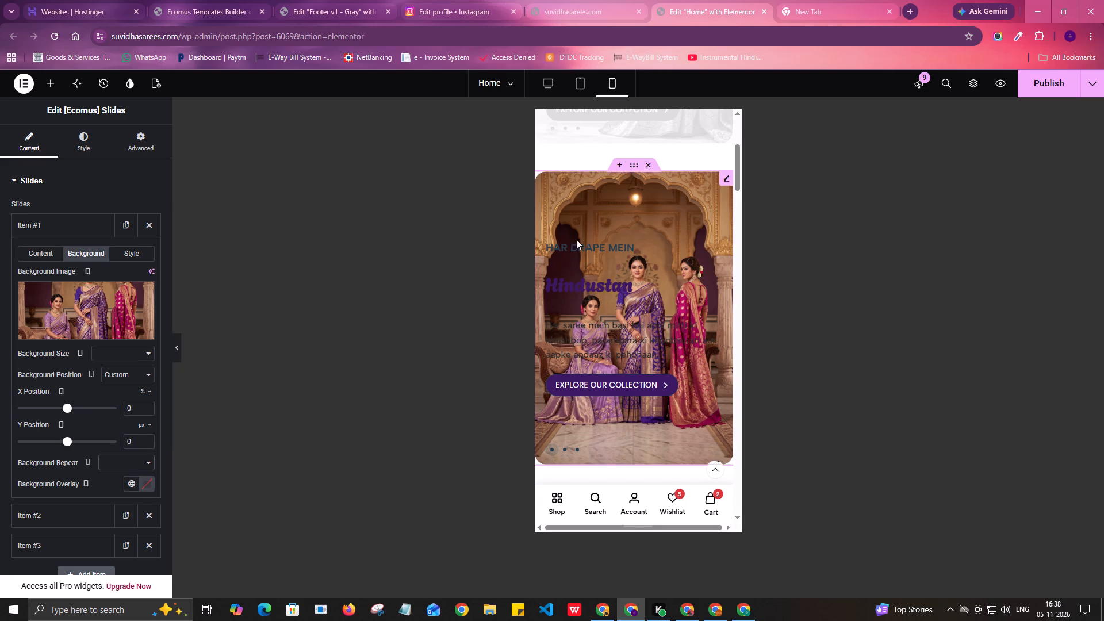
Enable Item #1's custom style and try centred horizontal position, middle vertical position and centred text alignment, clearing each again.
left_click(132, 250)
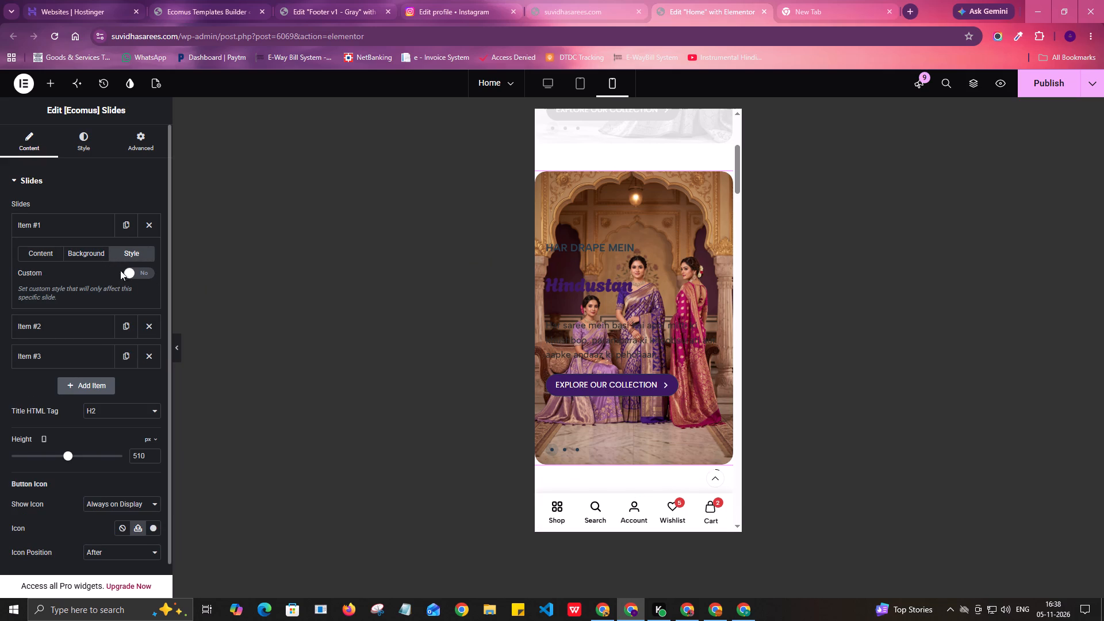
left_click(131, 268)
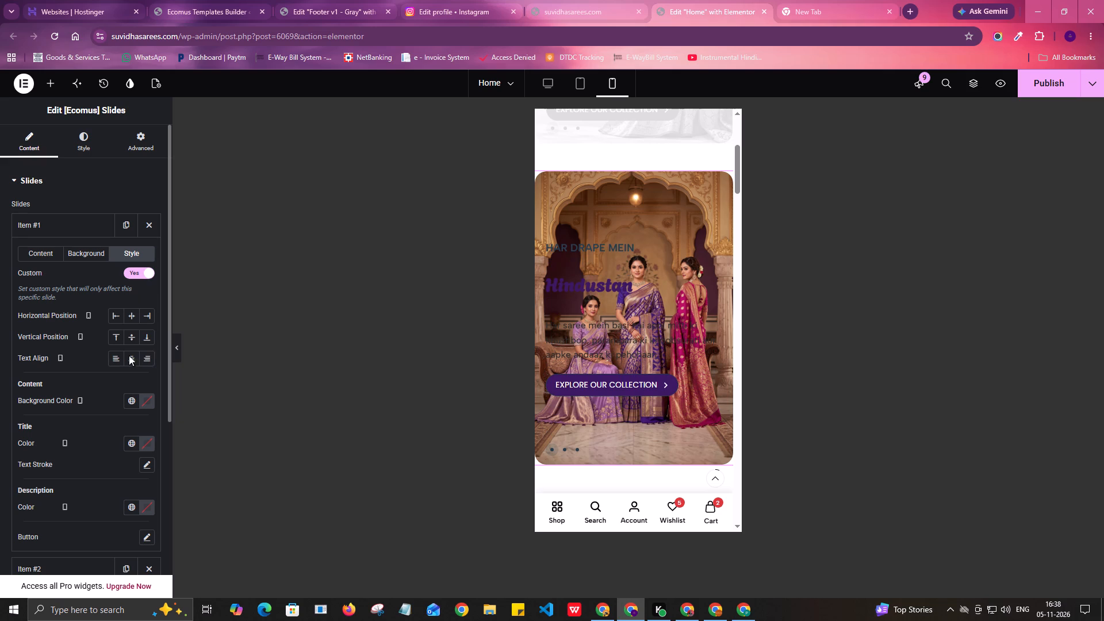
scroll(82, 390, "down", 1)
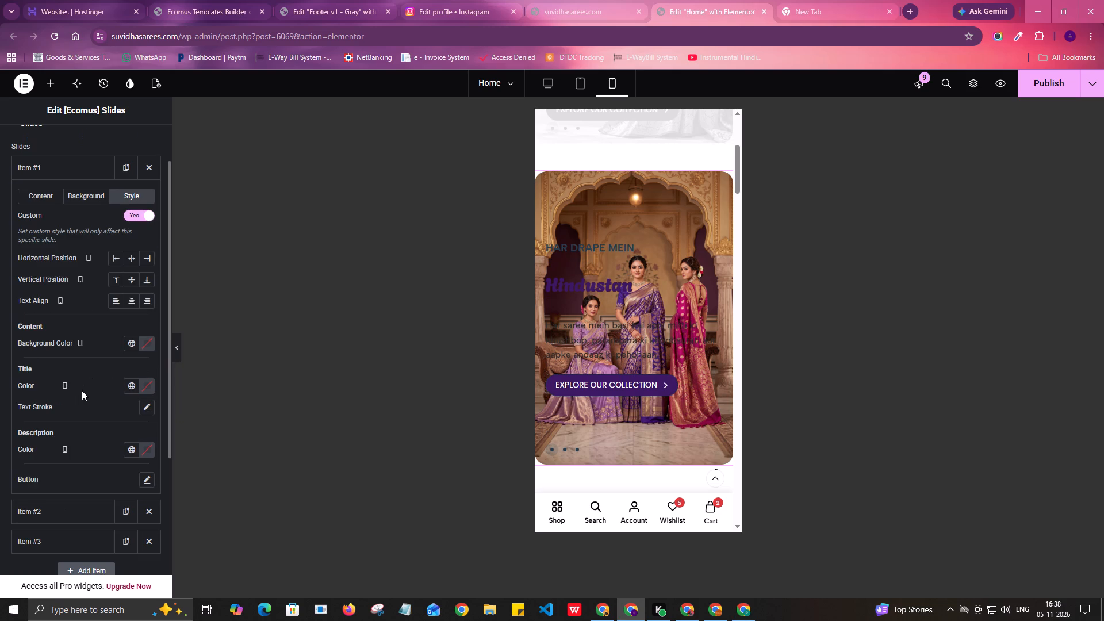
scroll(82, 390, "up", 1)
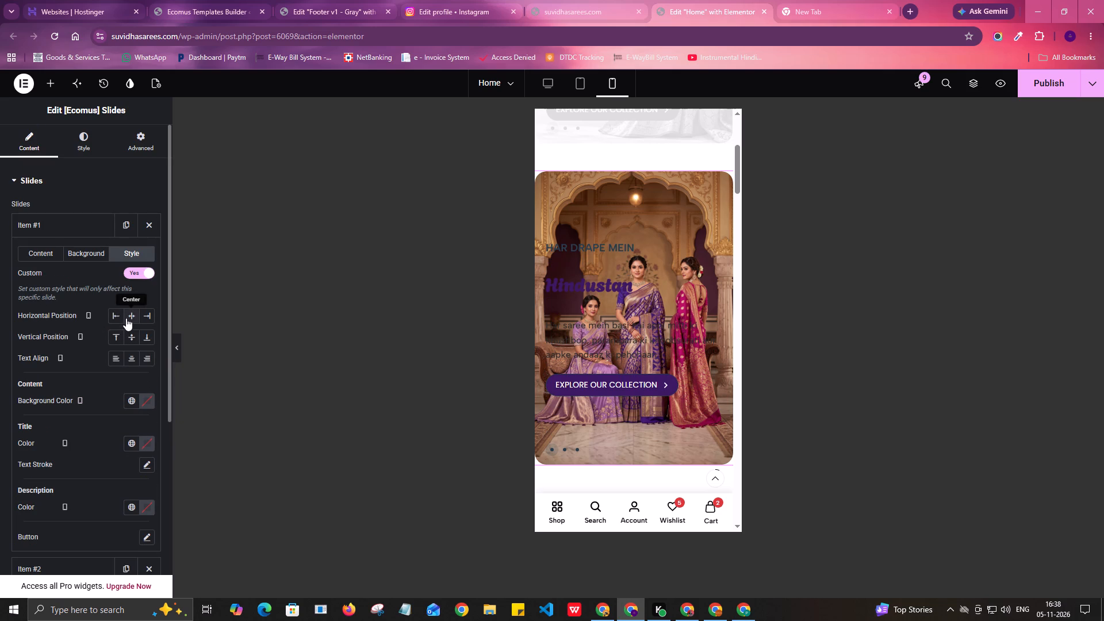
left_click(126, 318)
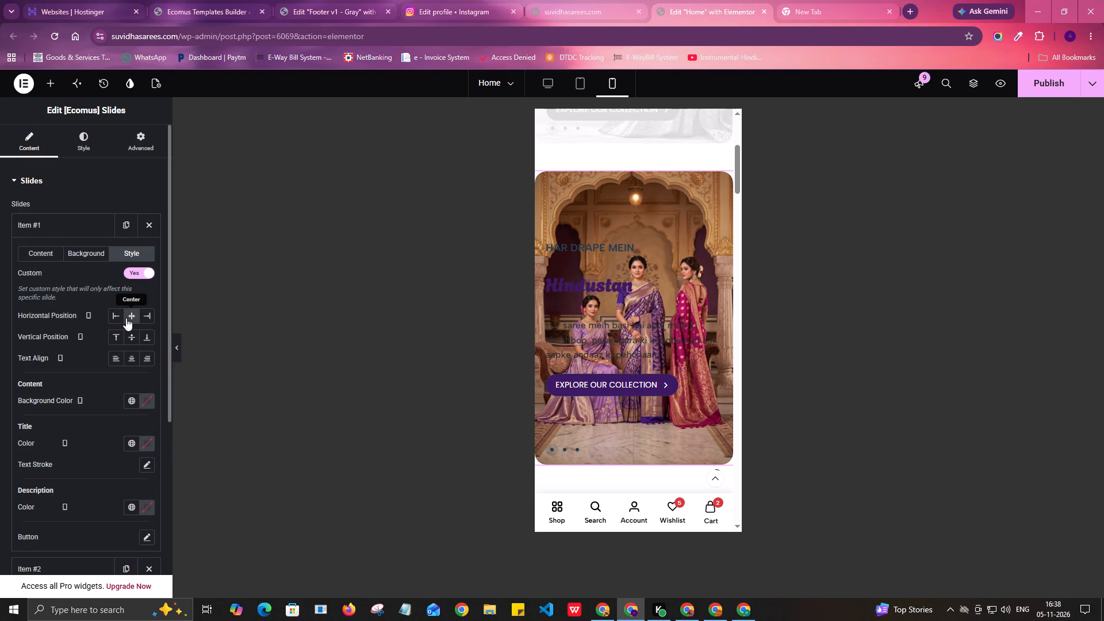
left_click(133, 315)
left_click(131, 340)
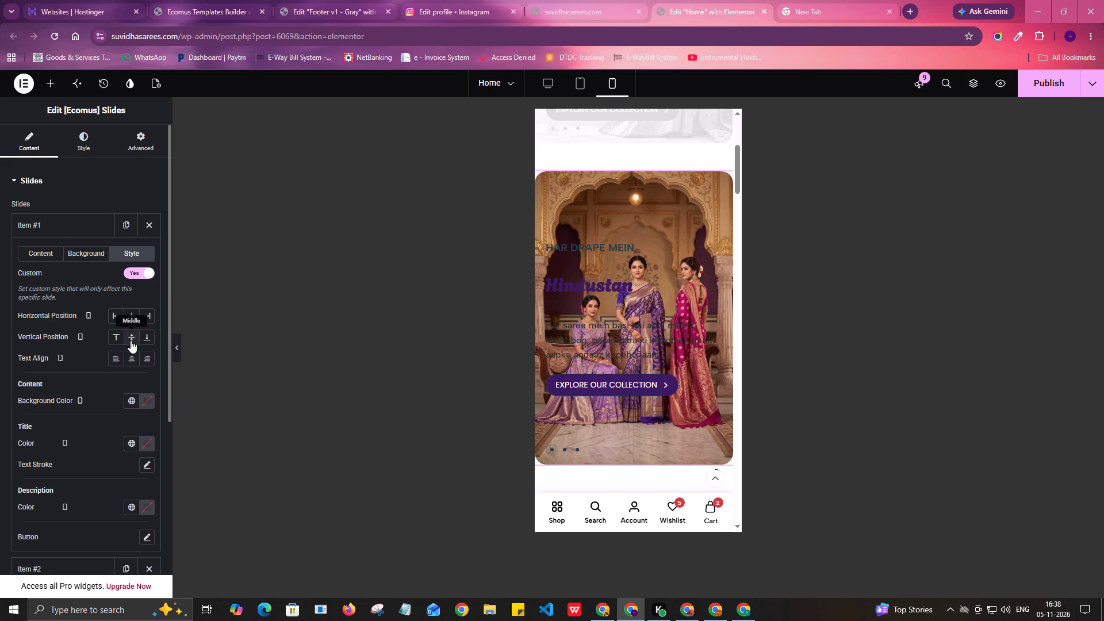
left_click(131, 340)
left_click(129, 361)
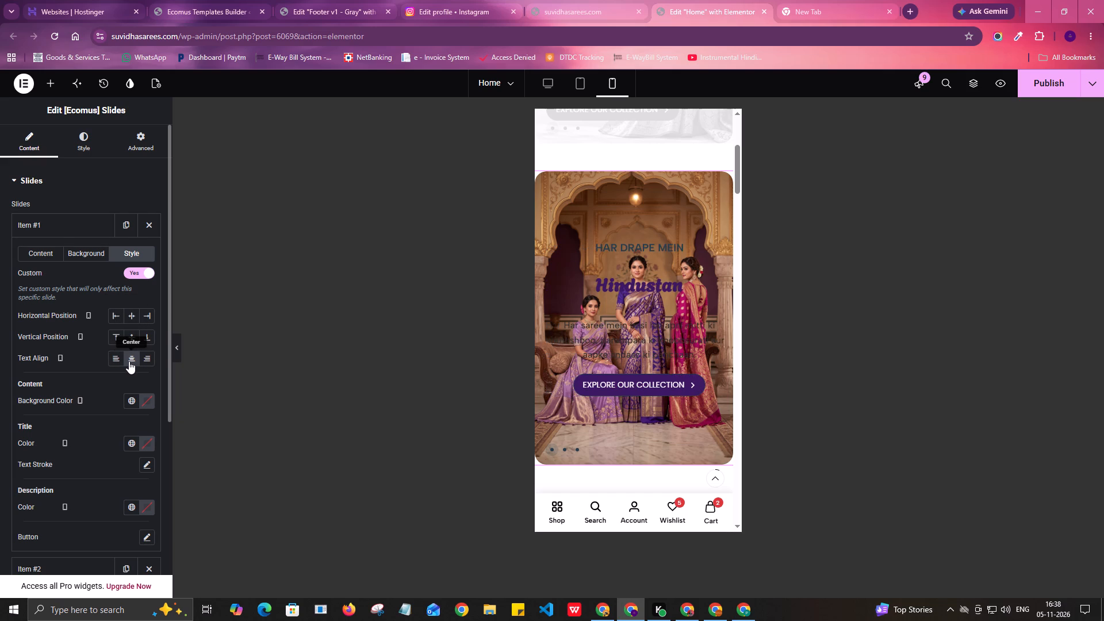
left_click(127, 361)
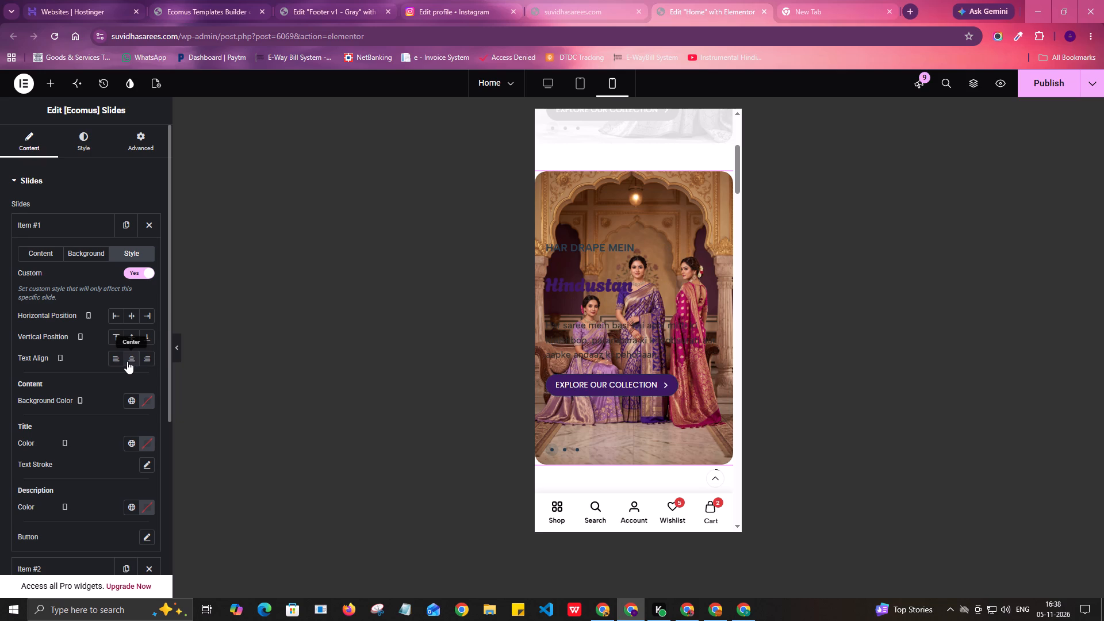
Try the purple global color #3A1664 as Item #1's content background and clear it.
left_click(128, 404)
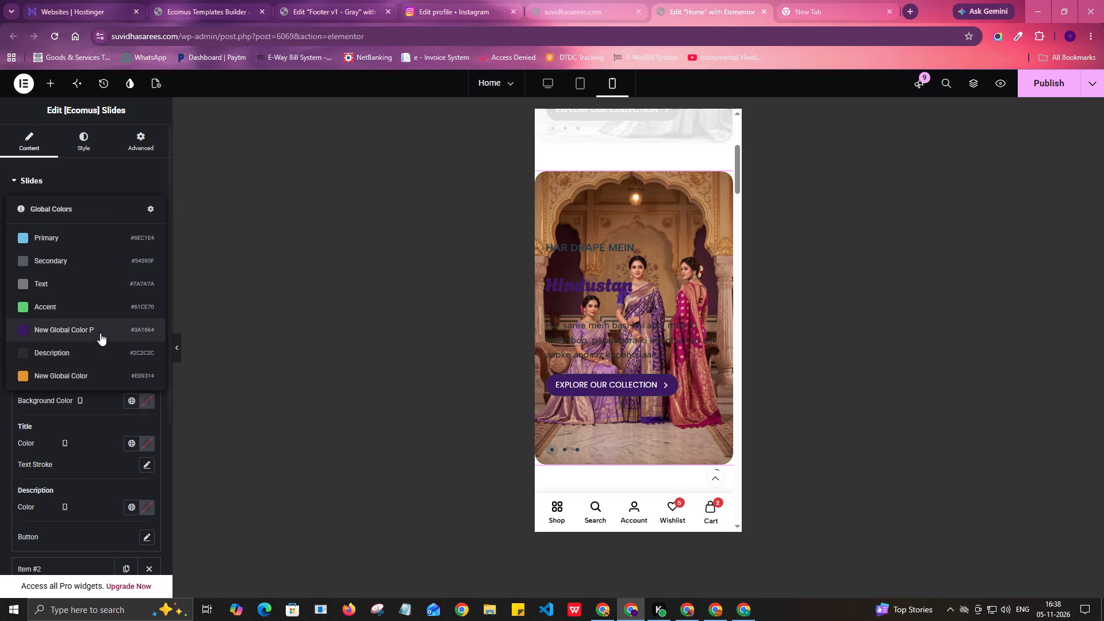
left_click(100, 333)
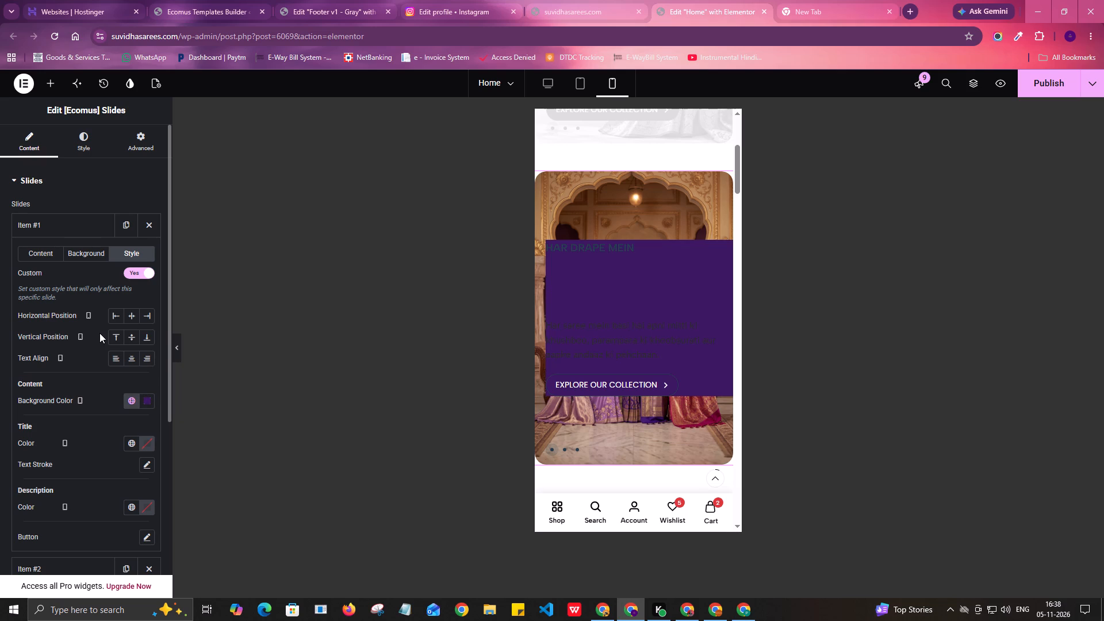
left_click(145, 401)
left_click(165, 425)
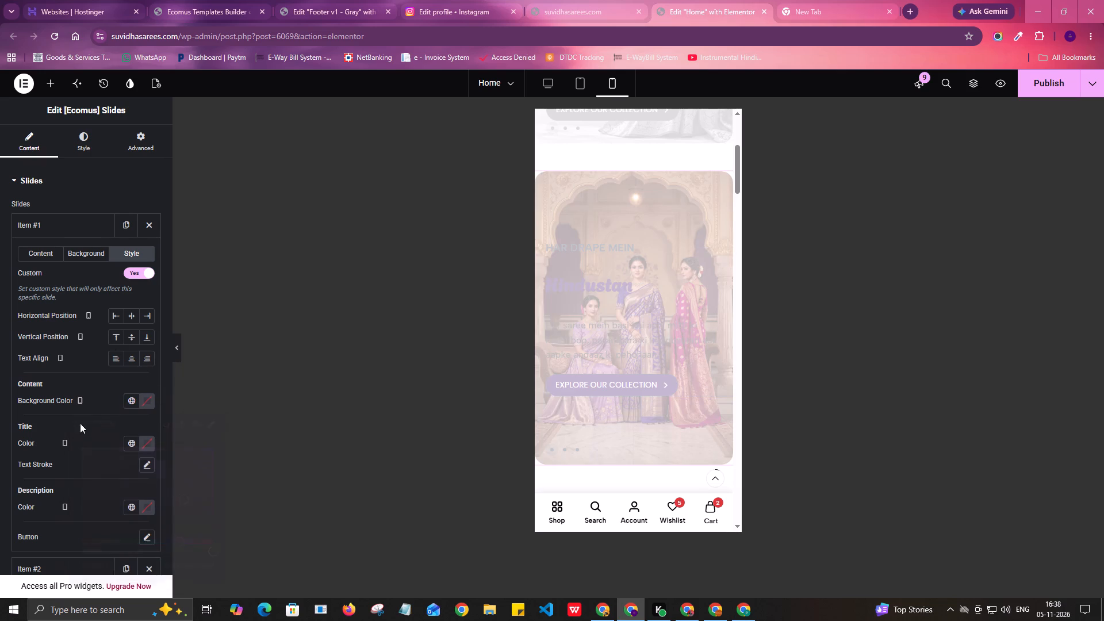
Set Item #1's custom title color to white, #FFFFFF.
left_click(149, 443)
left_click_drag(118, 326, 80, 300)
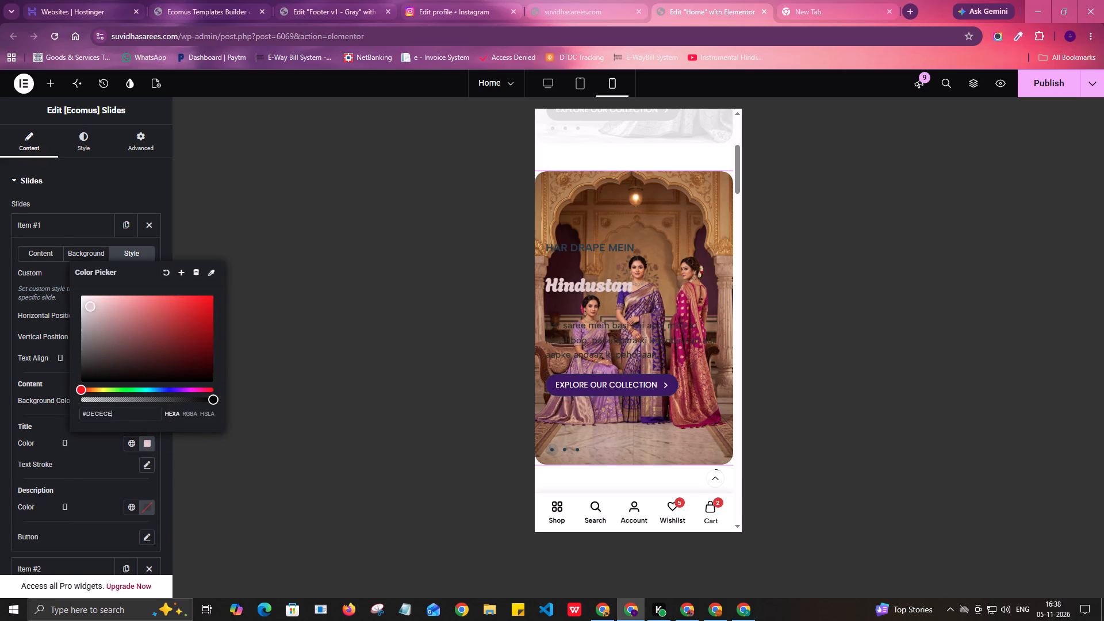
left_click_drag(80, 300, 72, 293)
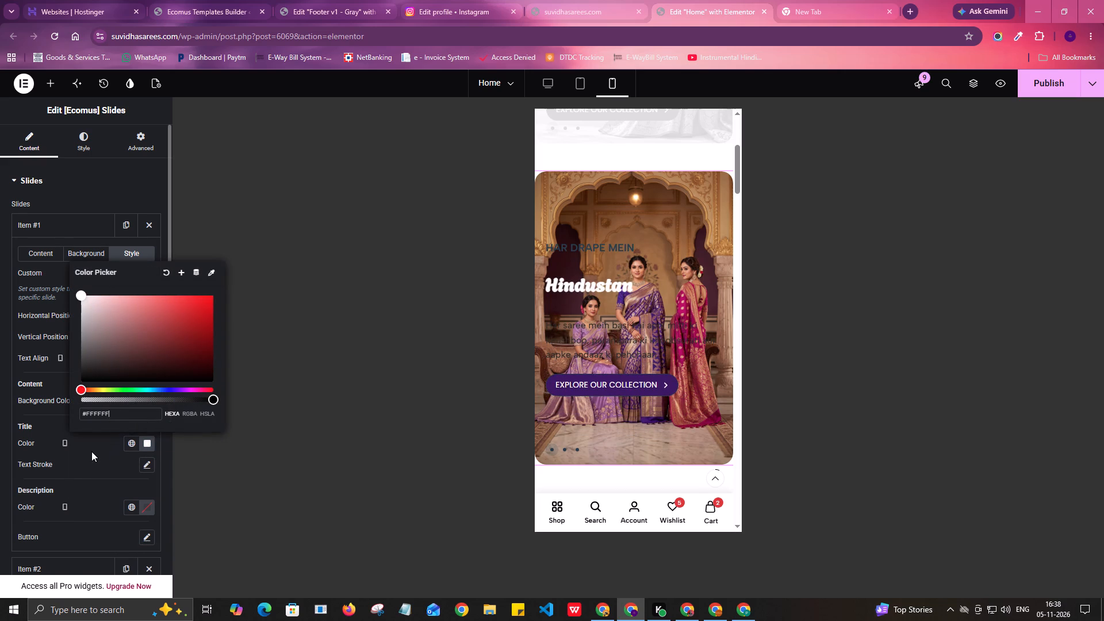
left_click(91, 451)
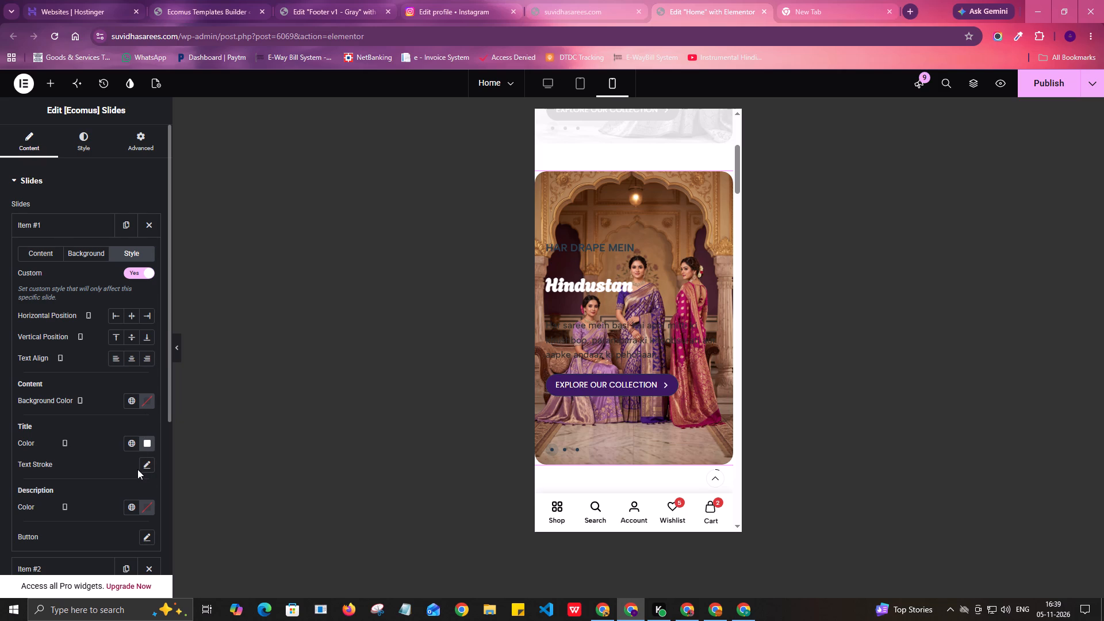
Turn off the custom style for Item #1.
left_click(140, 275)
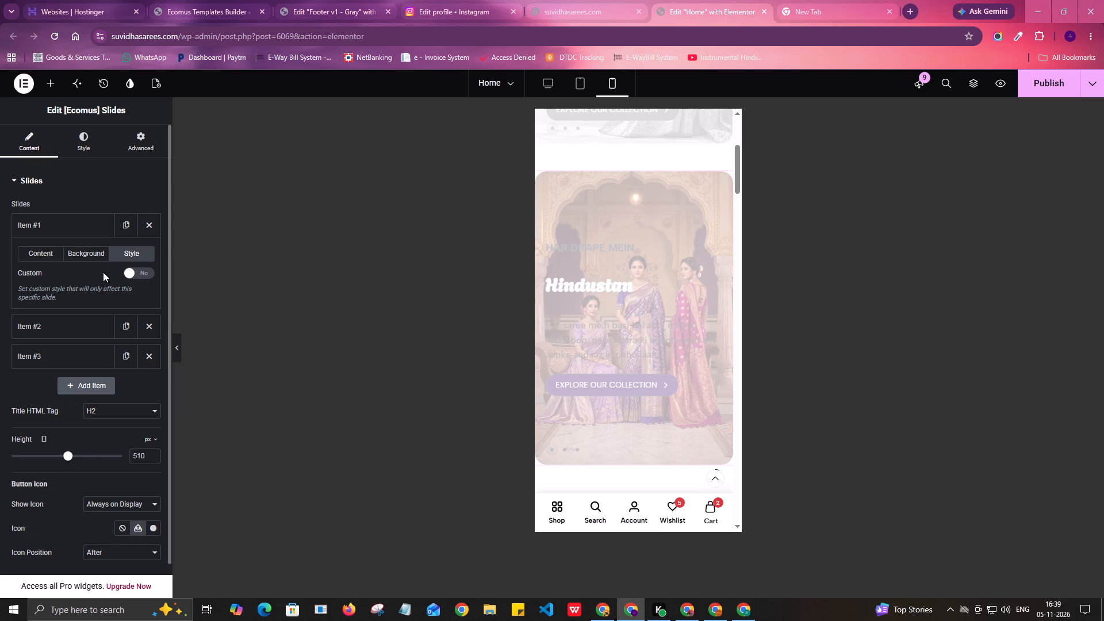
Delete Item #2 and Item #3 from the slides list, keeping only Item #1.
left_click(67, 229)
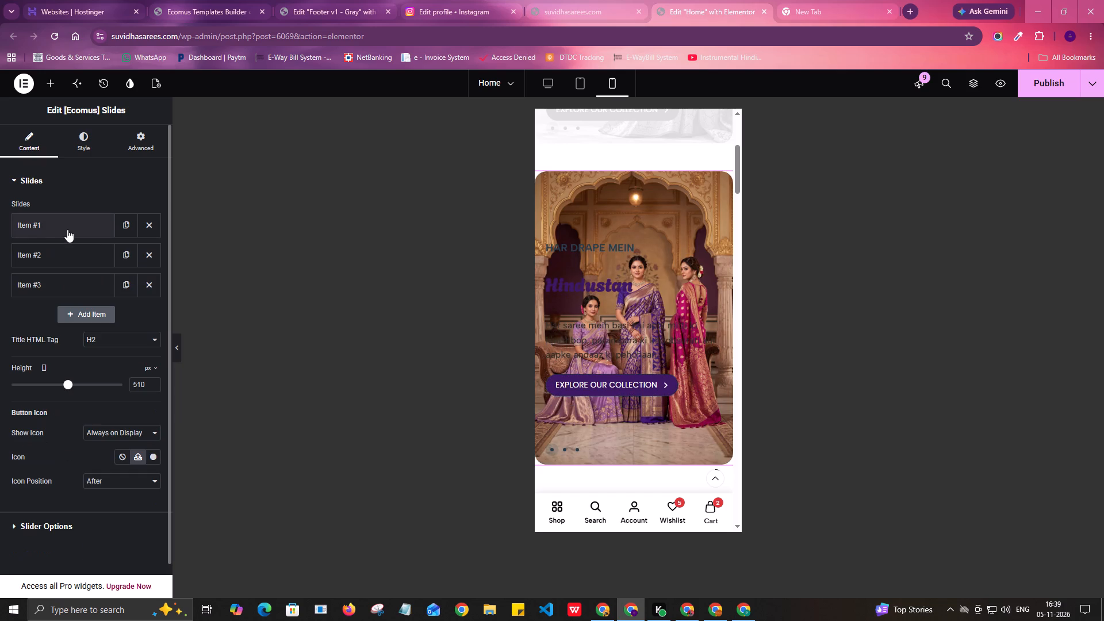
left_click(149, 256)
left_click(149, 256)
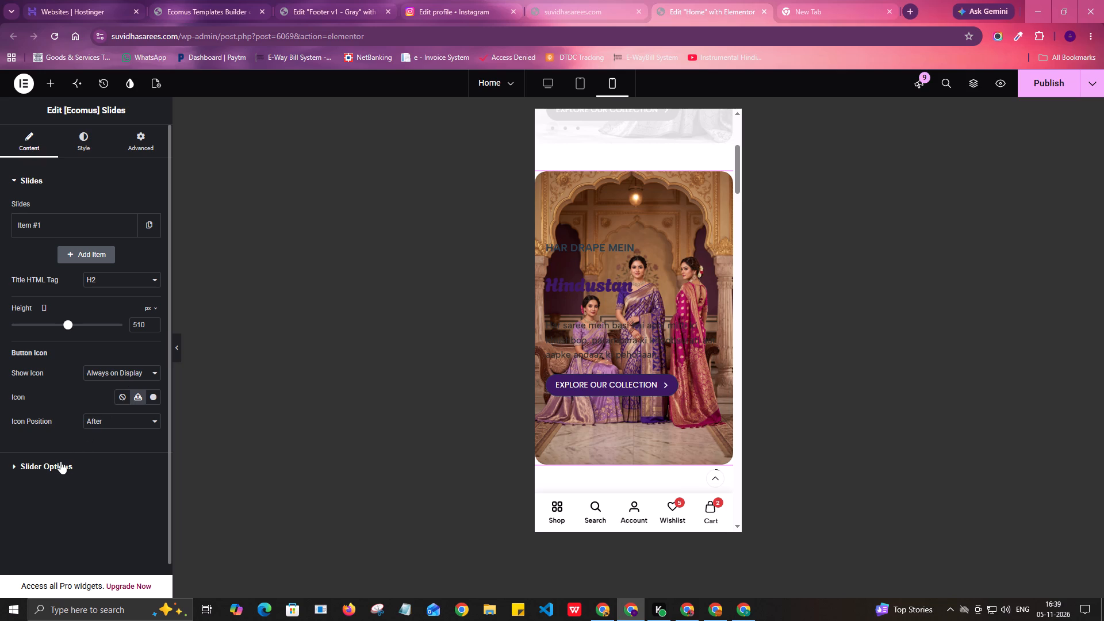
Set the Slides widget's content width to about 609 px in its style settings.
left_click(85, 151)
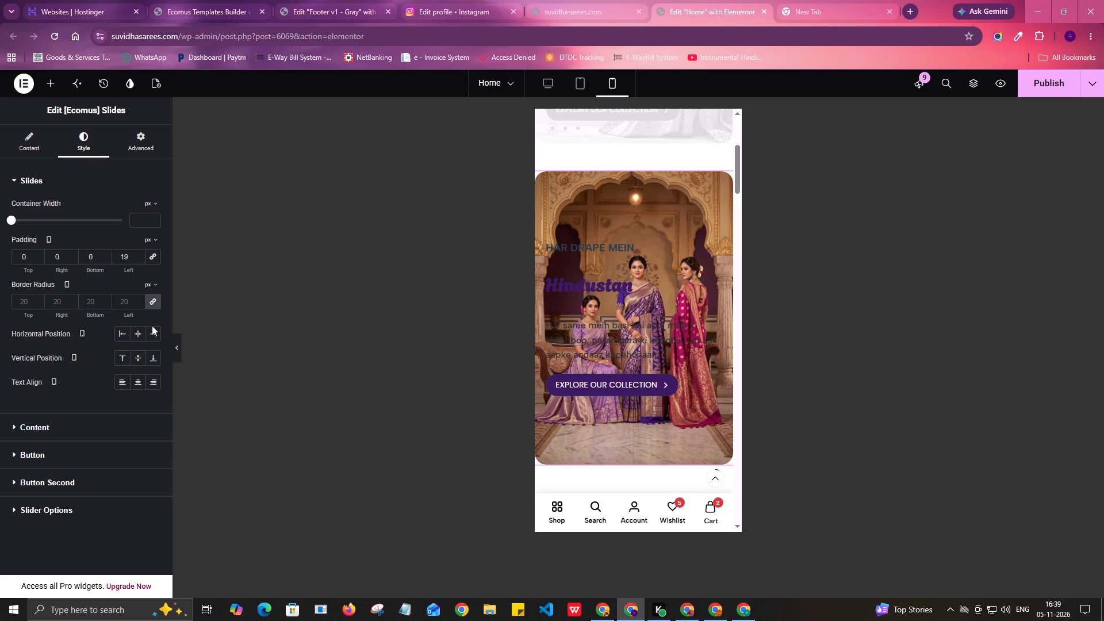
left_click(48, 422)
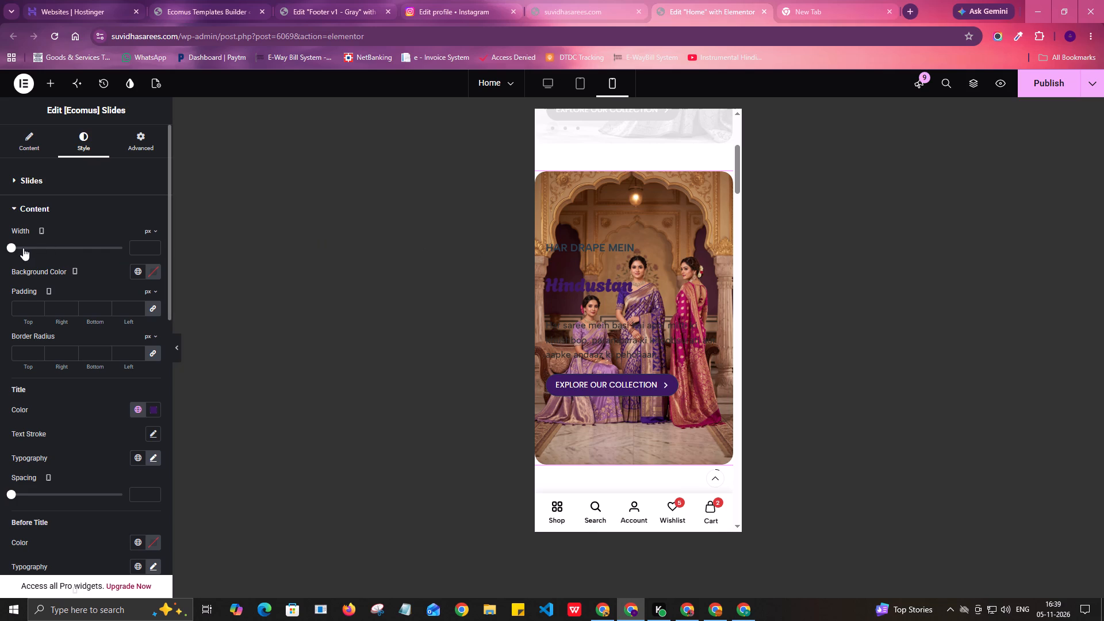
left_click_drag(12, 247, 40, 250)
left_click_drag(40, 250, 49, 252)
left_click_drag(49, 252, 48, 252)
left_click(0, 275)
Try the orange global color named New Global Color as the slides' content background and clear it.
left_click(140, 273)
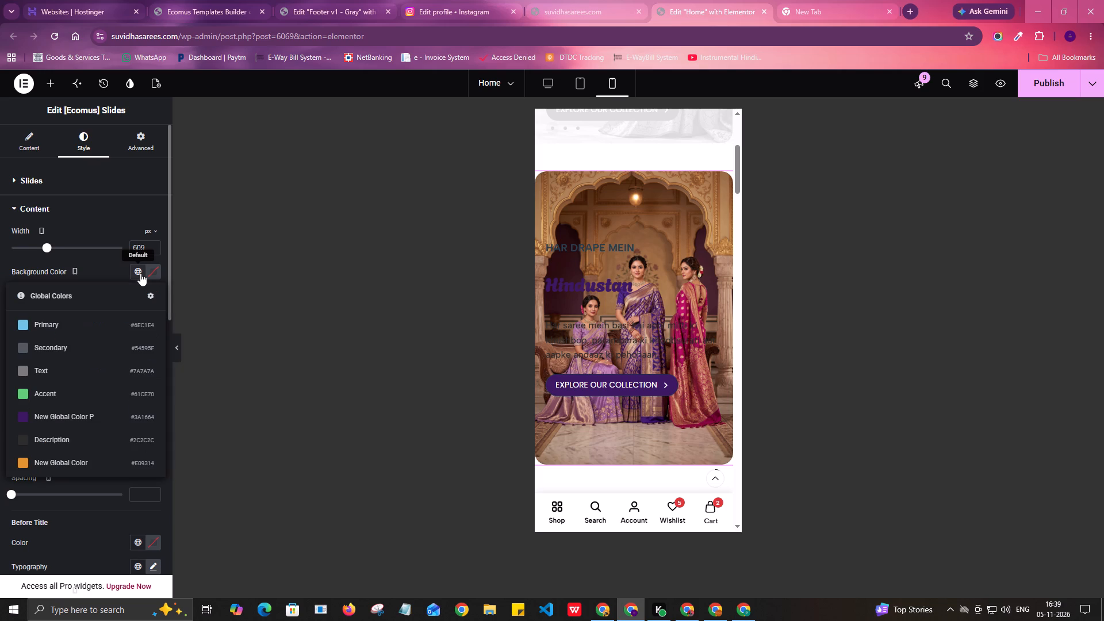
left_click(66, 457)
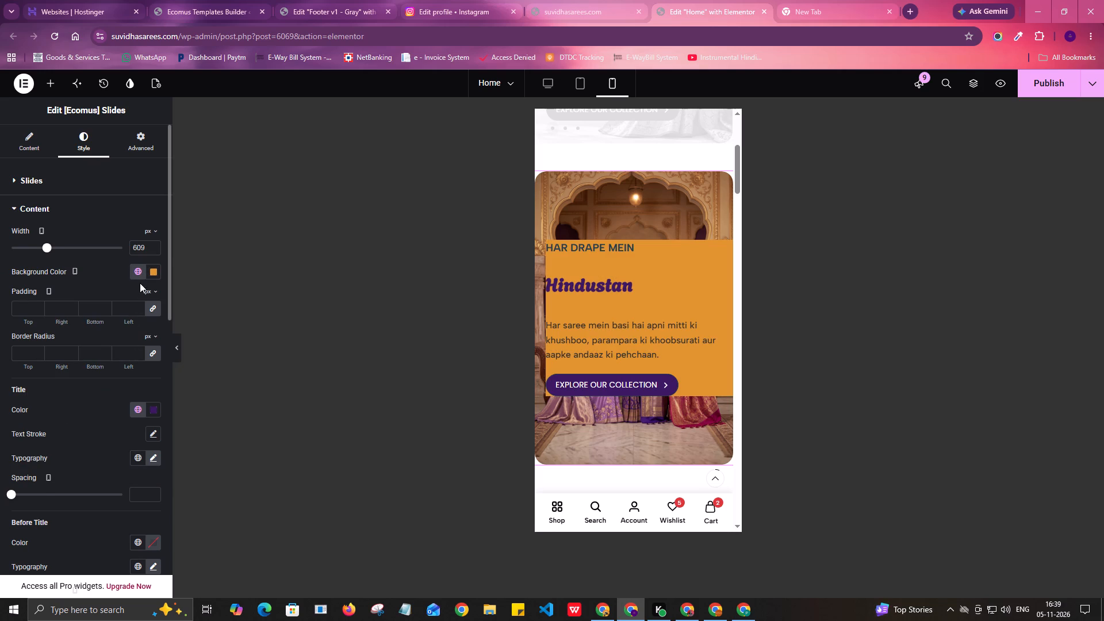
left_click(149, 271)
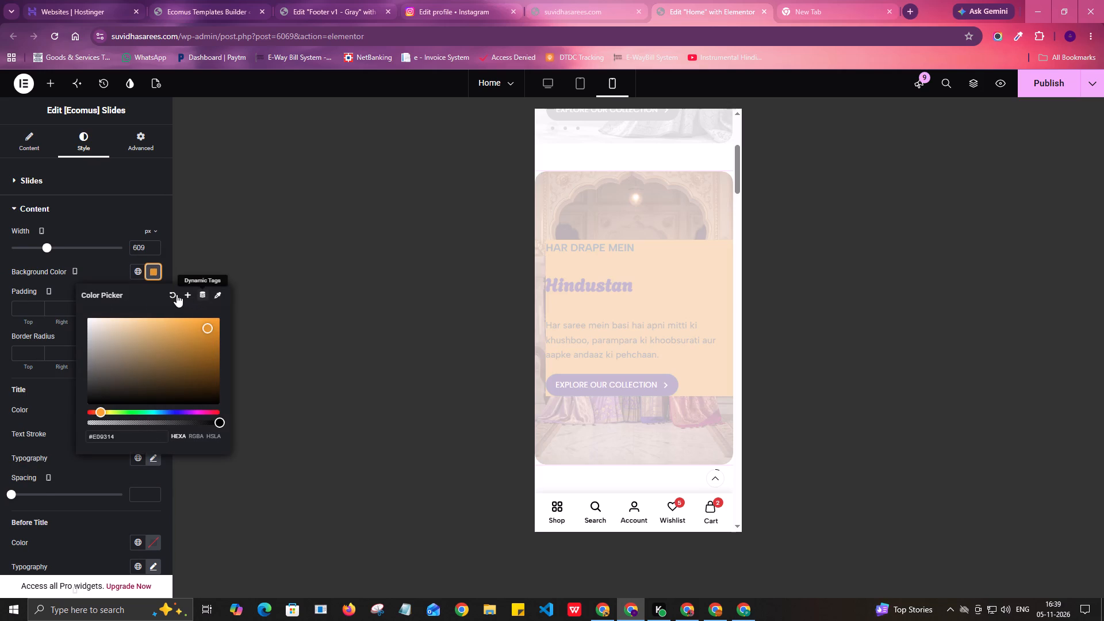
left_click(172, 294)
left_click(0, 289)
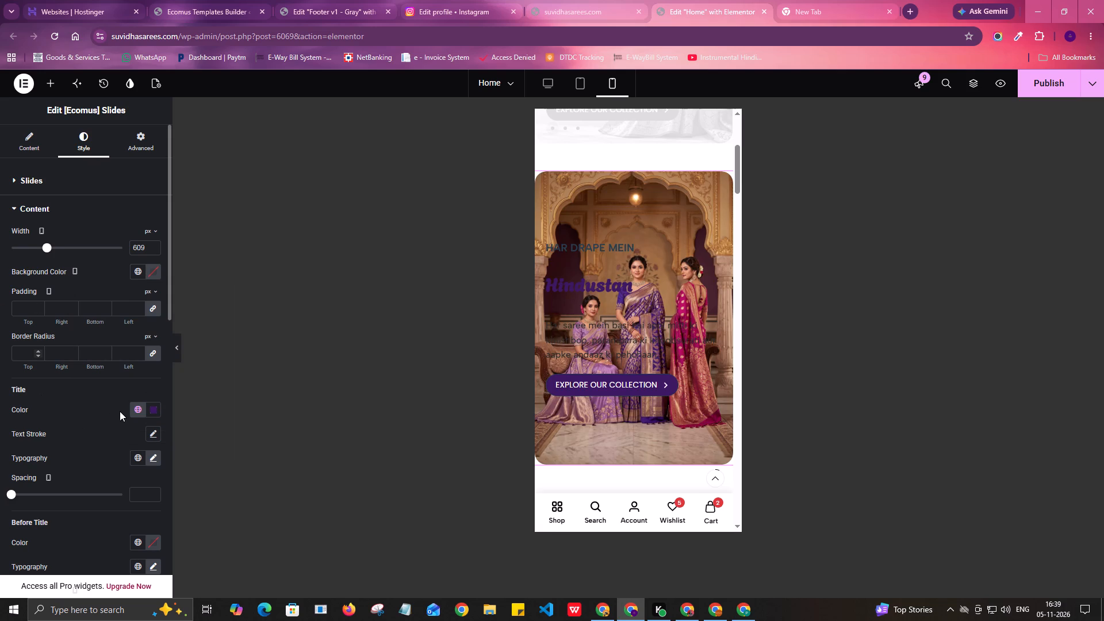
Change the slides' title color to white.
left_click(135, 405)
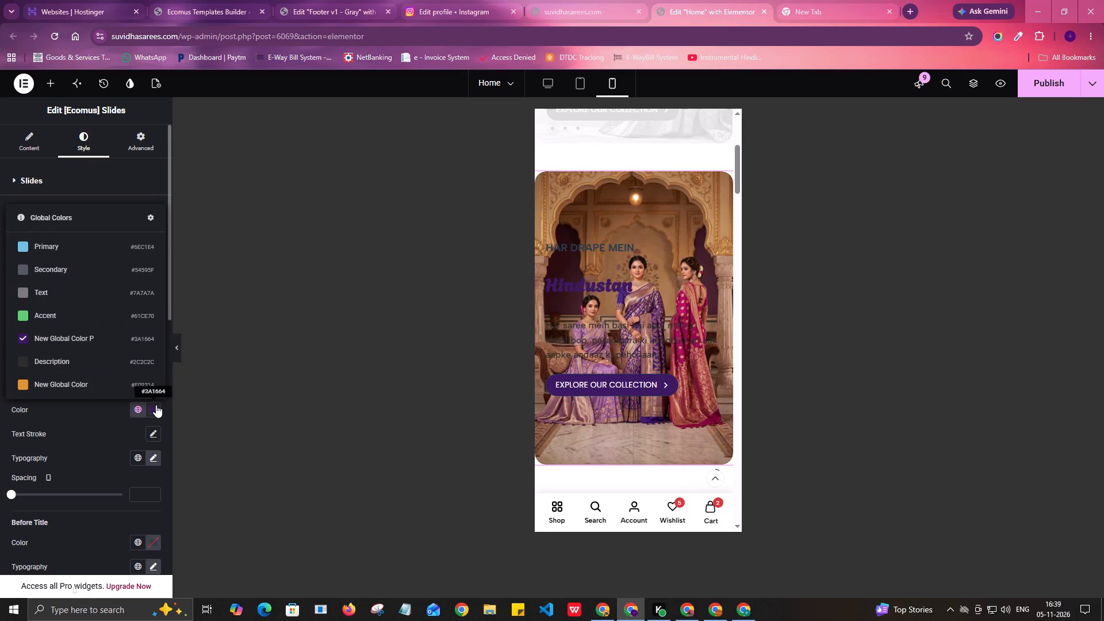
left_click(156, 405)
left_click_drag(114, 473, 65, 439)
left_click(0, 435)
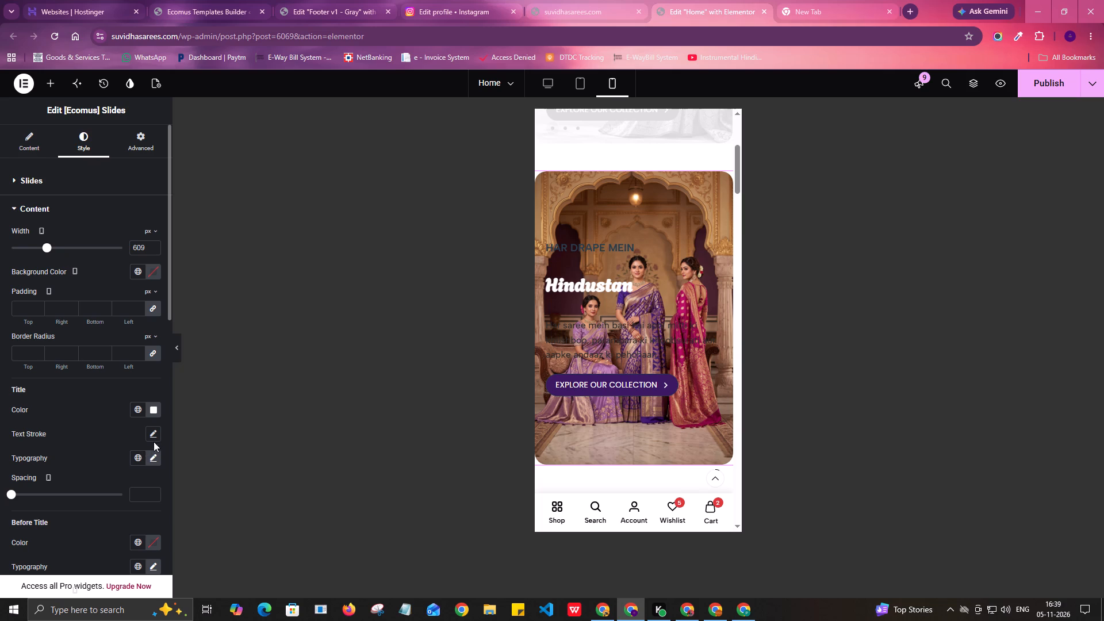
Set the slide title's font family to Poppins.
left_click(158, 459)
left_click(121, 514)
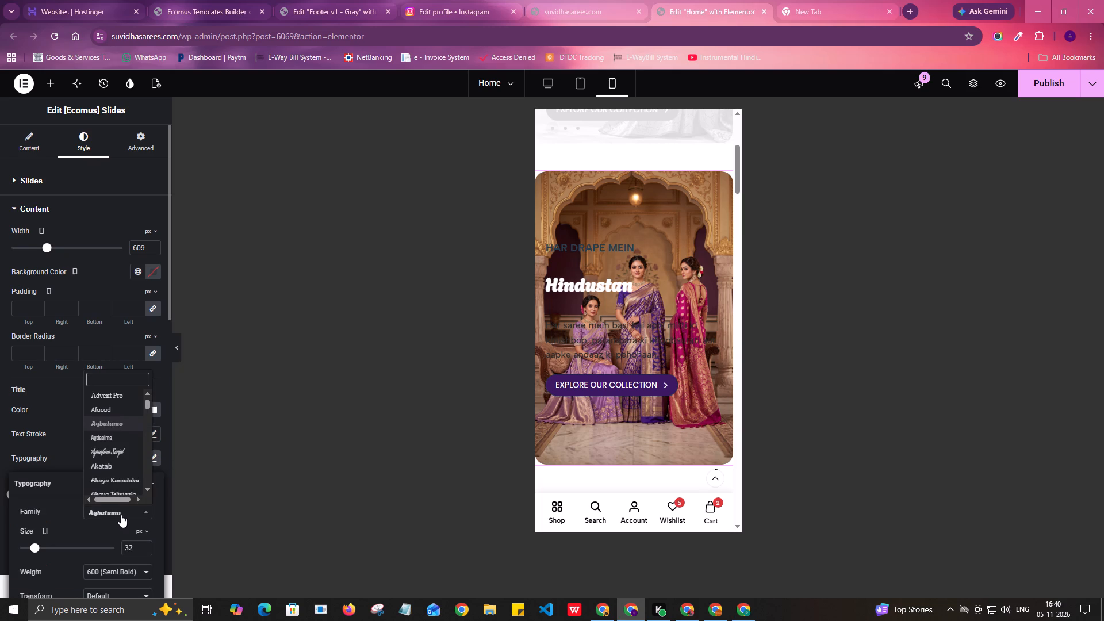
type("popp")
key("Return")
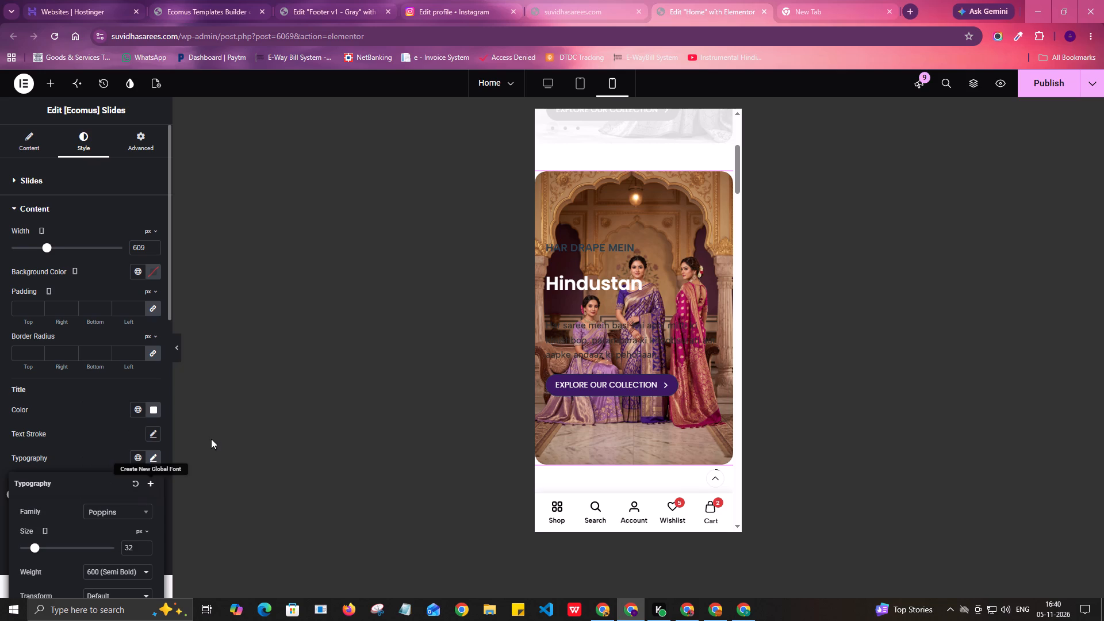
left_click(110, 419)
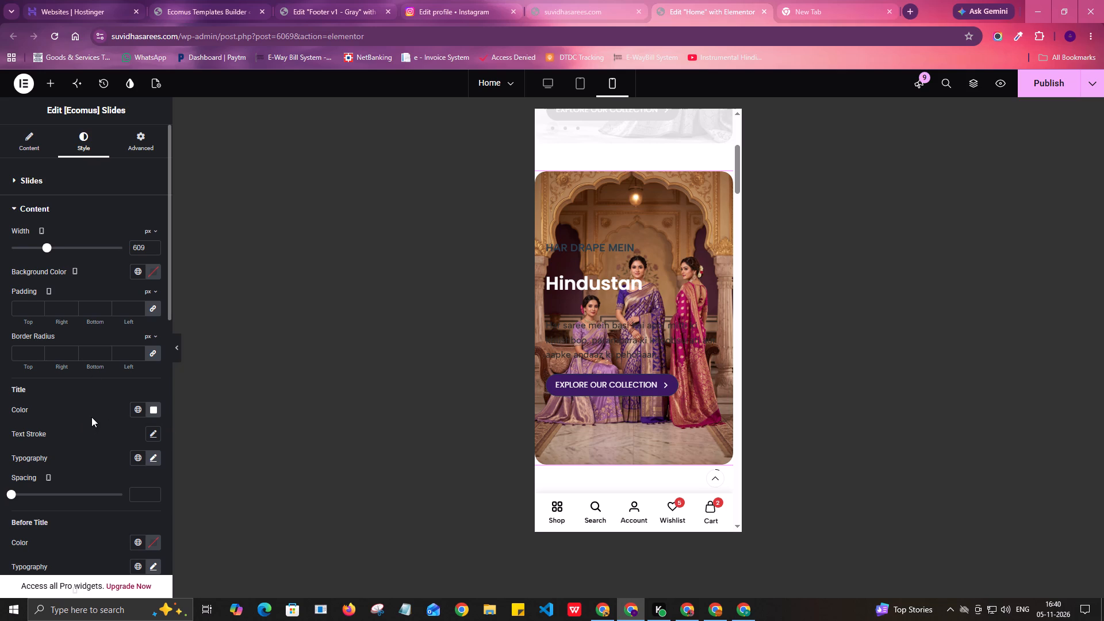
Apply the orange global color named New Global Color to the before-title text.
scroll(85, 445, "down", 1)
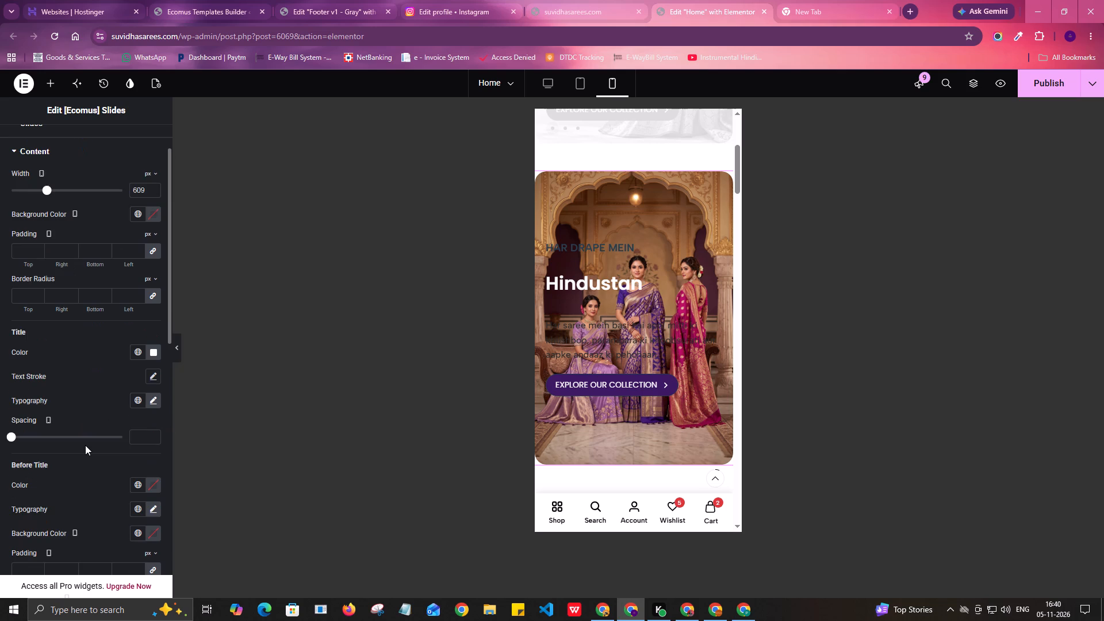
scroll(85, 450, "down", 1)
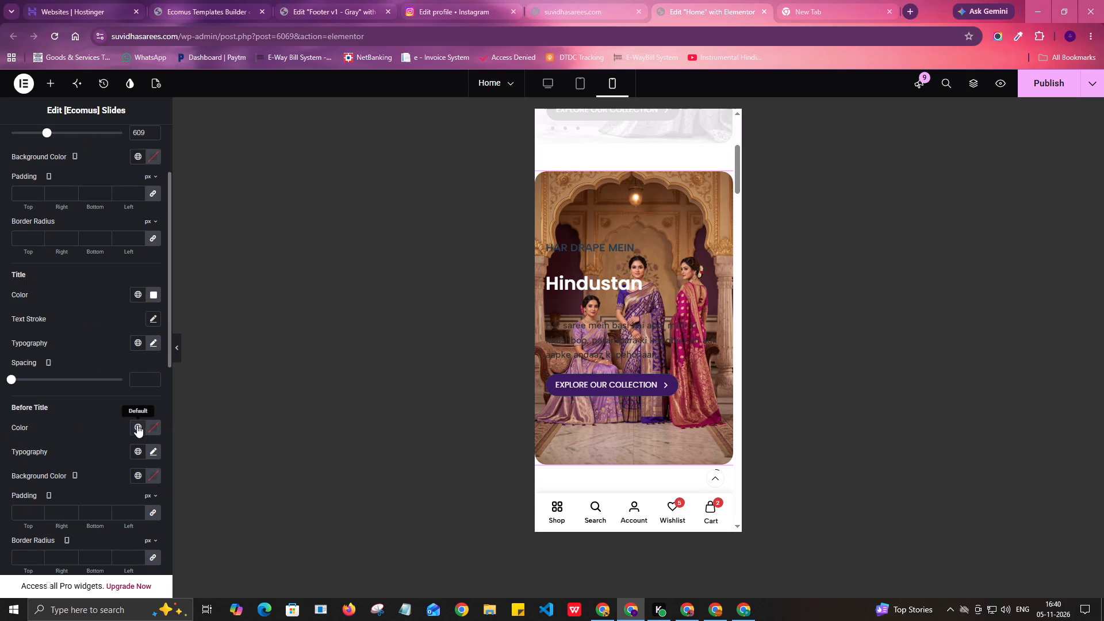
left_click(137, 425)
left_click(94, 402)
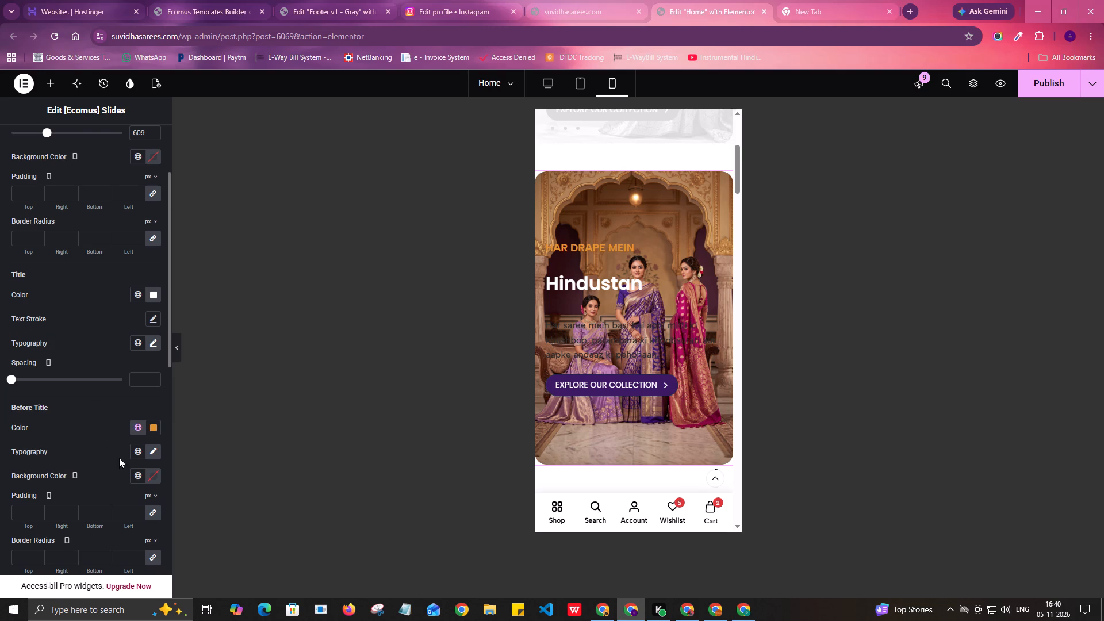
Open the content fields of slide Item #1.
scroll(89, 433, "down", 1)
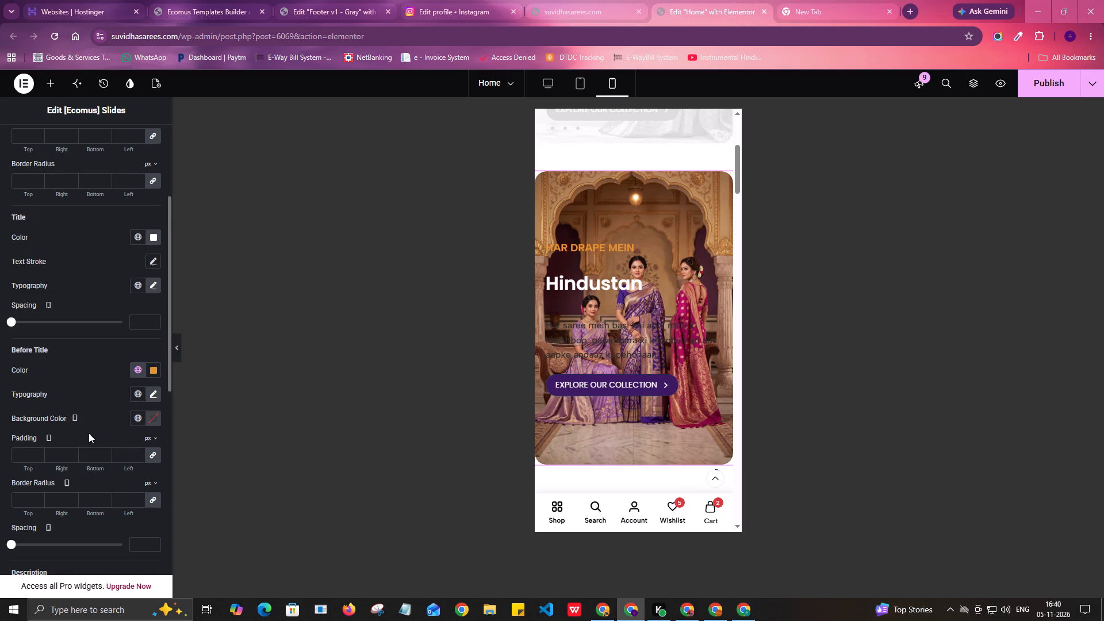
scroll(89, 433, "down", 1)
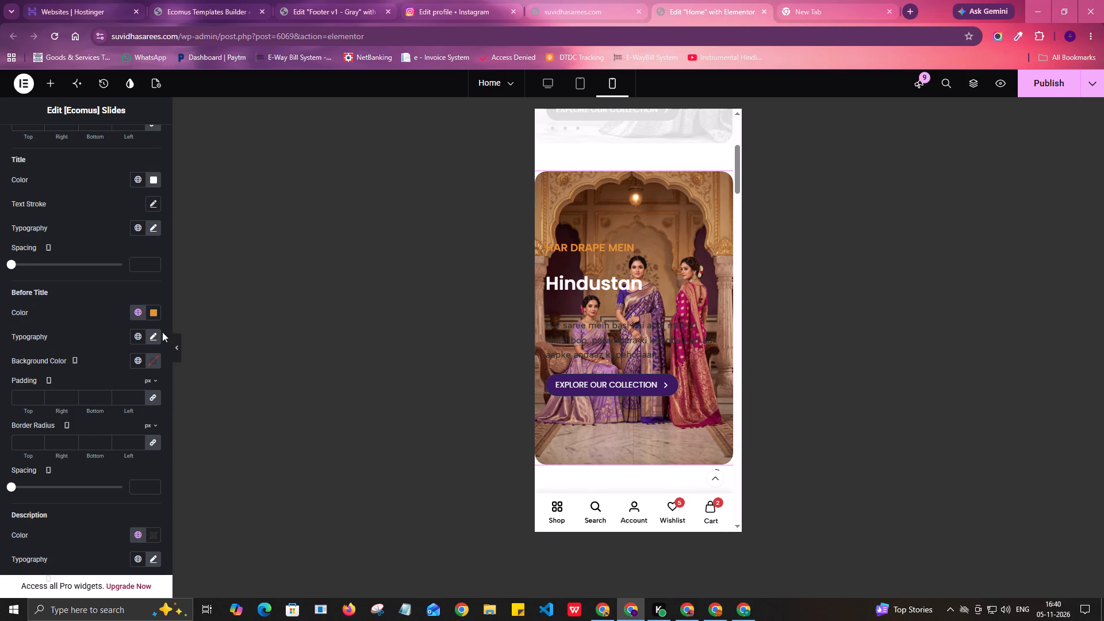
scroll(68, 254, "up", 7)
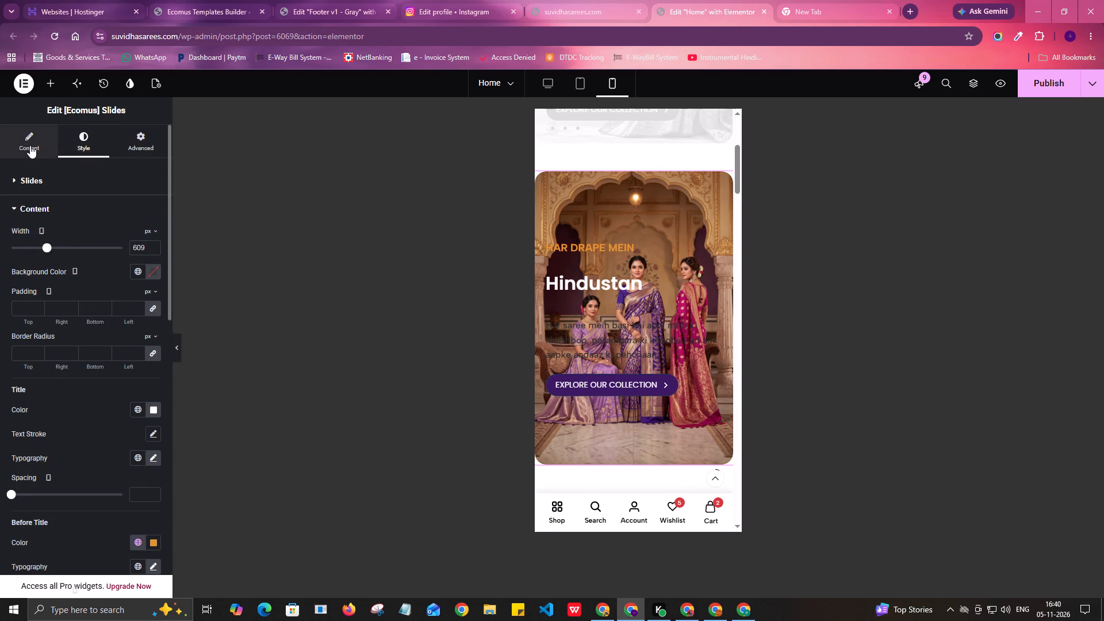
left_click(30, 145)
left_click(67, 231)
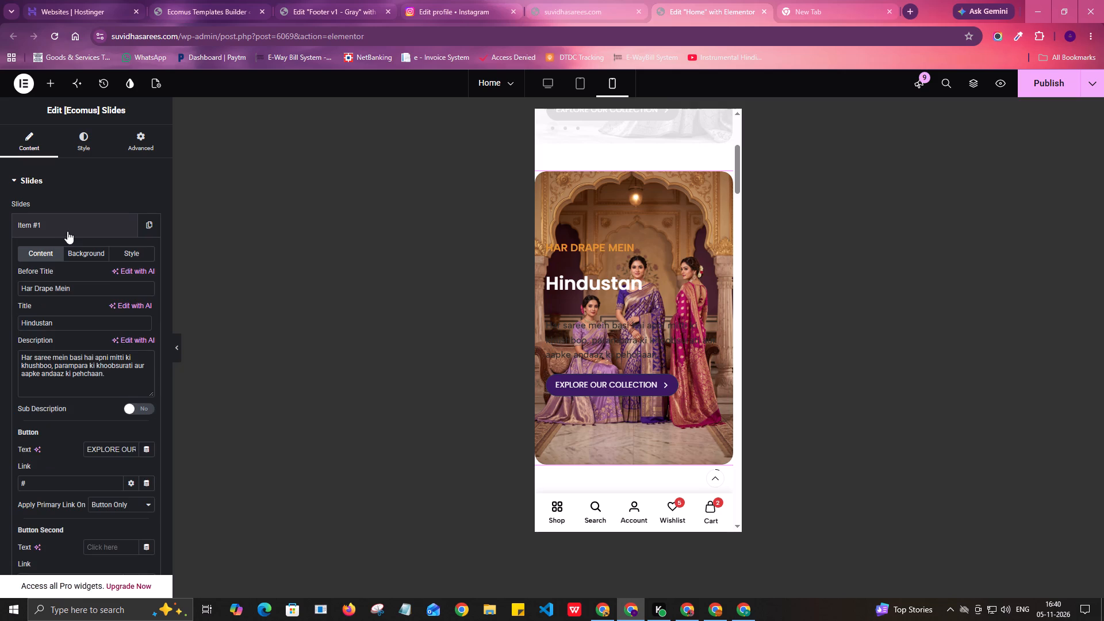
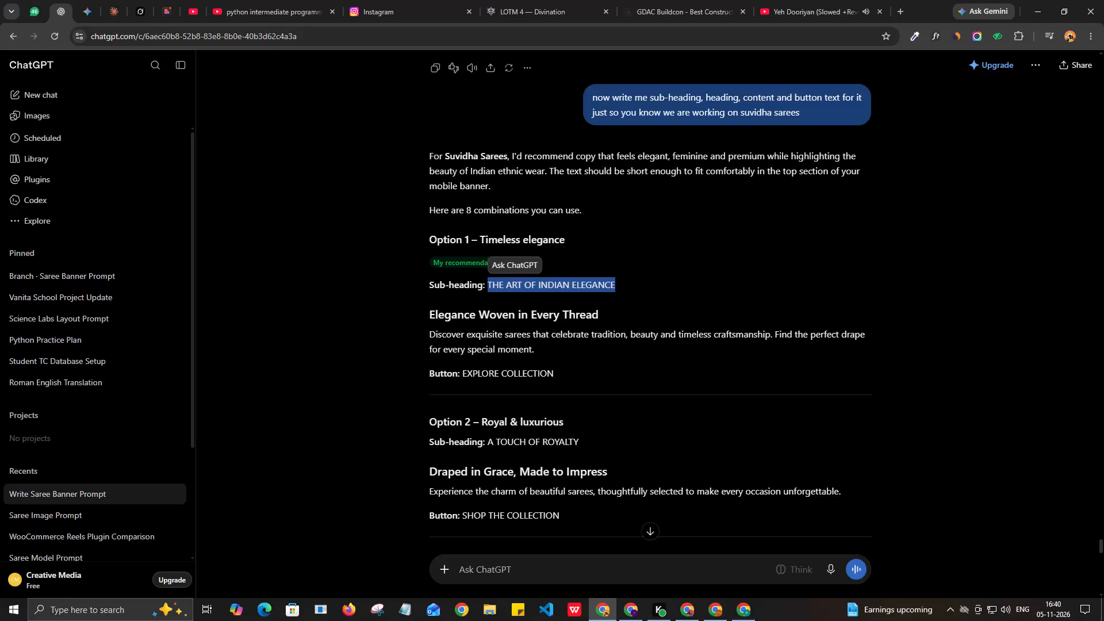
Copy ChatGPT's Option 1 sub-heading, THE ART OF INDIAN ELEGANCE, into the Before Title field of slide Item #1.
key("ctrl+c")
key("alt+Tab")
left_click(103, 290)
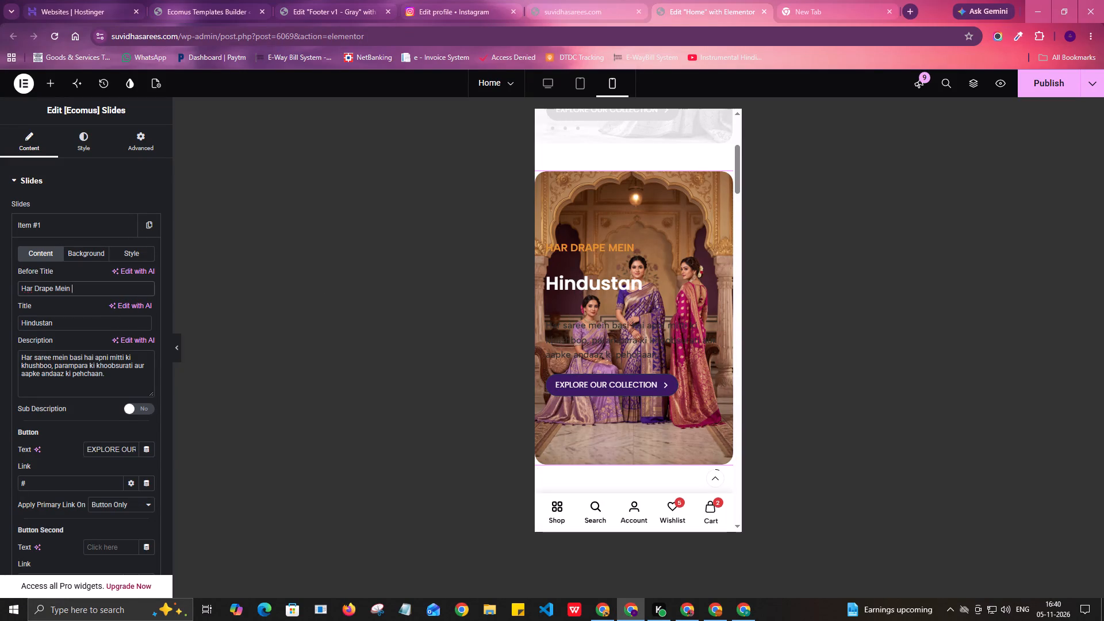
key("ctrl+a")
key("ctrl+v")
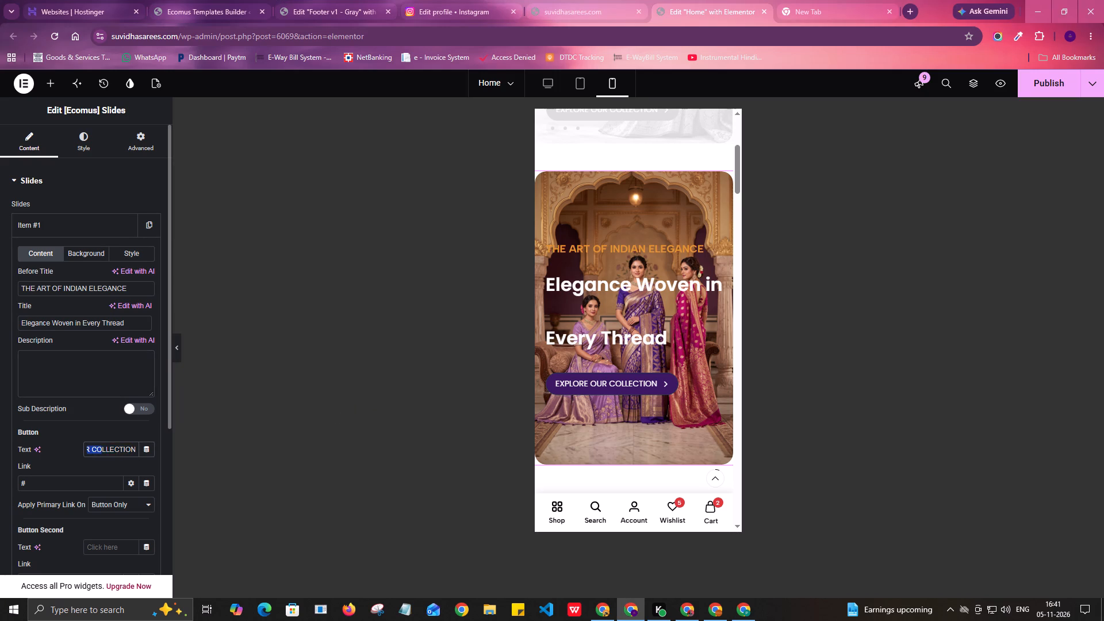
left_click_drag(102, 450, 108, 455)
left_click_drag(108, 455, 98, 455)
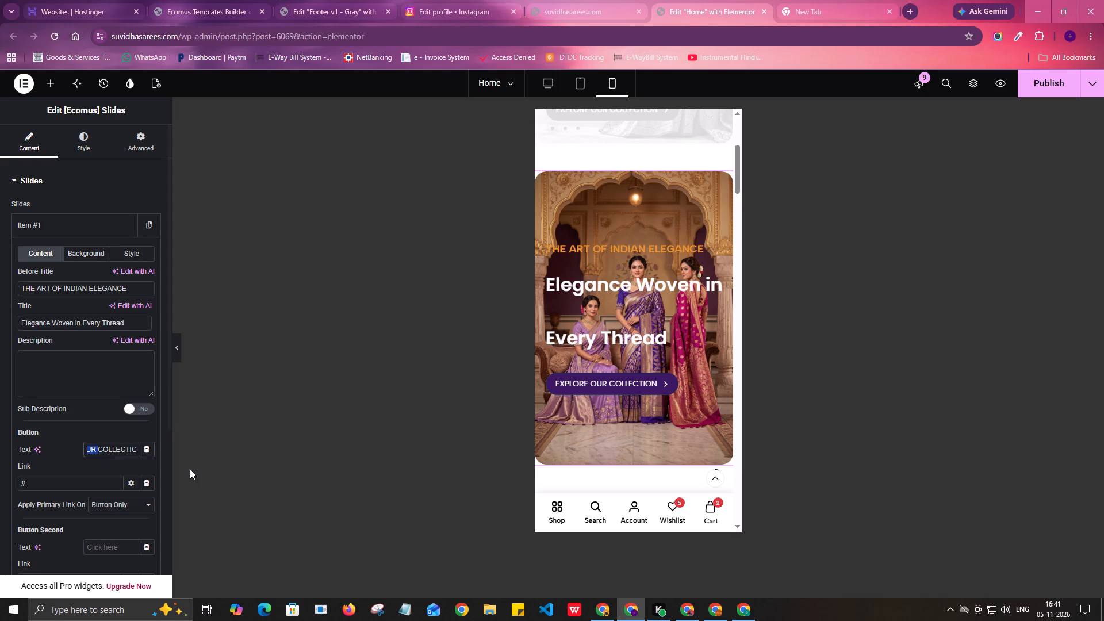
key("BackSpace")
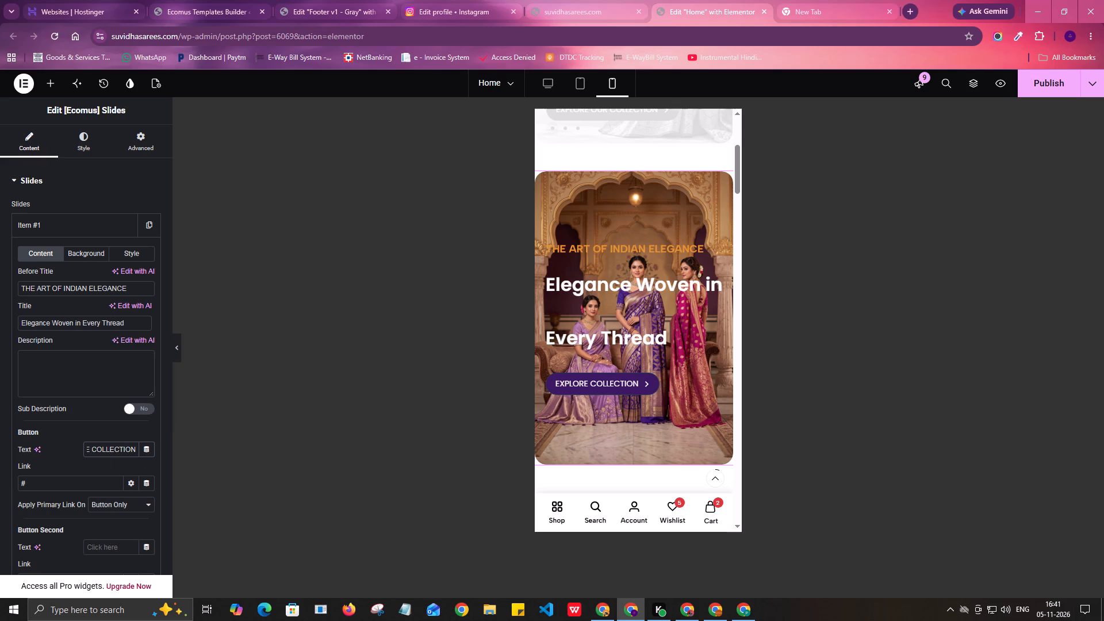
Link the slide's first button to the site's Shop page and collapse Item #1.
left_click(47, 489)
left_click_drag(40, 484, 0, 486)
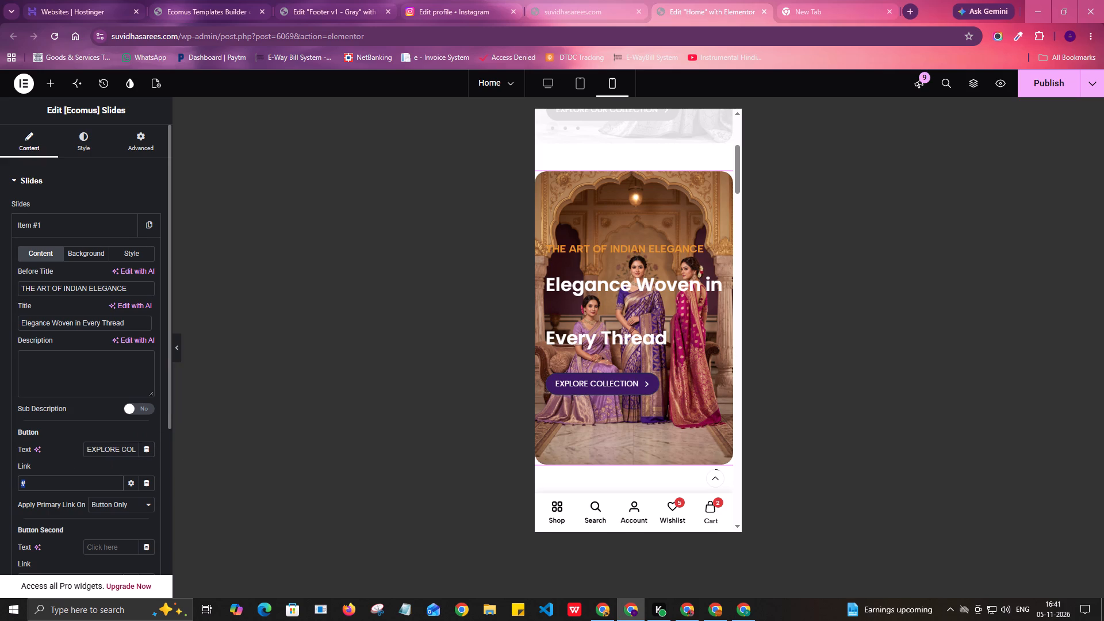
type("shop")
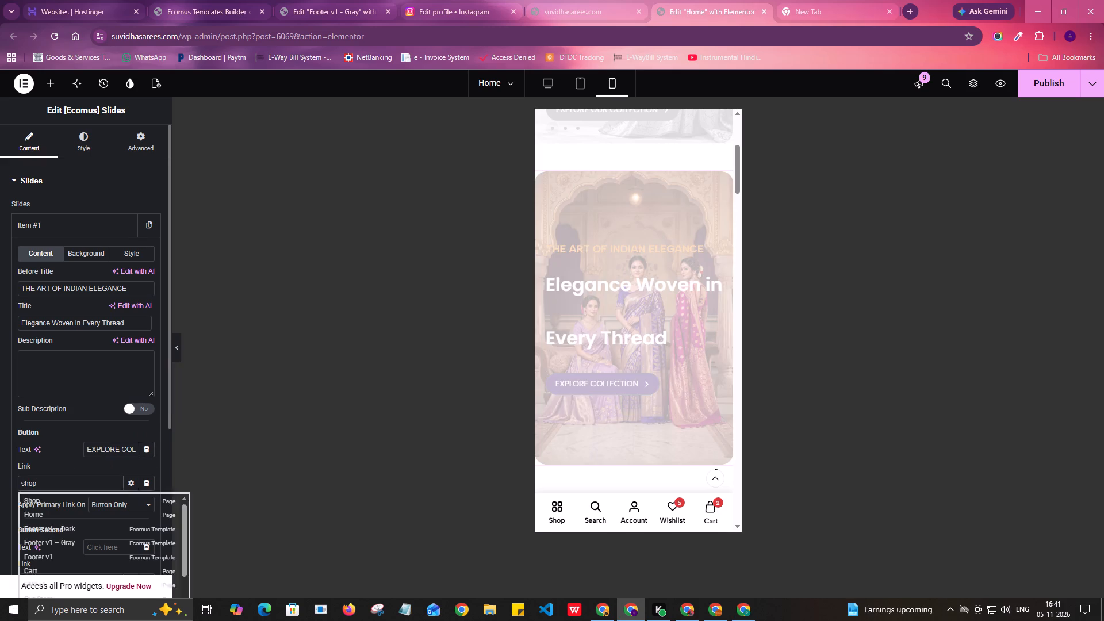
left_click(37, 504)
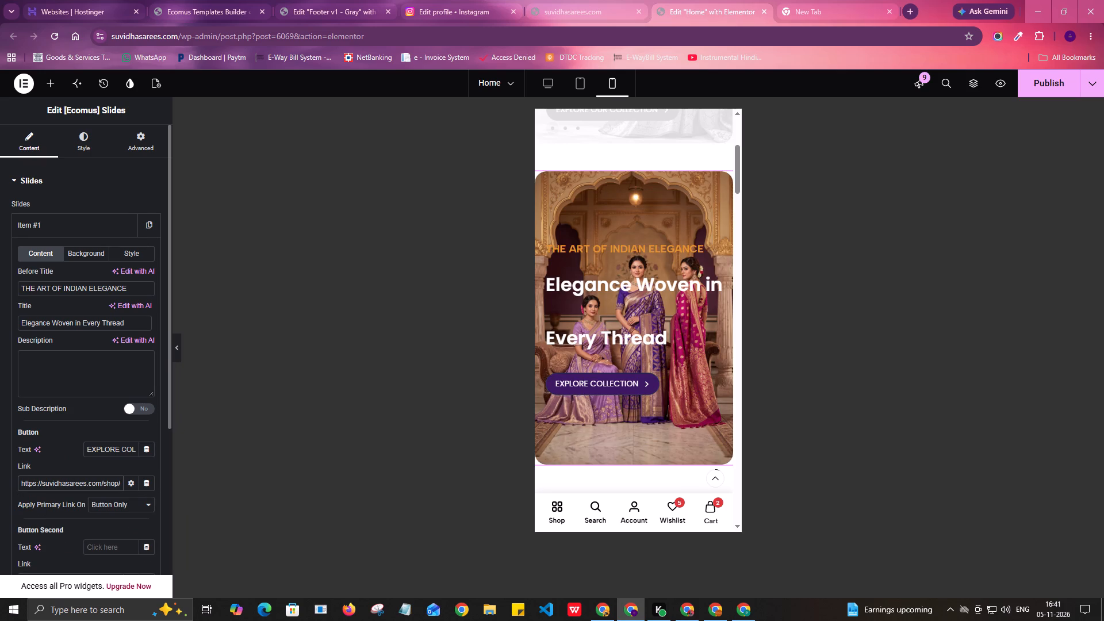
left_click(110, 505)
left_click(110, 505)
scroll(101, 506, "down", 1)
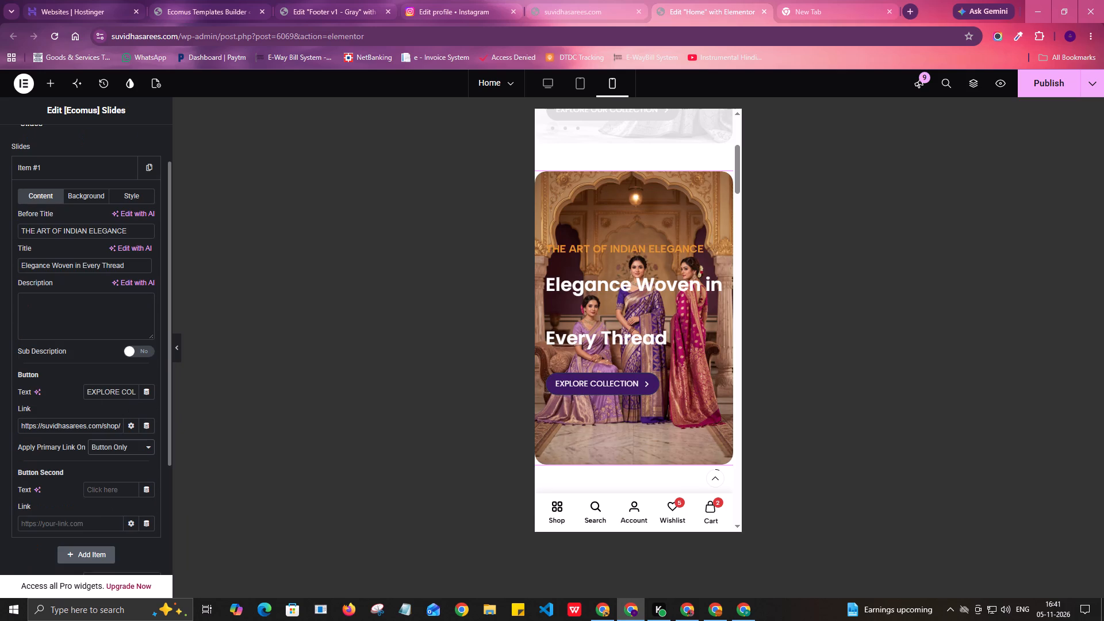
scroll(93, 399, "up", 2)
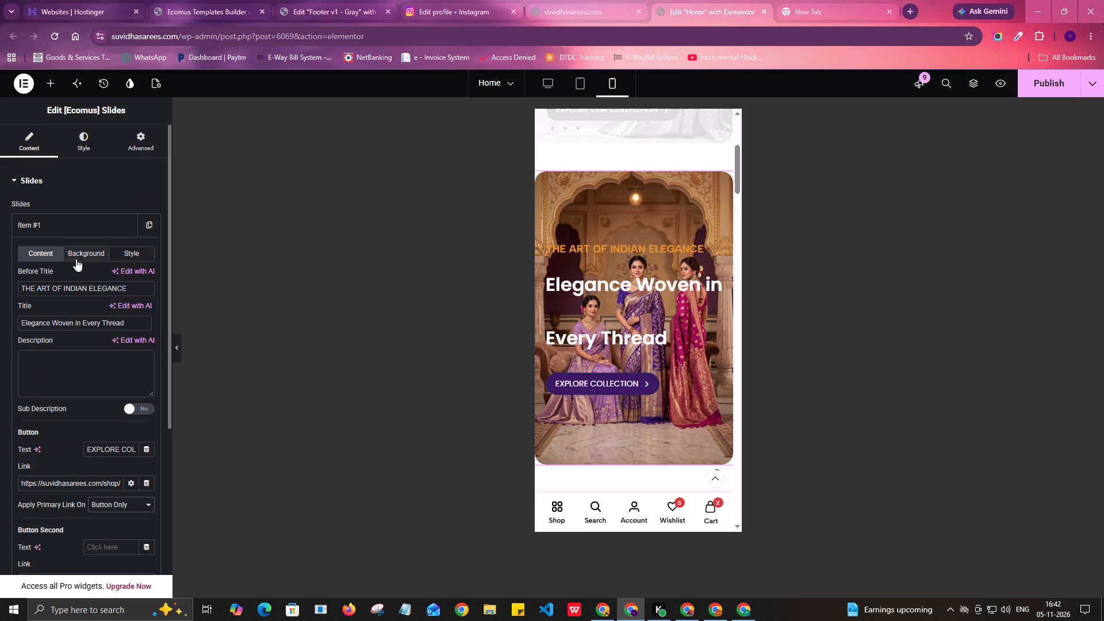
left_click(77, 229)
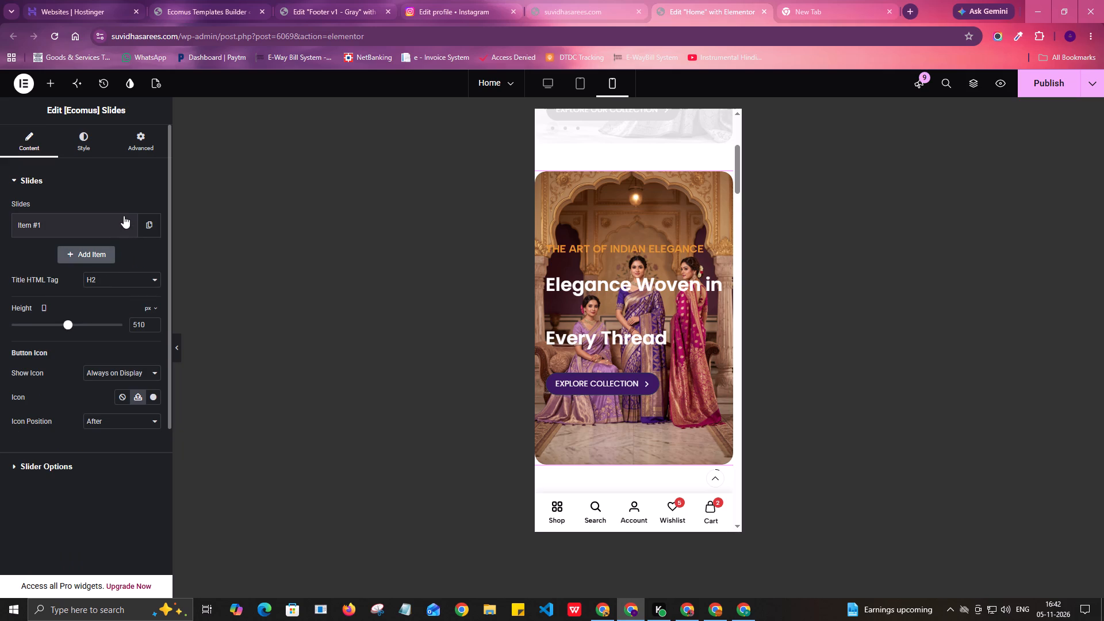
Set the slides' mobile height to 515 px.
left_click(70, 323)
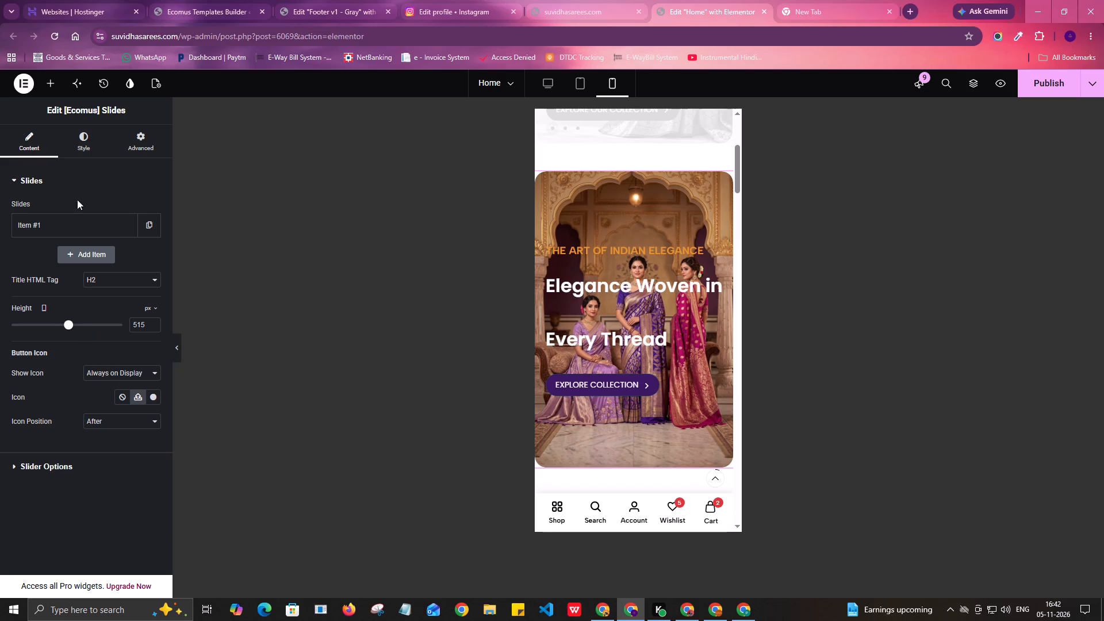
Align the slide content vertically to the bottom of the banner on mobile, with 10 px bottom padding.
left_click(79, 144)
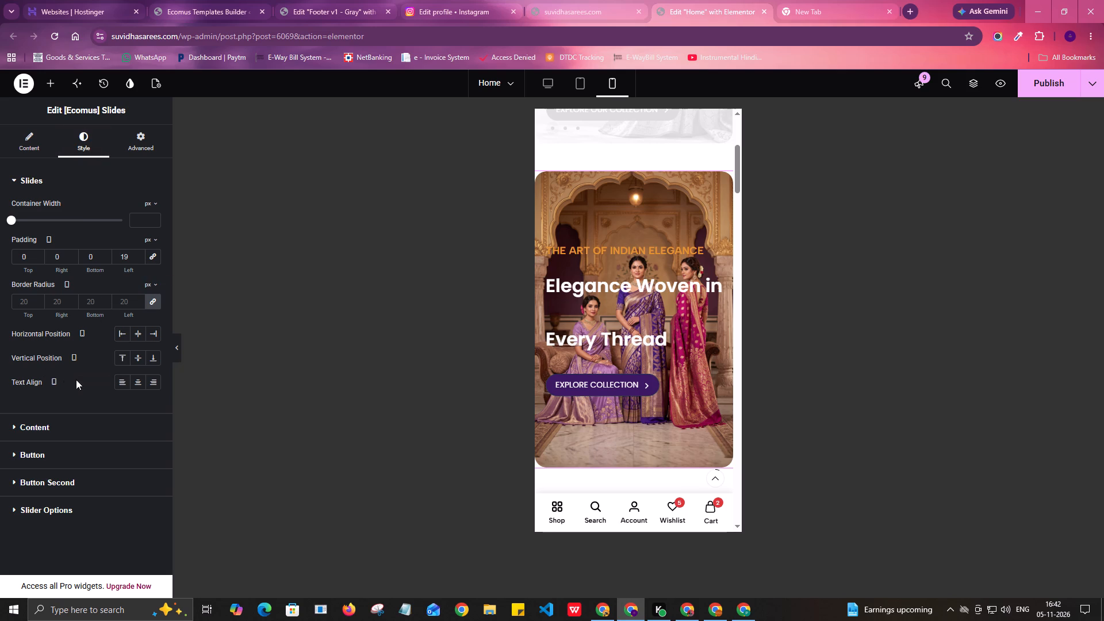
left_click(33, 424)
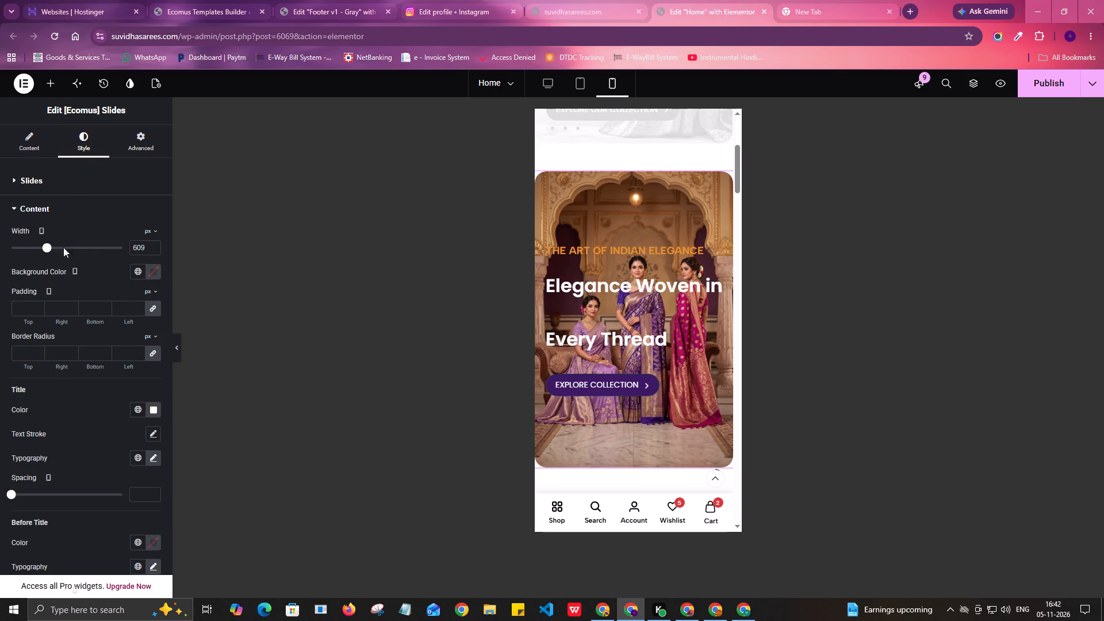
left_click(44, 178)
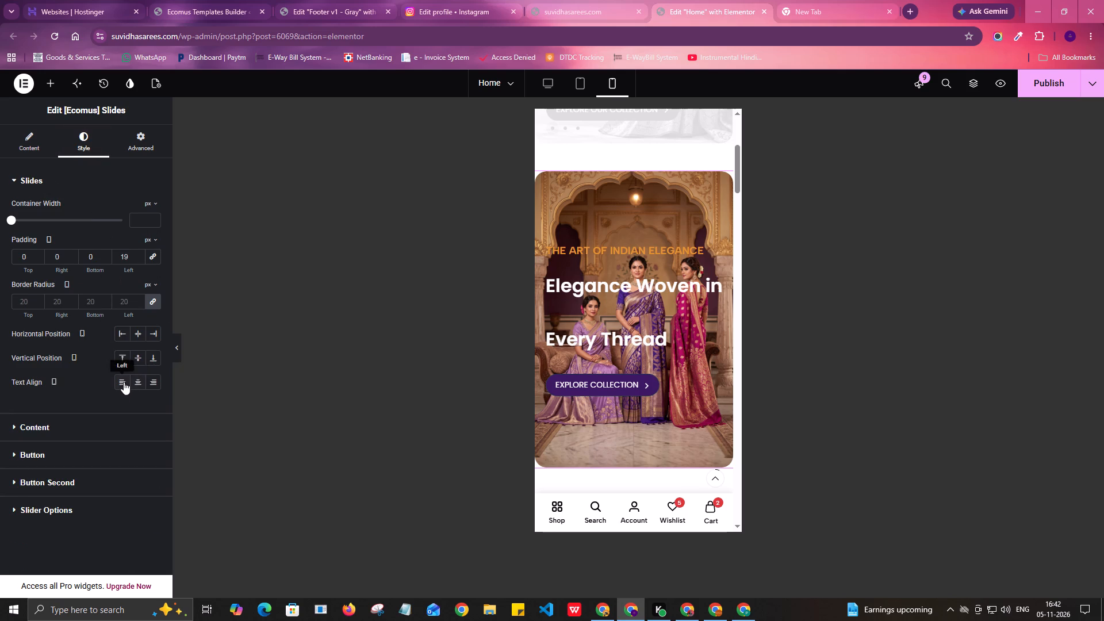
left_click(156, 358)
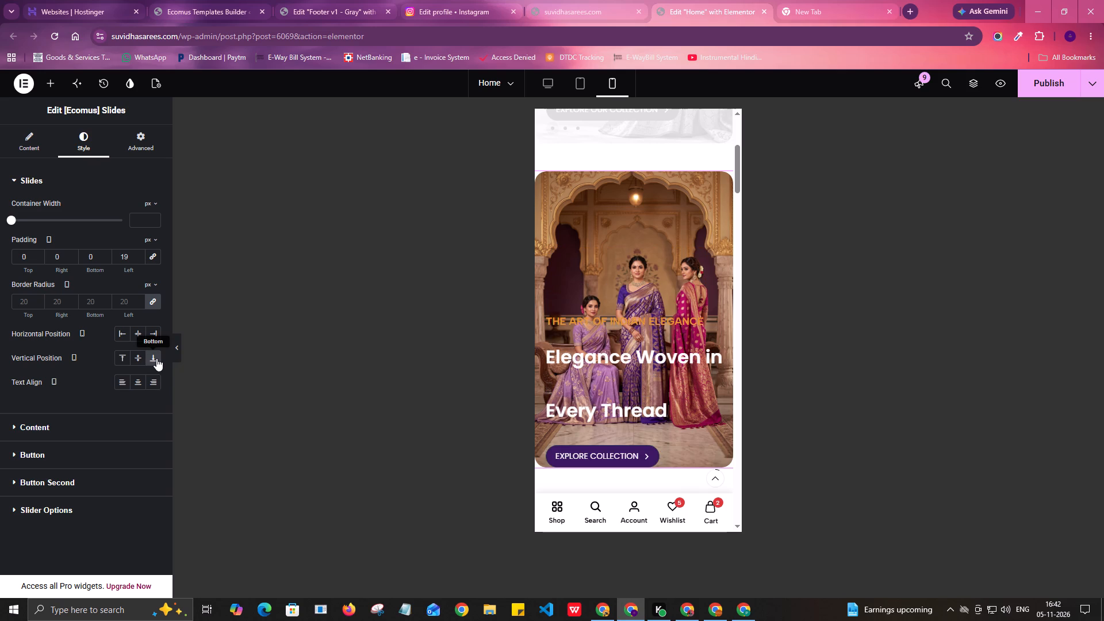
left_click(83, 257)
key("1")
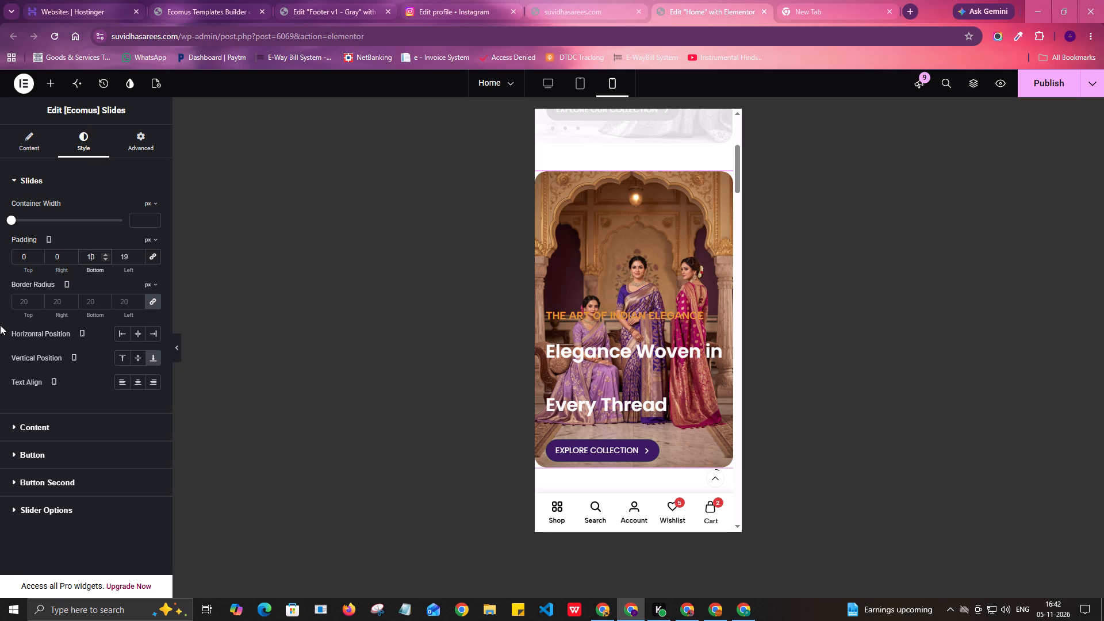
Open the Content style settings of the Slides widget.
left_click(47, 428)
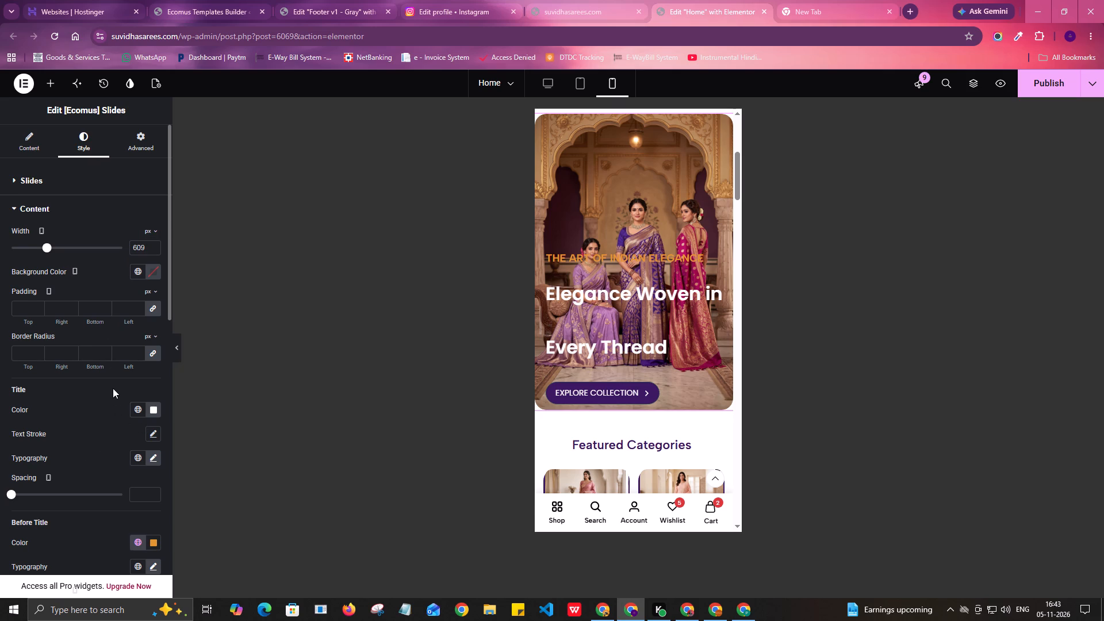
scroll(113, 411, "down", 1)
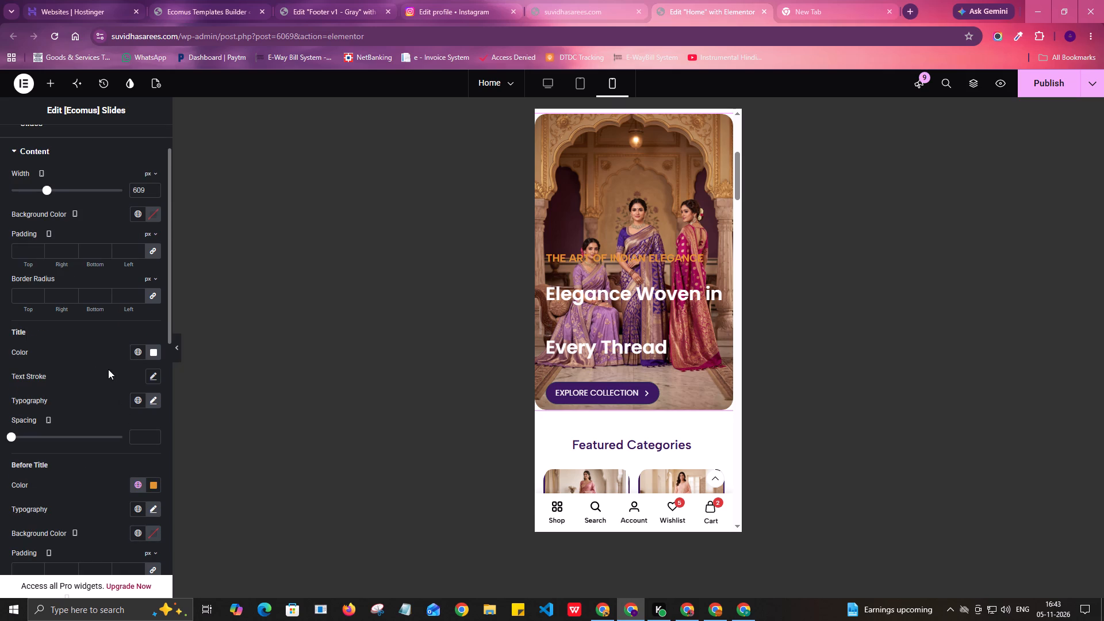
scroll(114, 400, "down", 2)
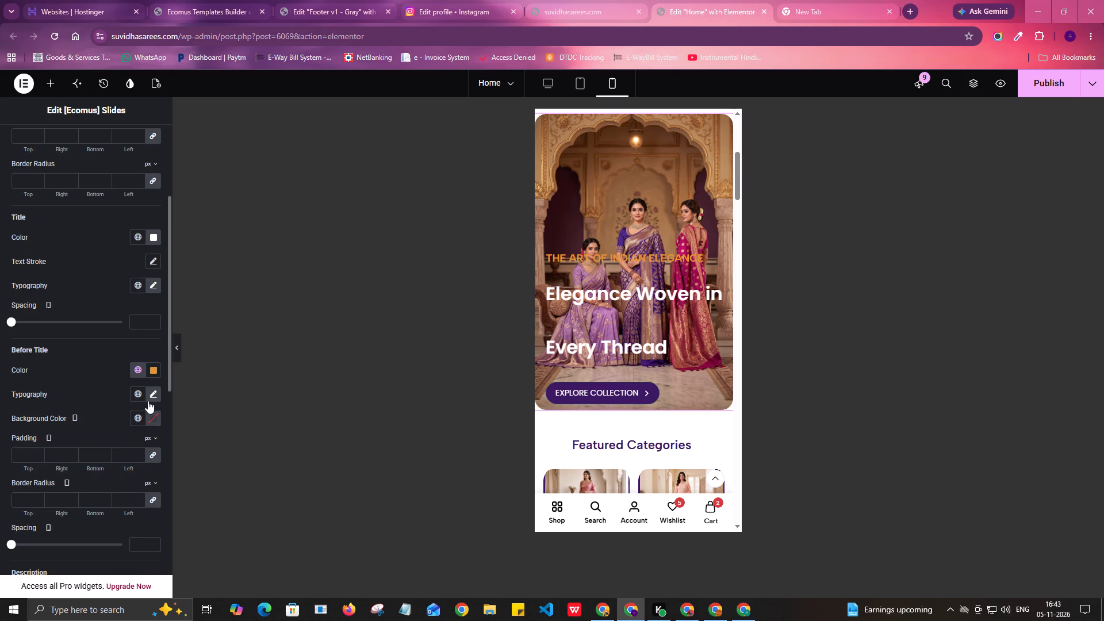
left_click(154, 395)
left_click(132, 485)
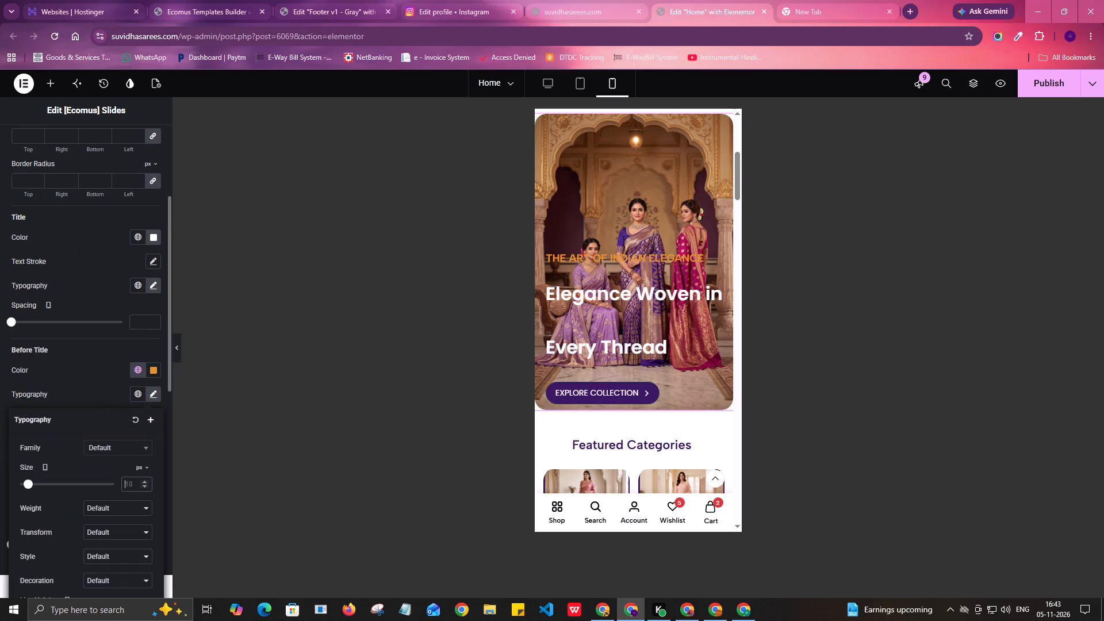
type("18")
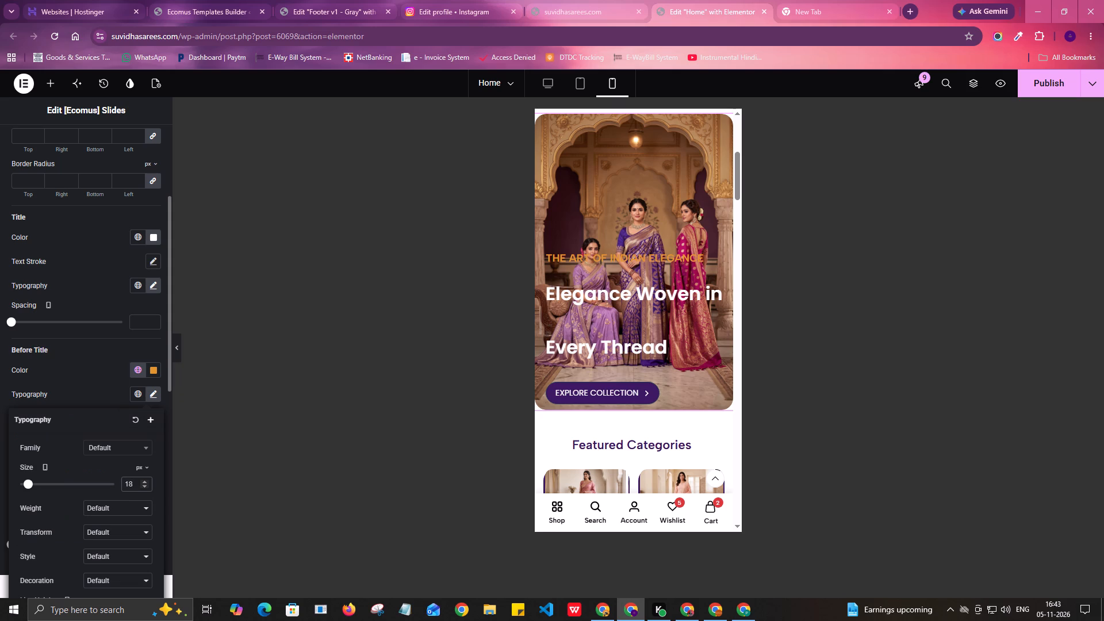
left_click(141, 485)
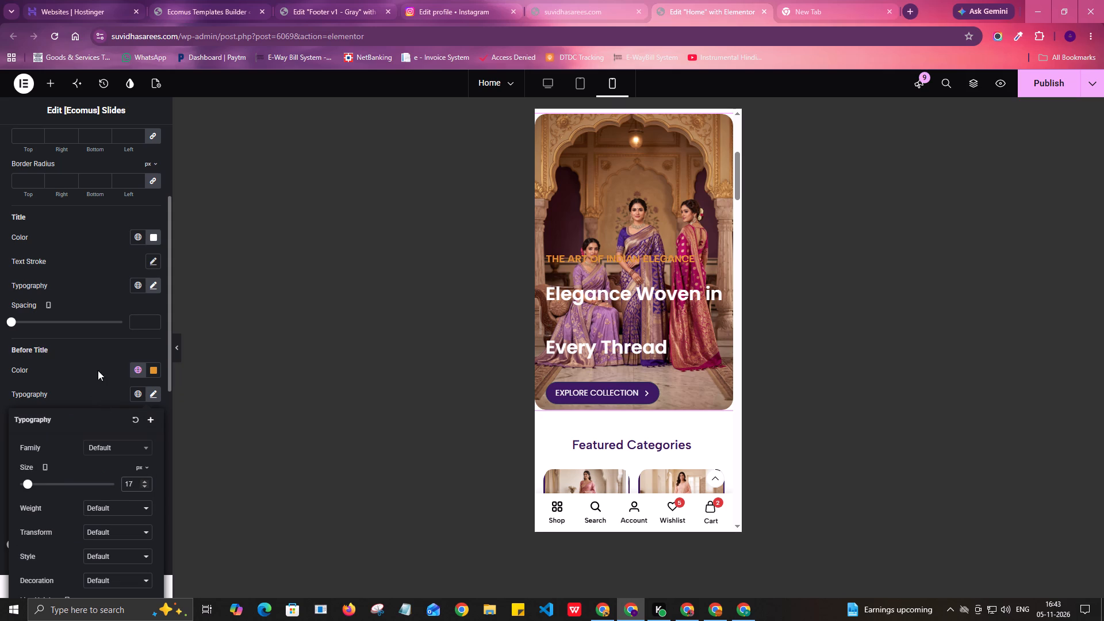
left_click(98, 370)
Change the Before Title text color to white, #FFFFFF.
left_click(149, 373)
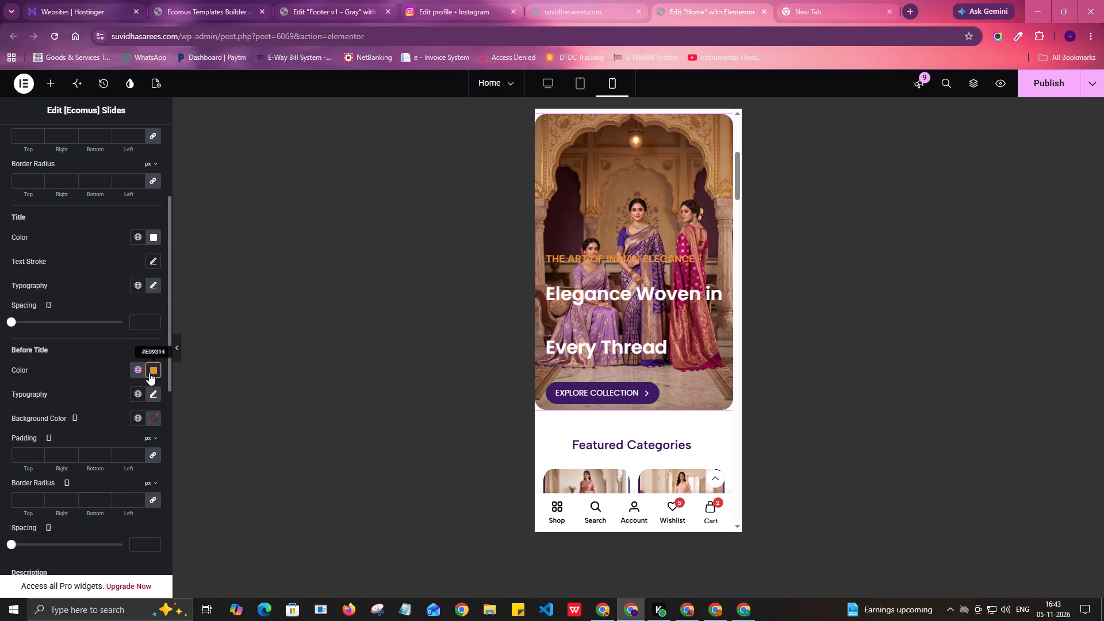
left_click_drag(104, 427, 70, 415)
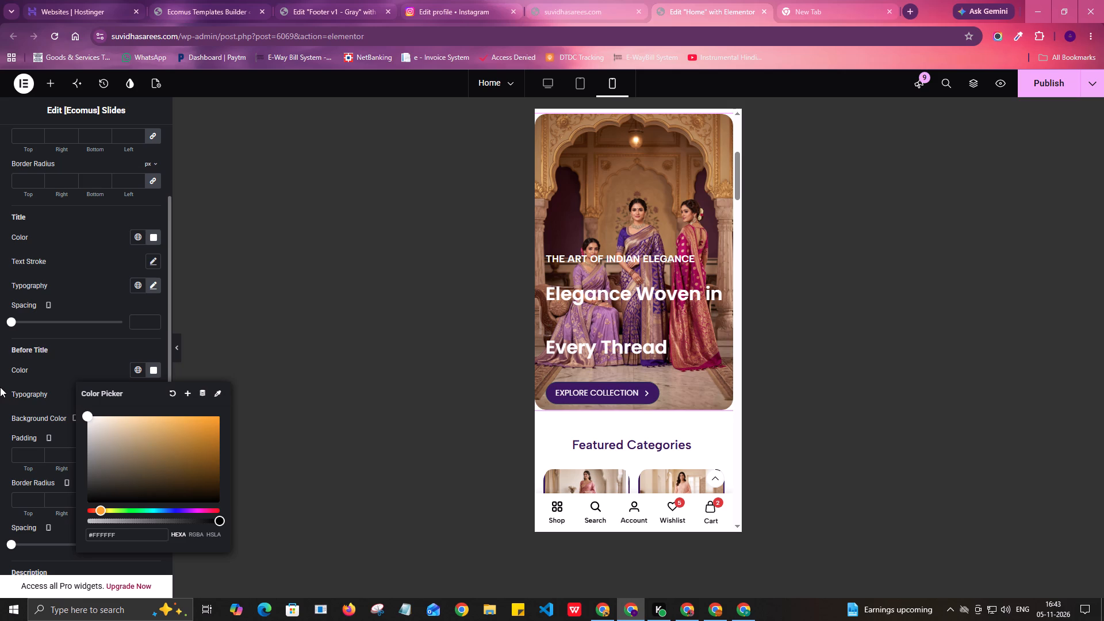
left_click(0, 387)
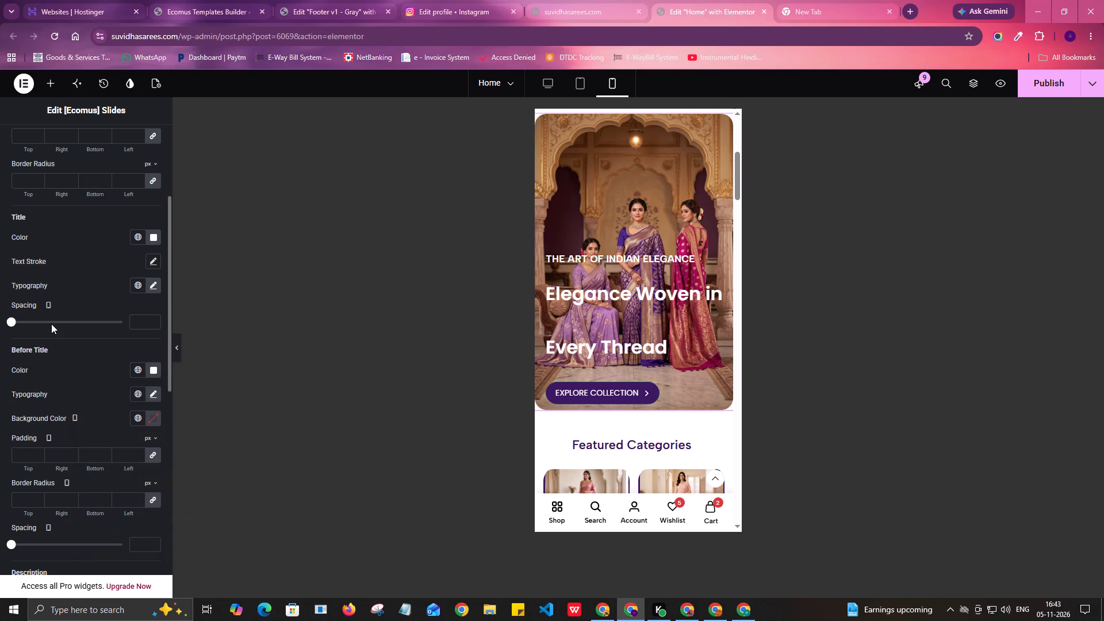
Set the slide Title's mobile spacing to 0.
left_click_drag(10, 323, 16, 323)
left_click_drag(16, 323, 9, 323)
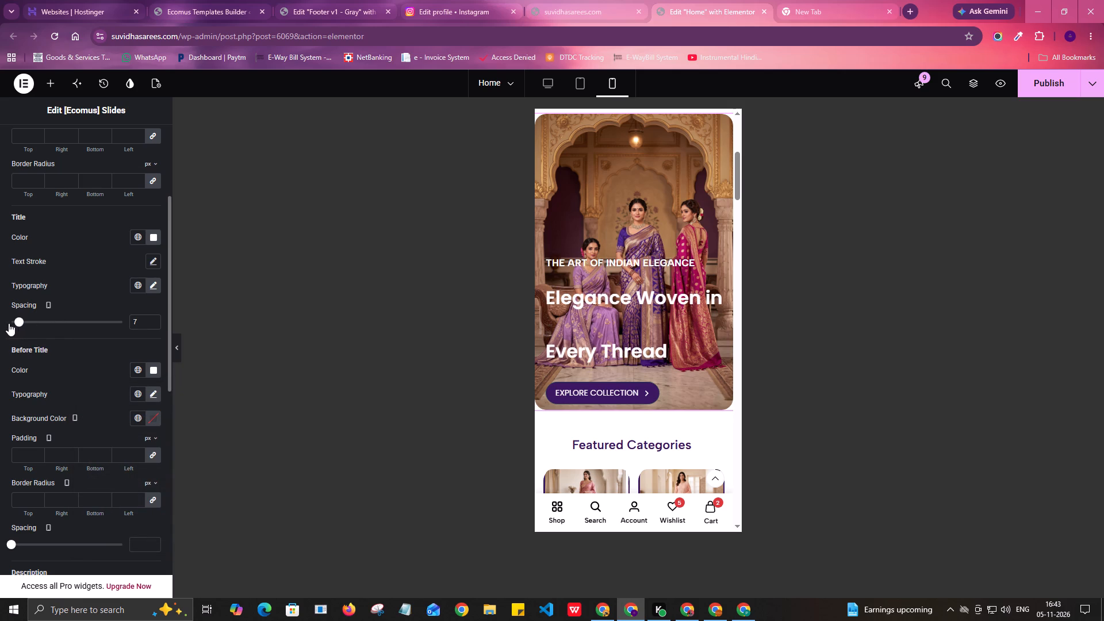
left_click_drag(9, 323, 0, 324)
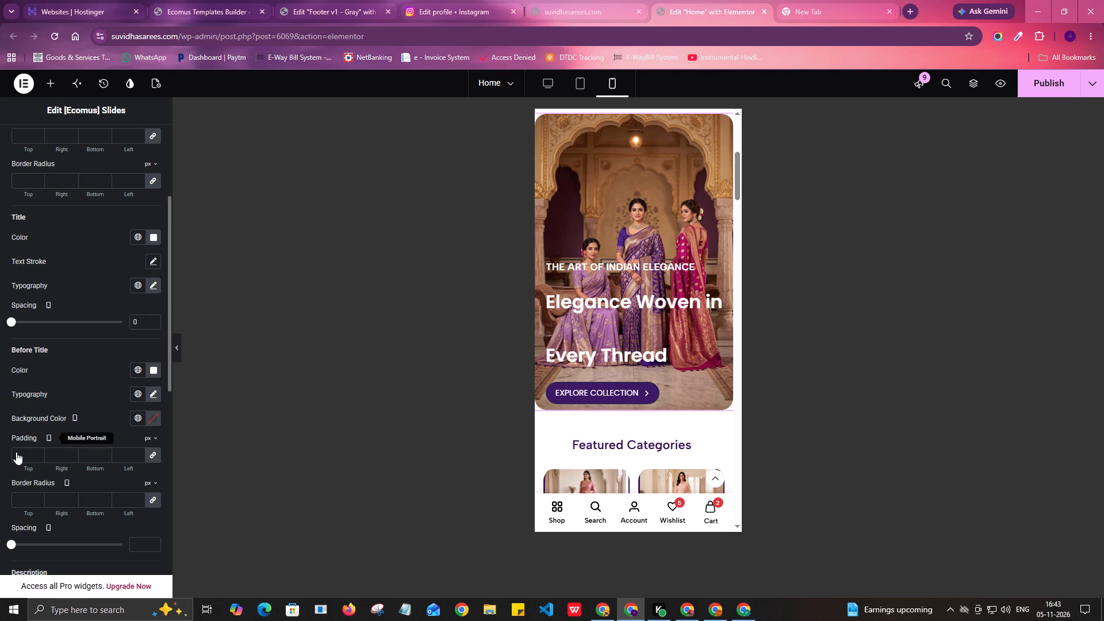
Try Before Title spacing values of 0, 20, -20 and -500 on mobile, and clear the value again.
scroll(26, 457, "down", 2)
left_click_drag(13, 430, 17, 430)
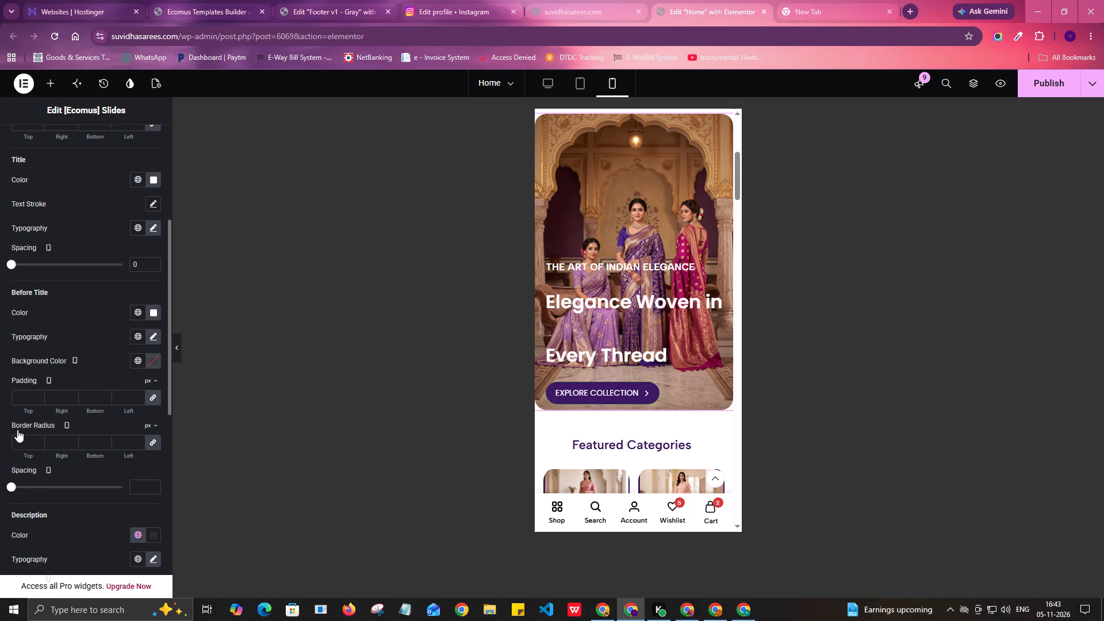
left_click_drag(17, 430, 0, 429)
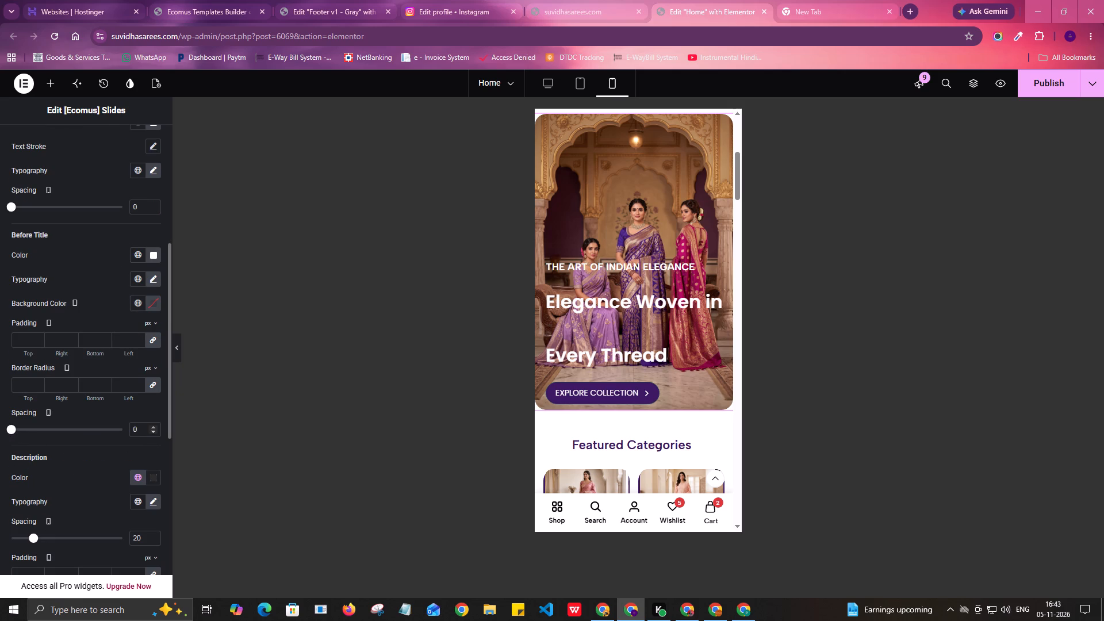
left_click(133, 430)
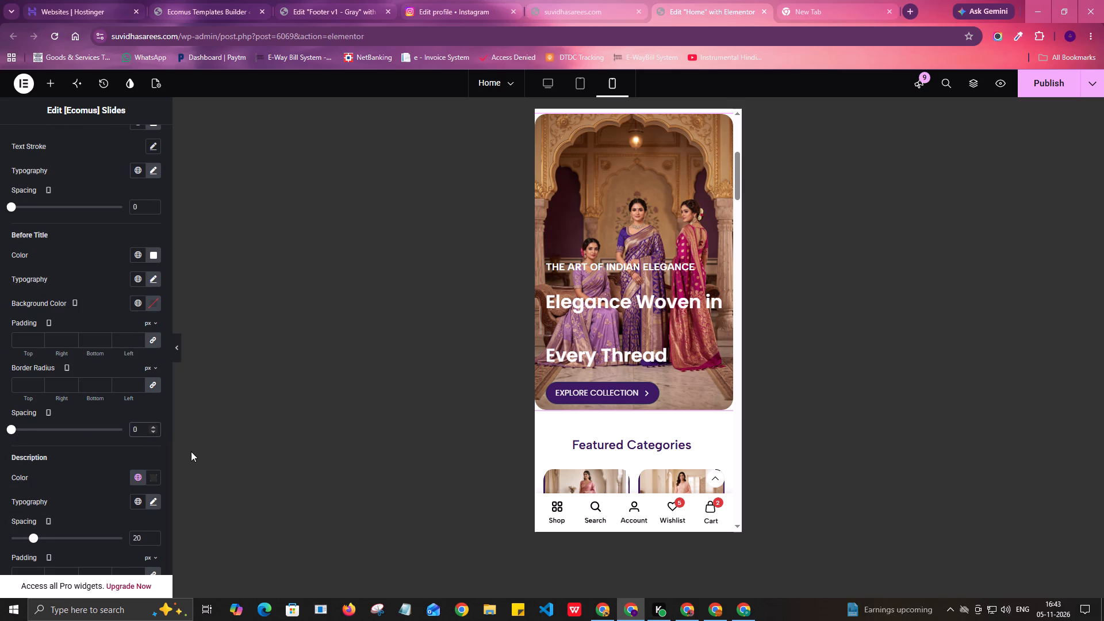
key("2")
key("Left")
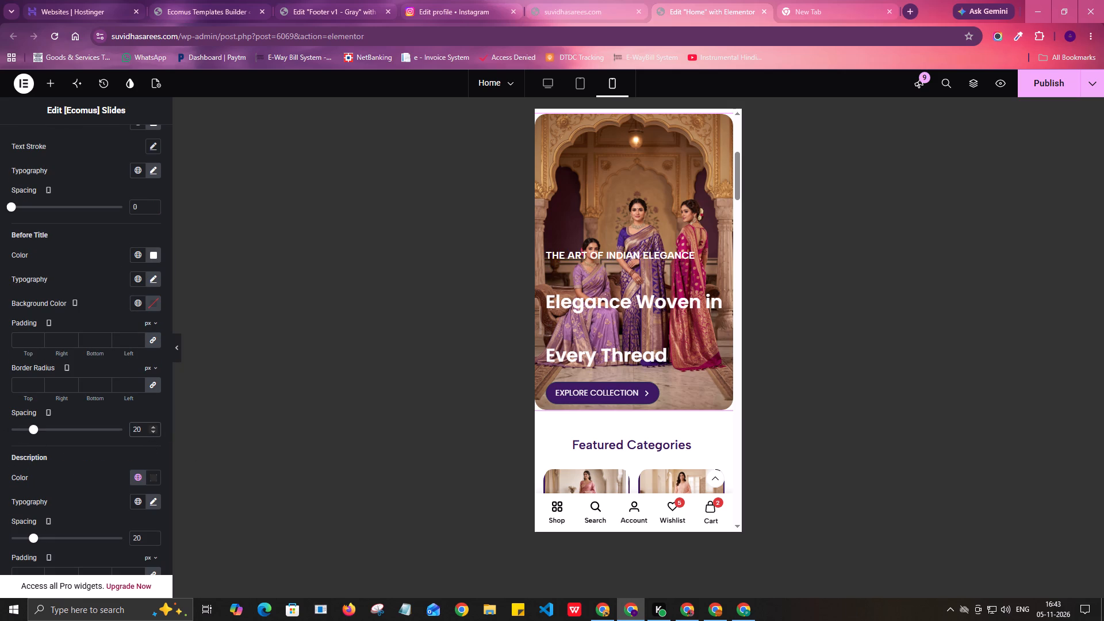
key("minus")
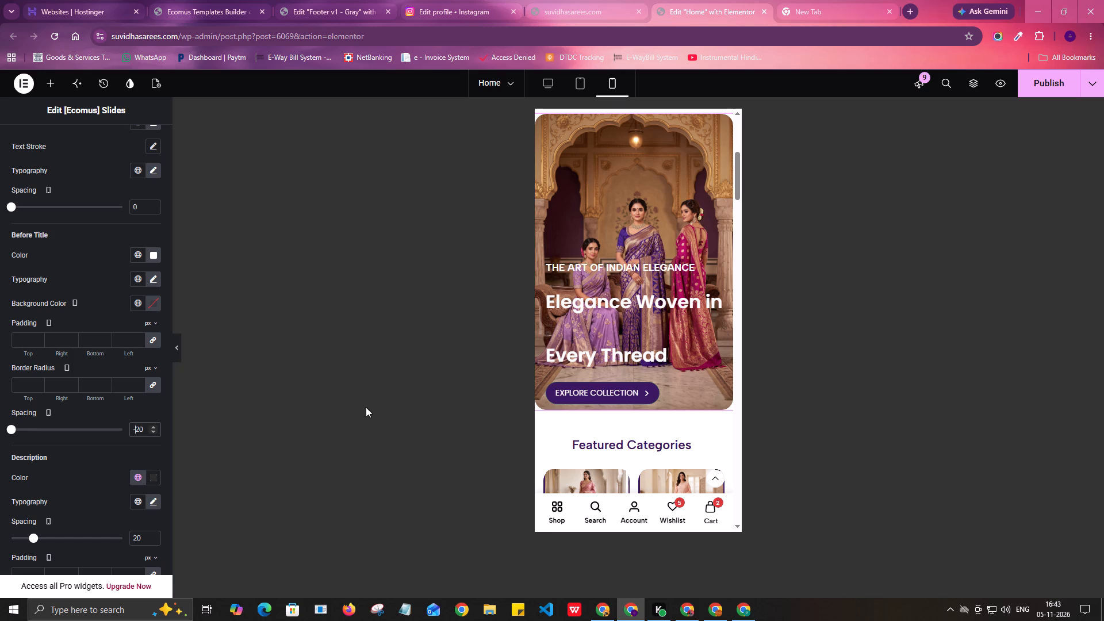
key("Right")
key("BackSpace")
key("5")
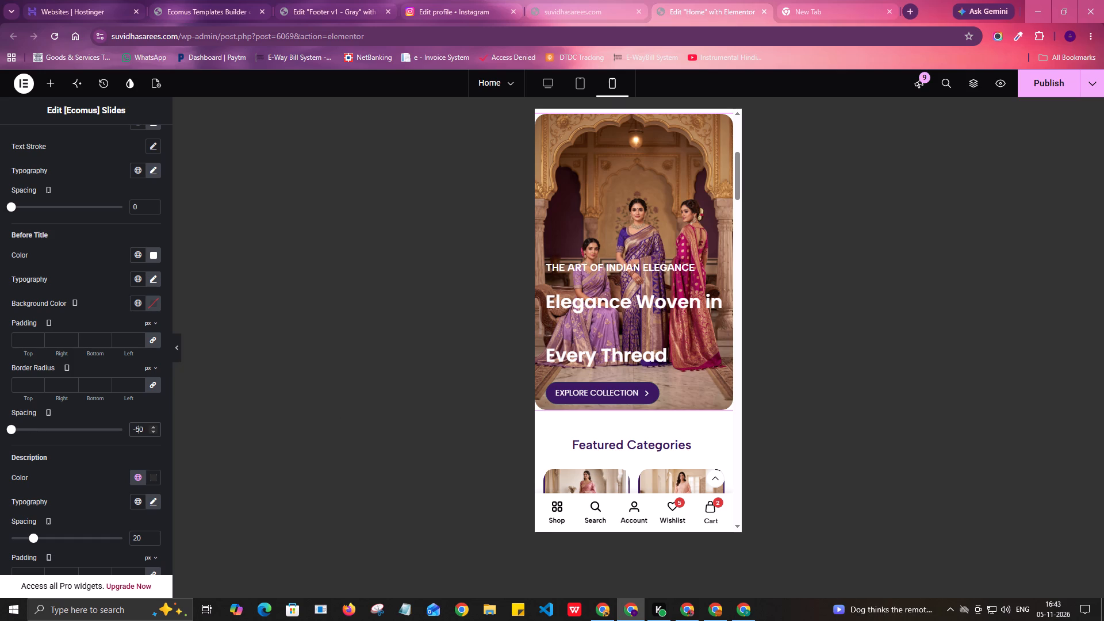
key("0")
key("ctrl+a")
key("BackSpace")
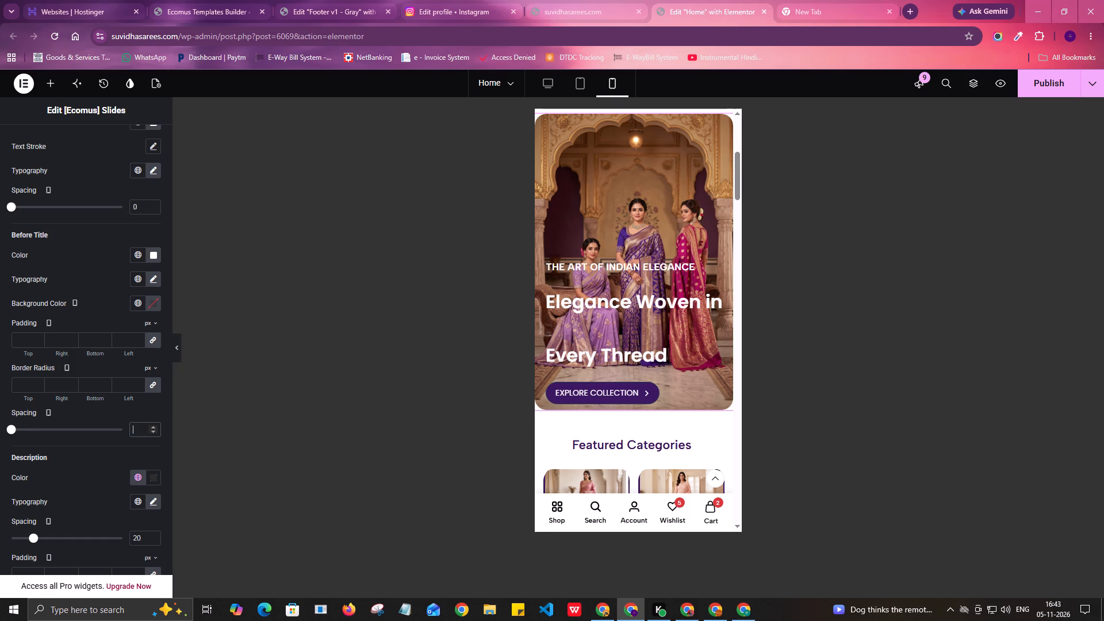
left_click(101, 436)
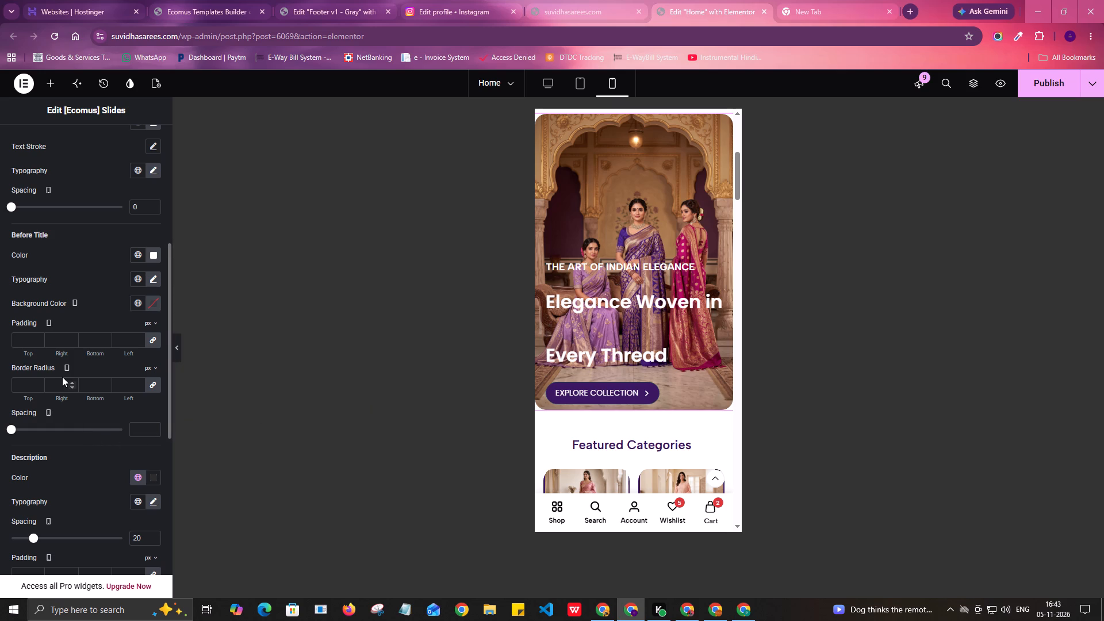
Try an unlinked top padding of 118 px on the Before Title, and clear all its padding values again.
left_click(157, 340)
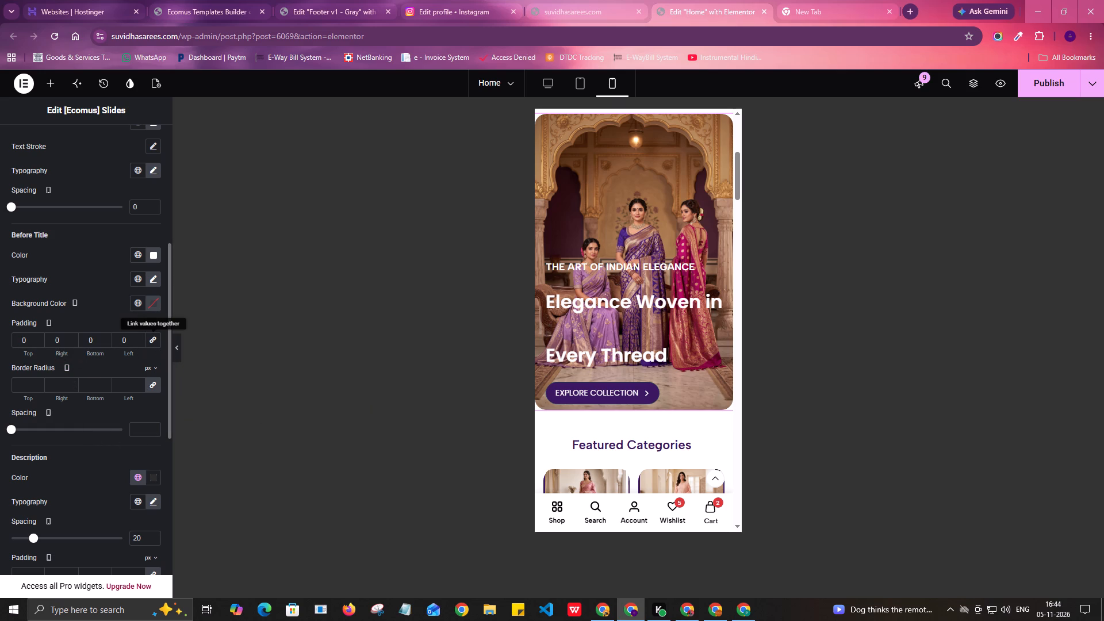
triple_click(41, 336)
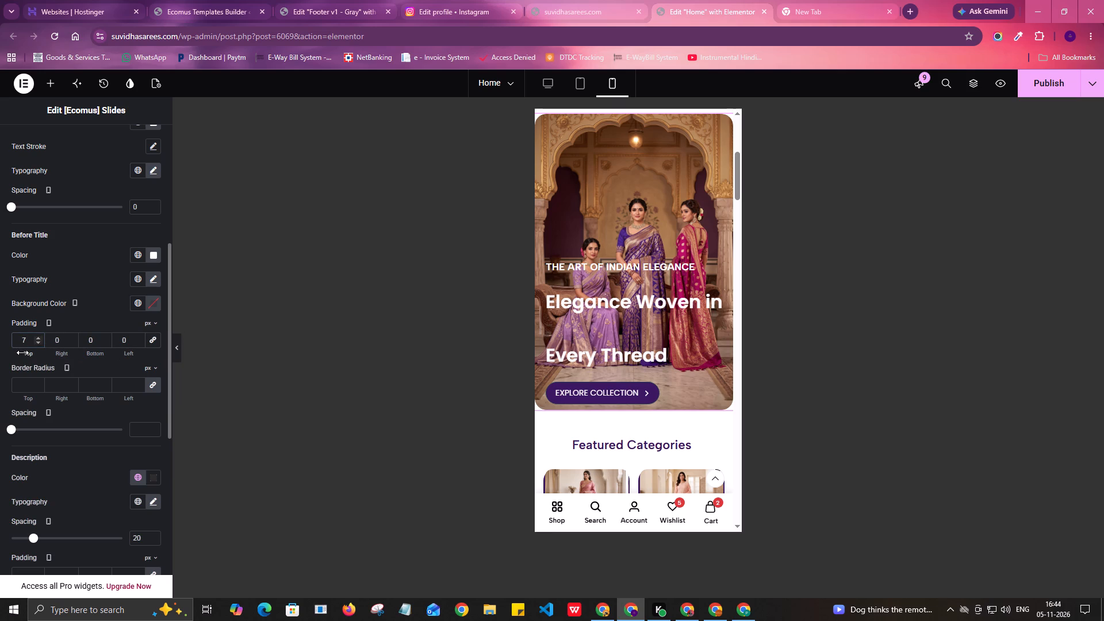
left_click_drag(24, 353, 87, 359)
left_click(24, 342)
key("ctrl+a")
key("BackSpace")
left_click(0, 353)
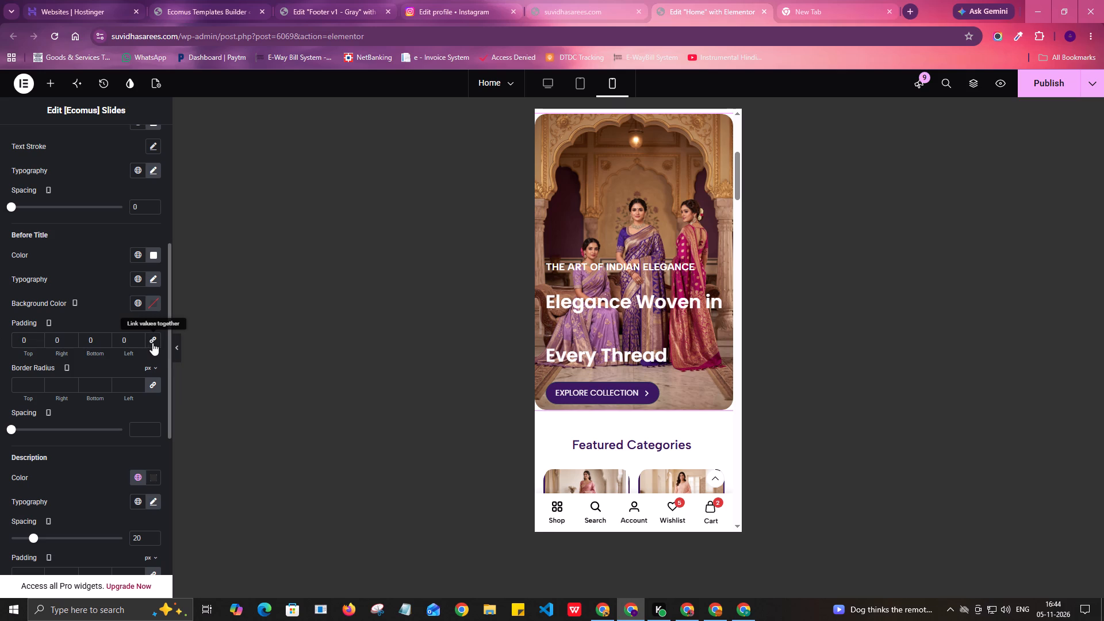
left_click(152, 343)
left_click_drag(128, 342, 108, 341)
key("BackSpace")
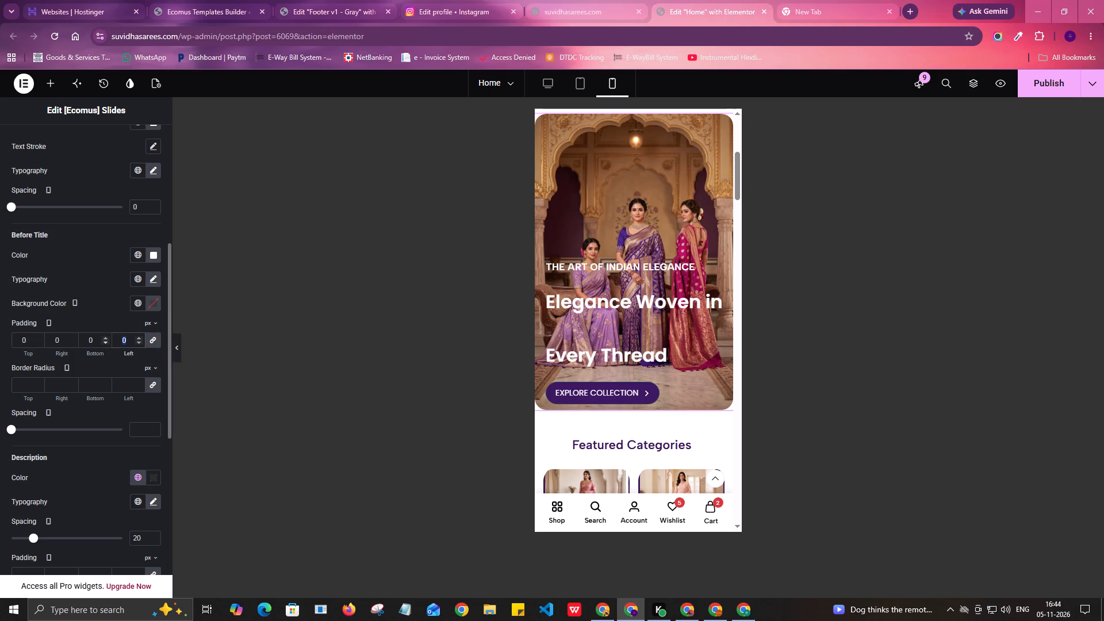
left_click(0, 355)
Reduce the slide Title's line height to 1.2 em on mobile.
scroll(91, 335, "up", 1)
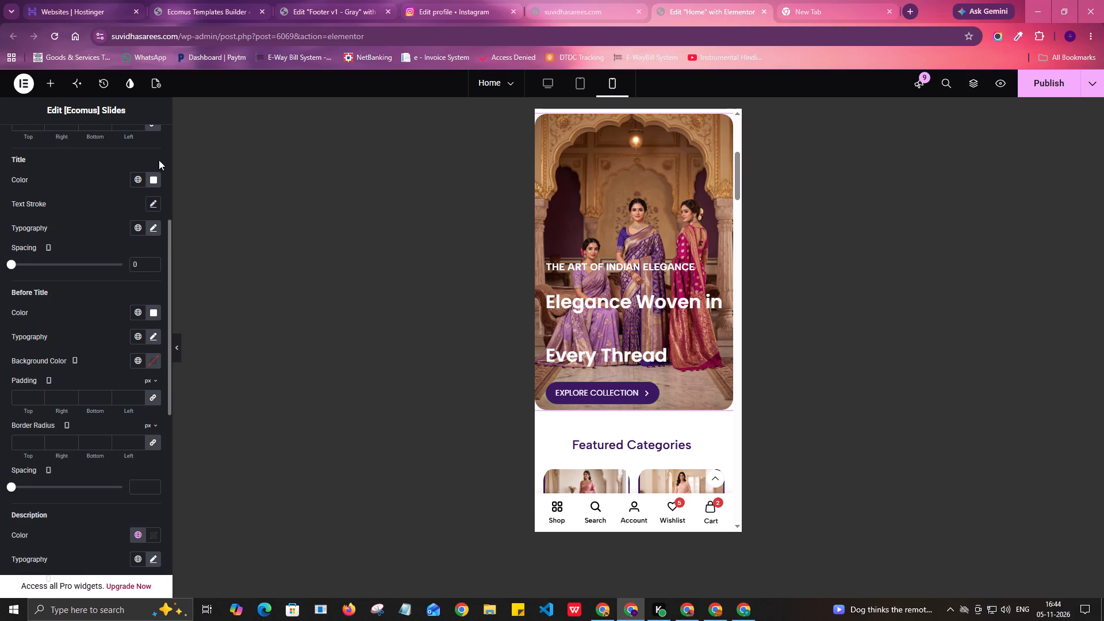
left_click(154, 229)
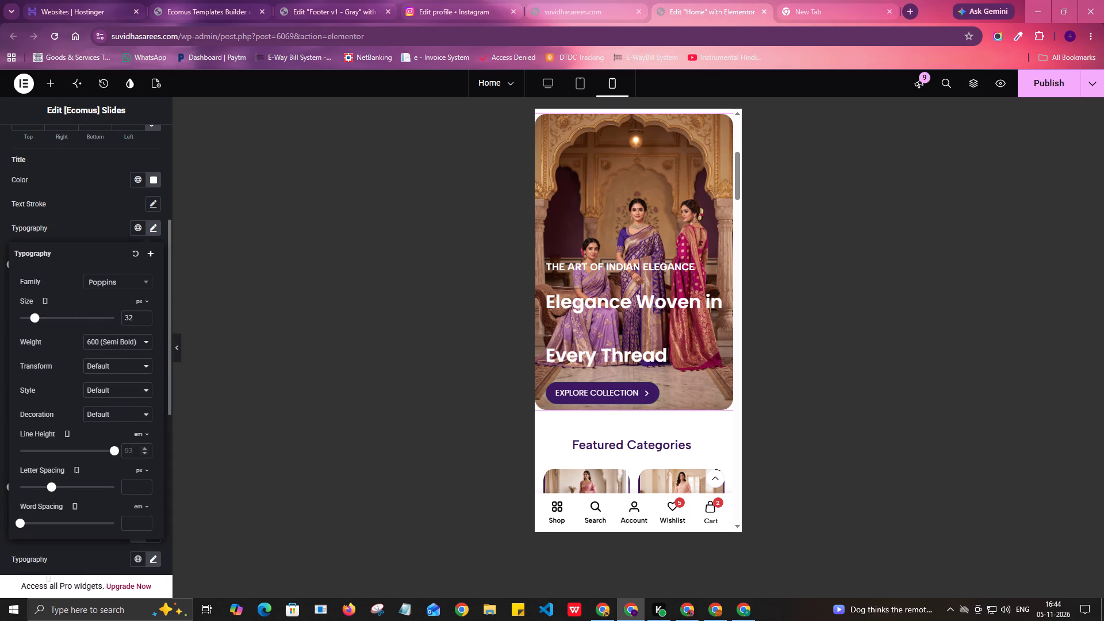
left_click_drag(116, 451, 101, 452)
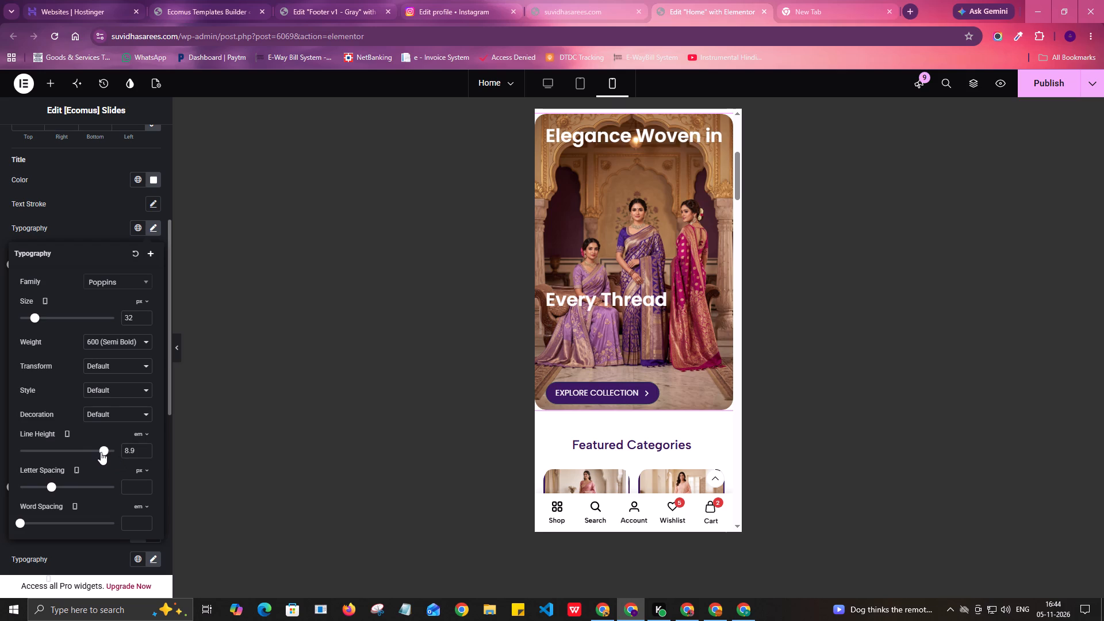
left_click_drag(101, 452, 70, 455)
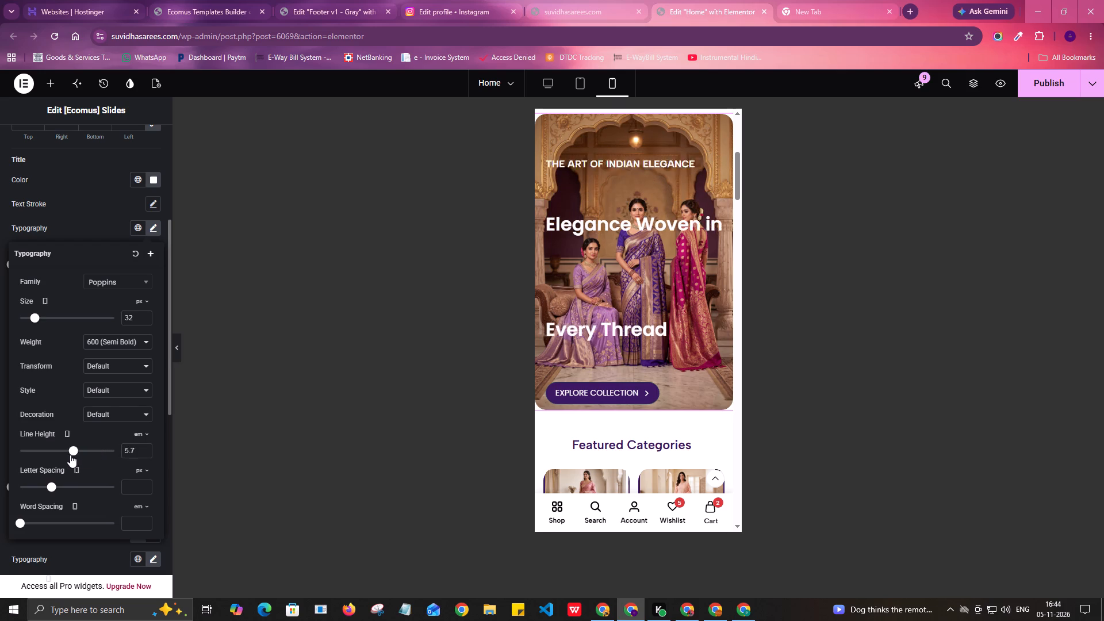
left_click_drag(70, 455, 50, 458)
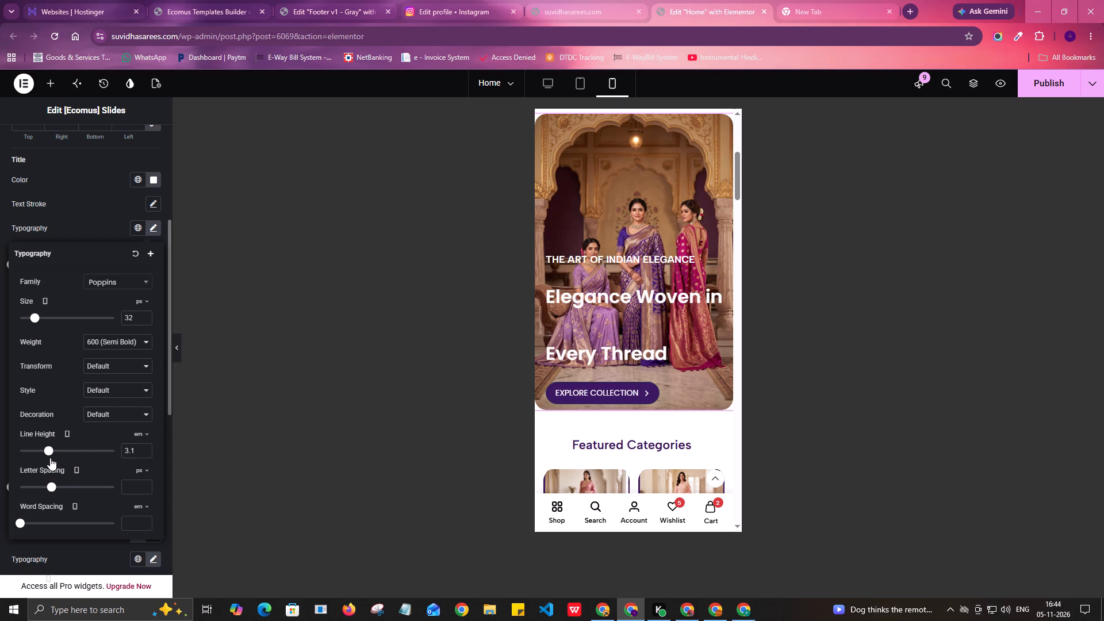
left_click_drag(50, 458, 36, 462)
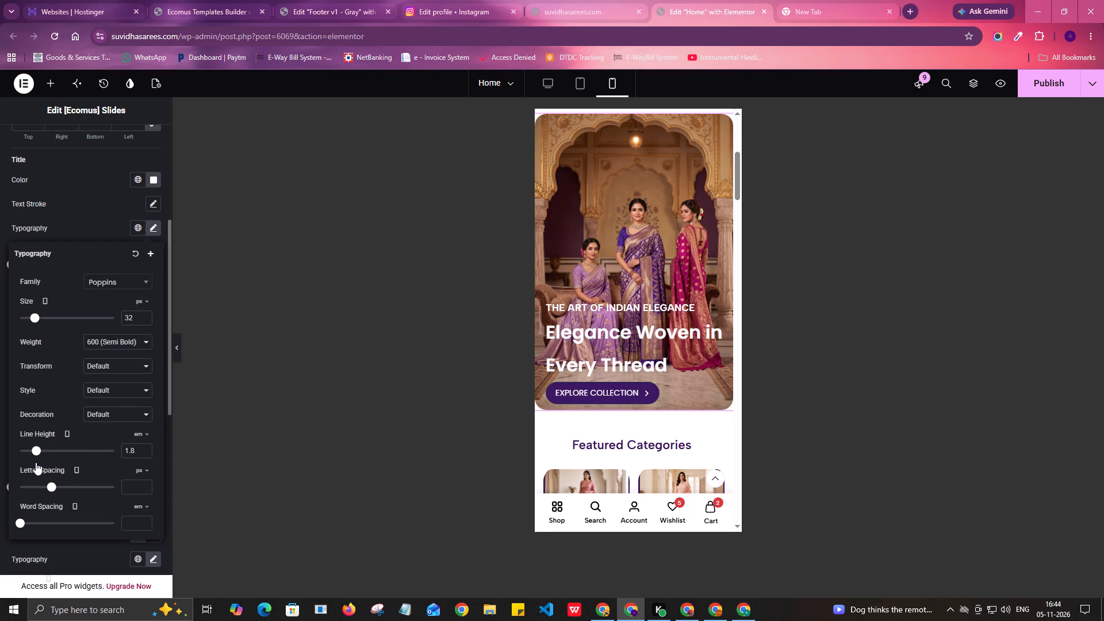
left_click_drag(36, 462, 32, 463)
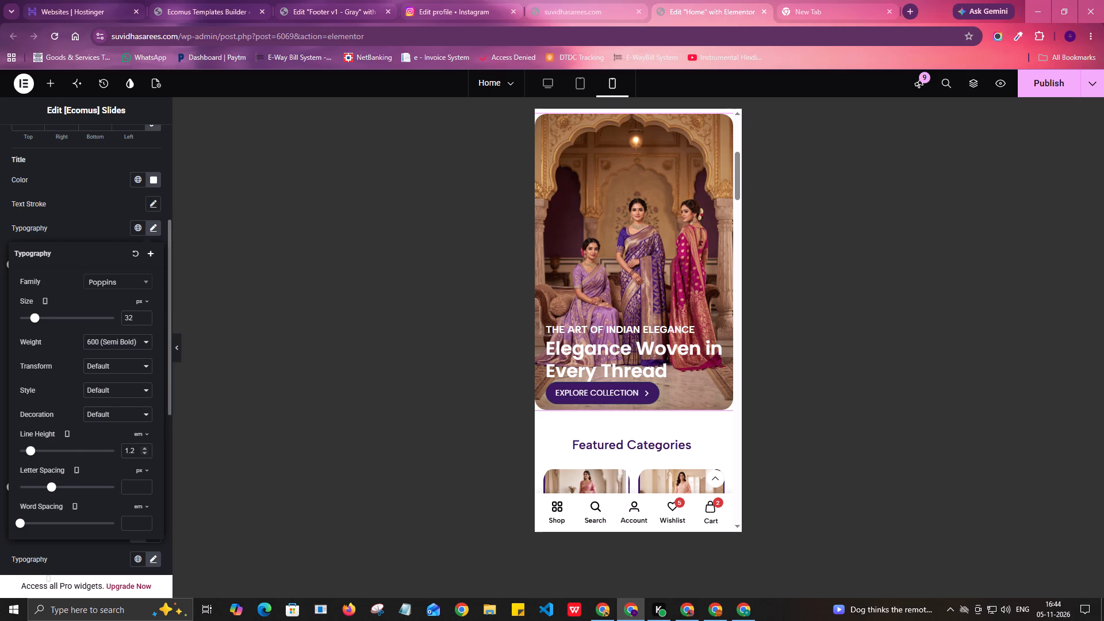
left_click(0, 315)
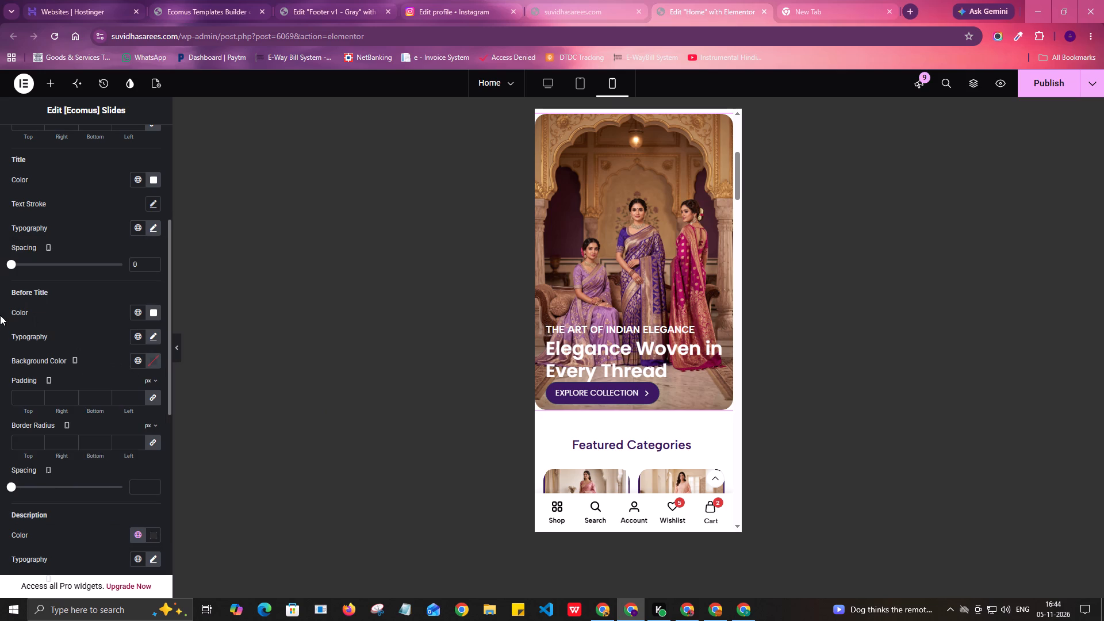
Set the slide Title's mobile spacing to 12.
left_click_drag(13, 263, 18, 263)
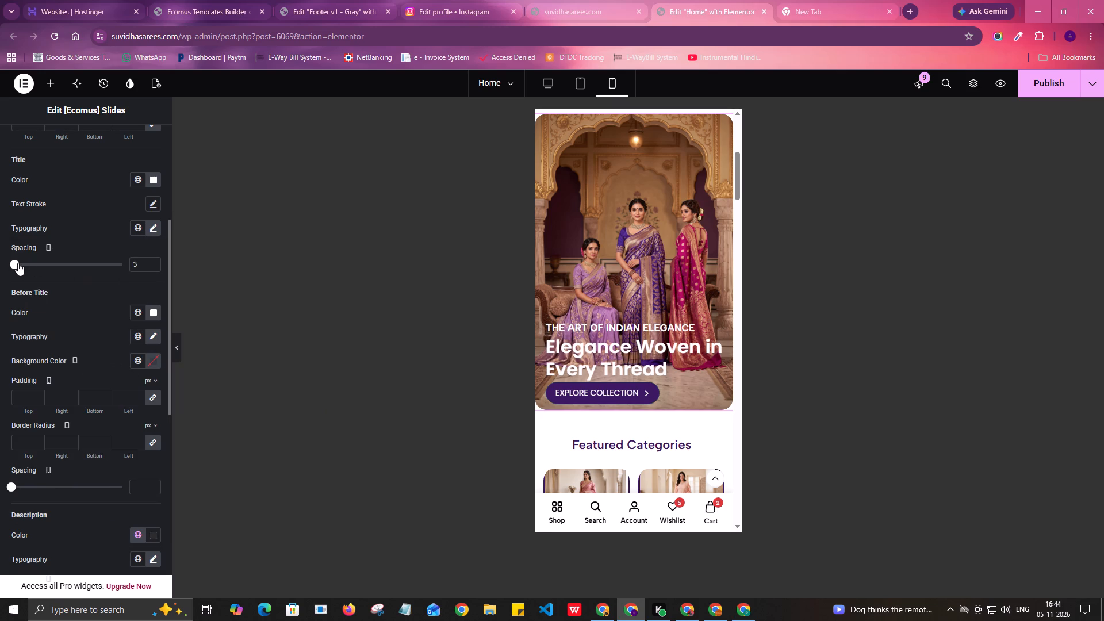
left_click_drag(18, 263, 26, 263)
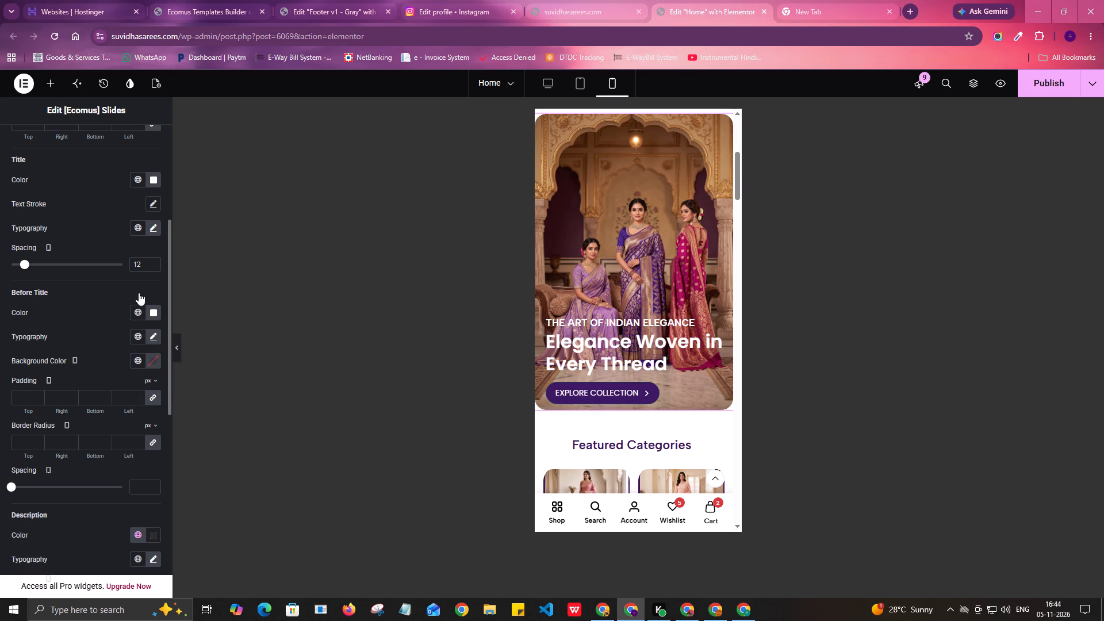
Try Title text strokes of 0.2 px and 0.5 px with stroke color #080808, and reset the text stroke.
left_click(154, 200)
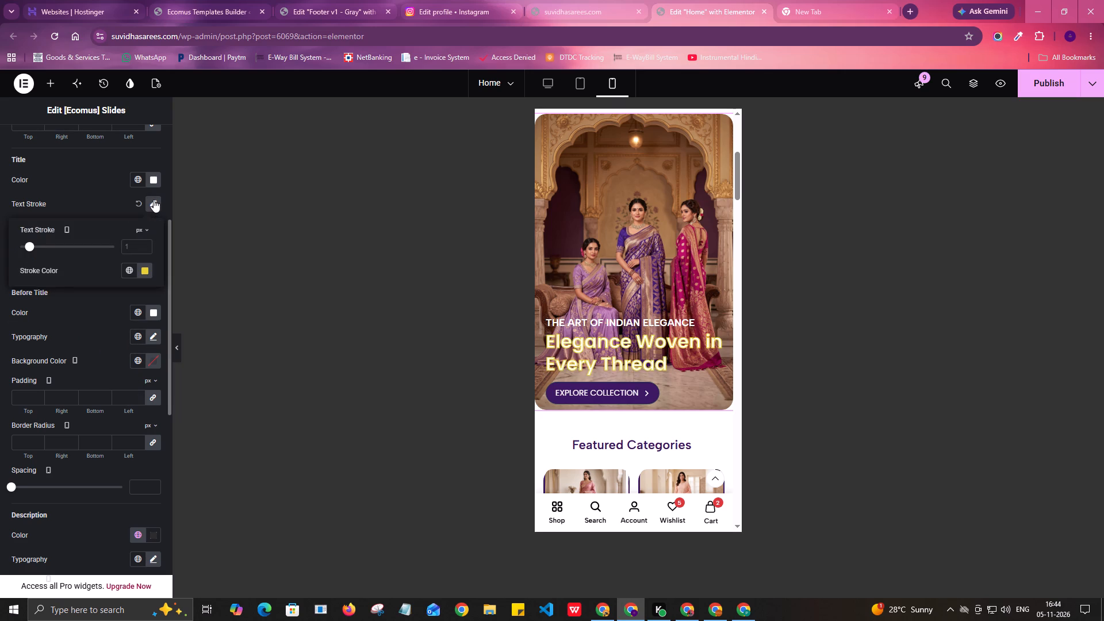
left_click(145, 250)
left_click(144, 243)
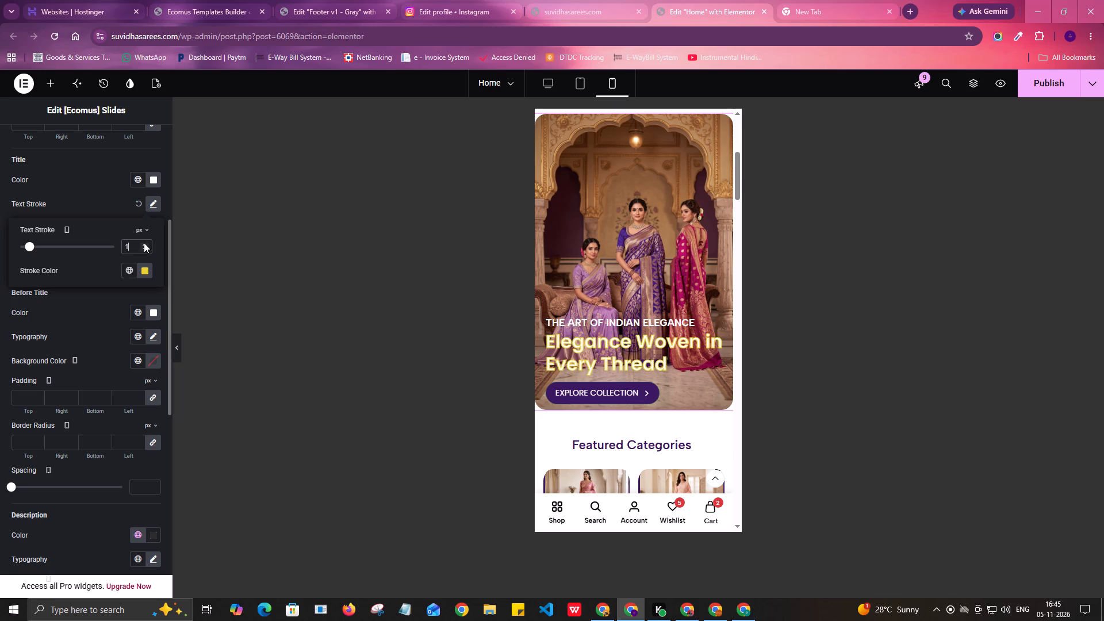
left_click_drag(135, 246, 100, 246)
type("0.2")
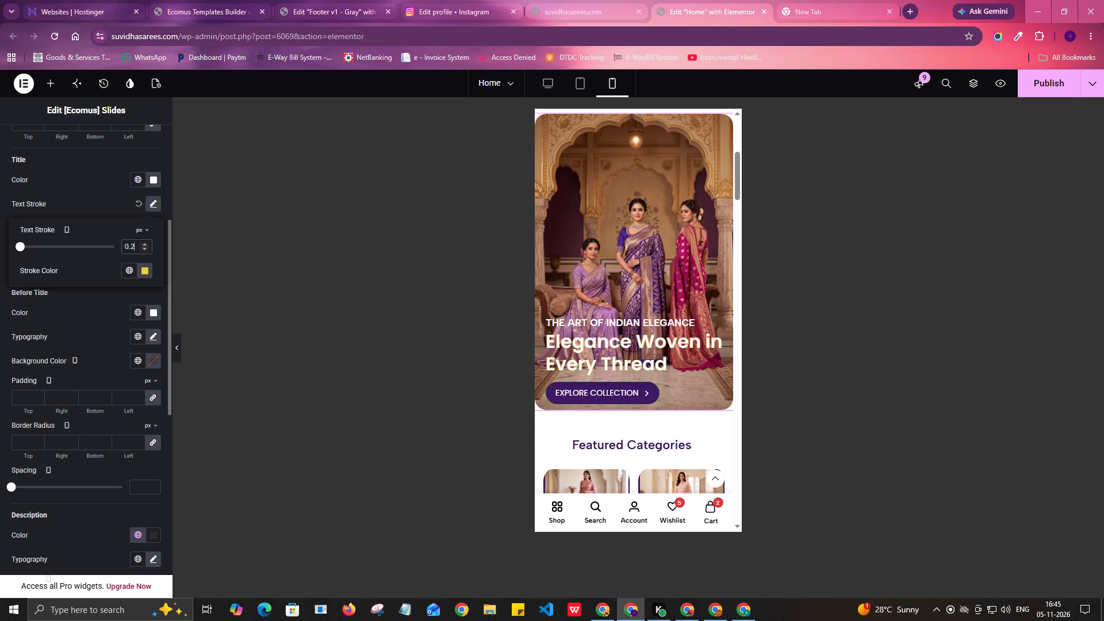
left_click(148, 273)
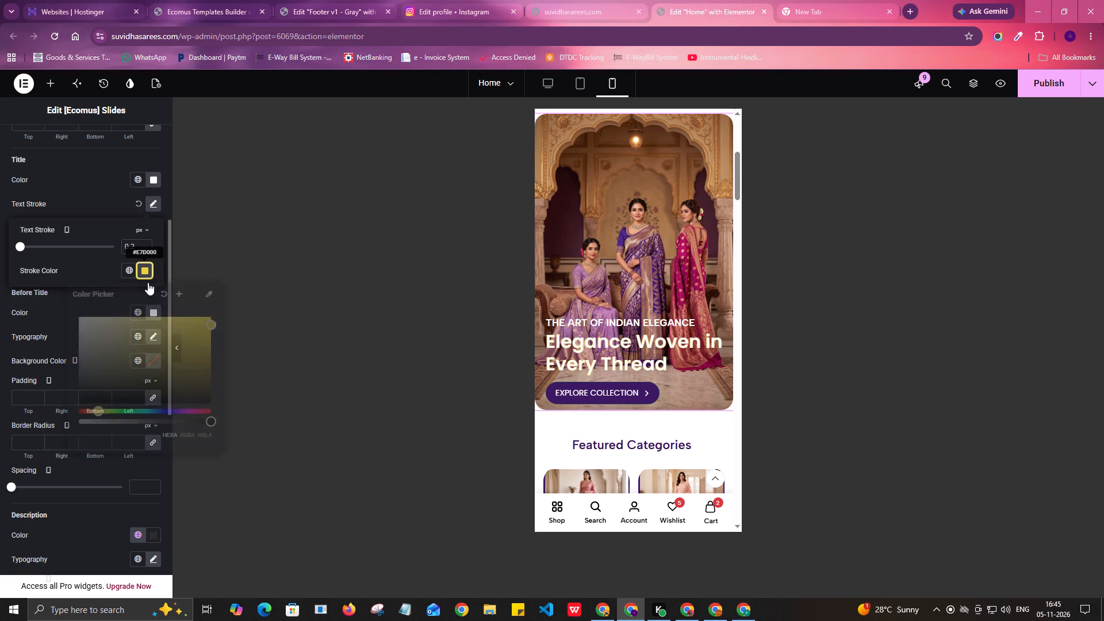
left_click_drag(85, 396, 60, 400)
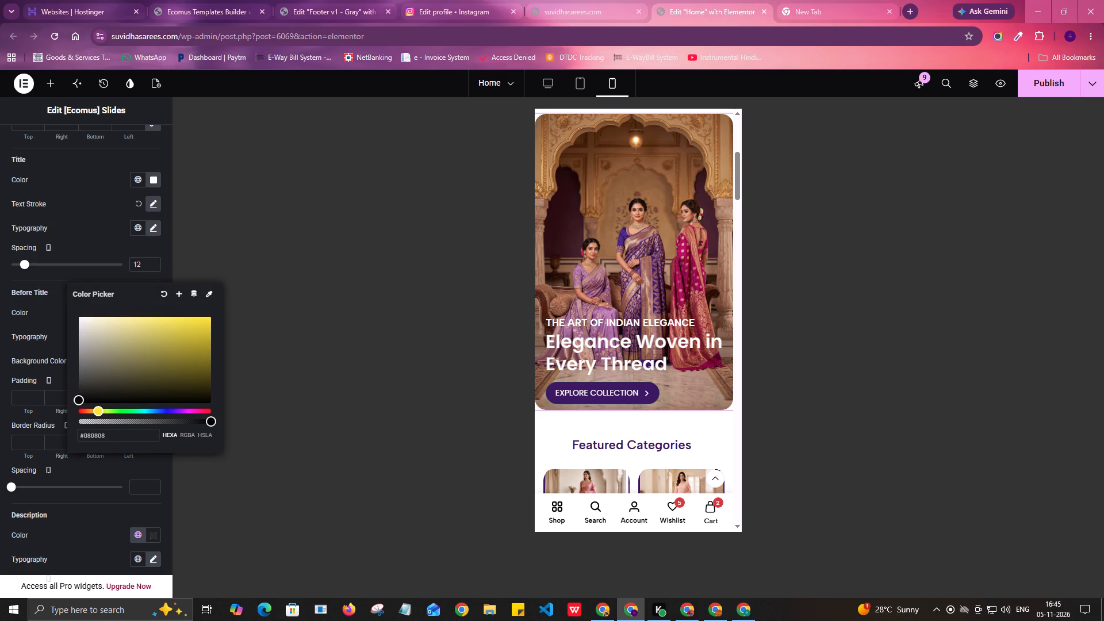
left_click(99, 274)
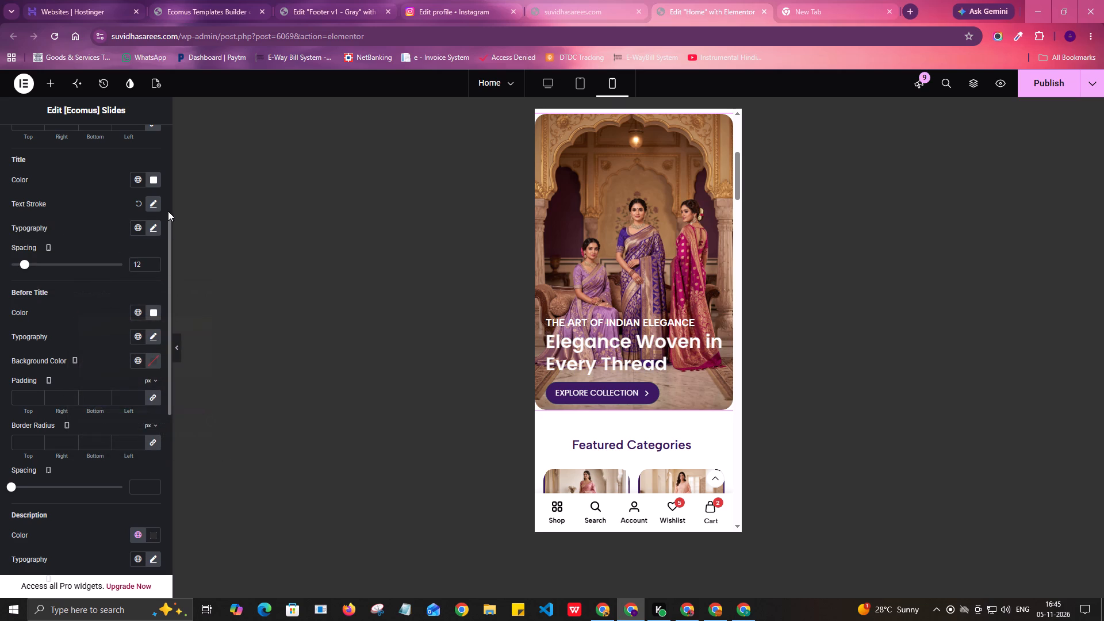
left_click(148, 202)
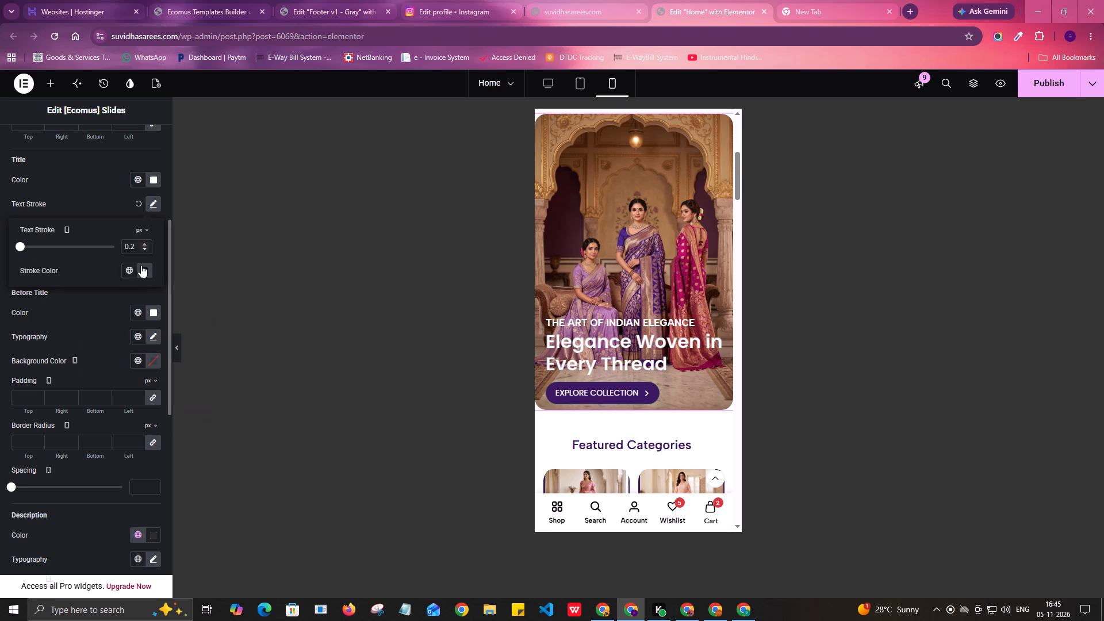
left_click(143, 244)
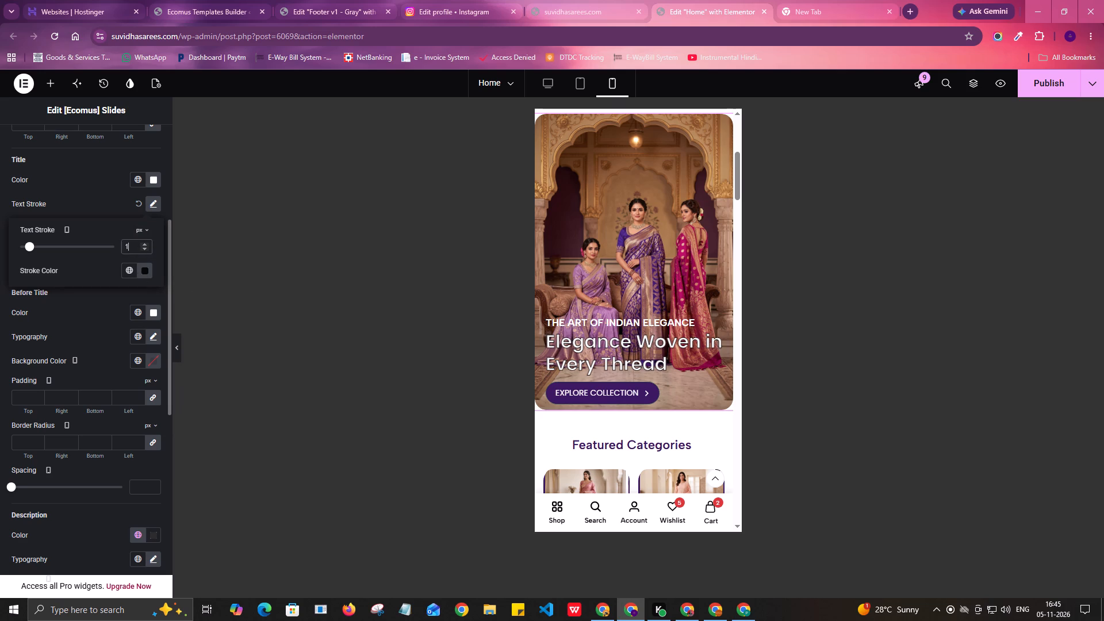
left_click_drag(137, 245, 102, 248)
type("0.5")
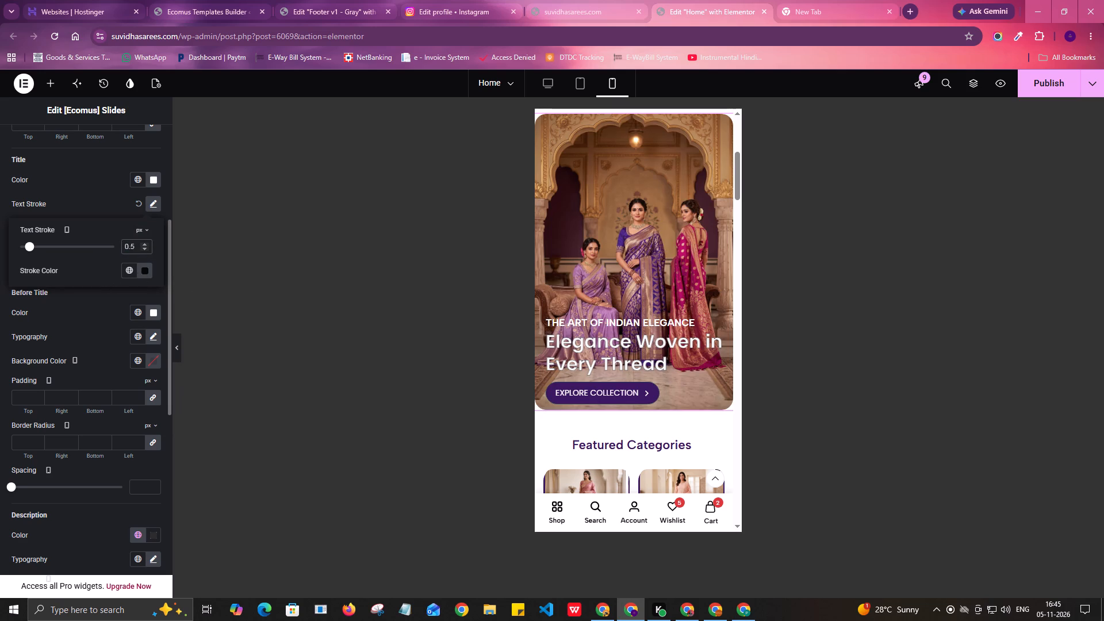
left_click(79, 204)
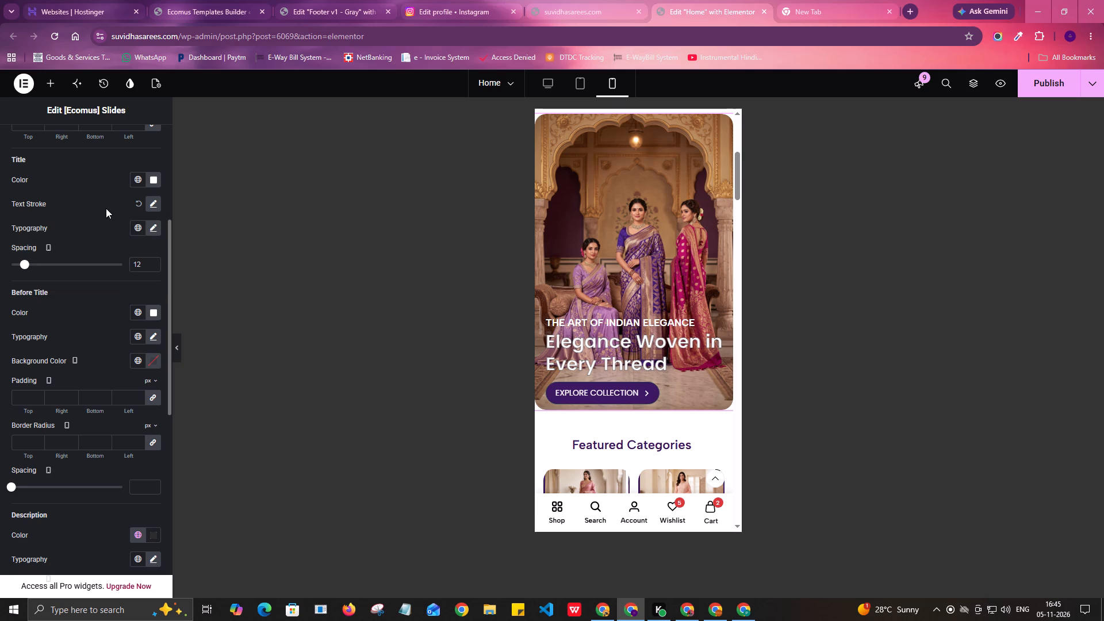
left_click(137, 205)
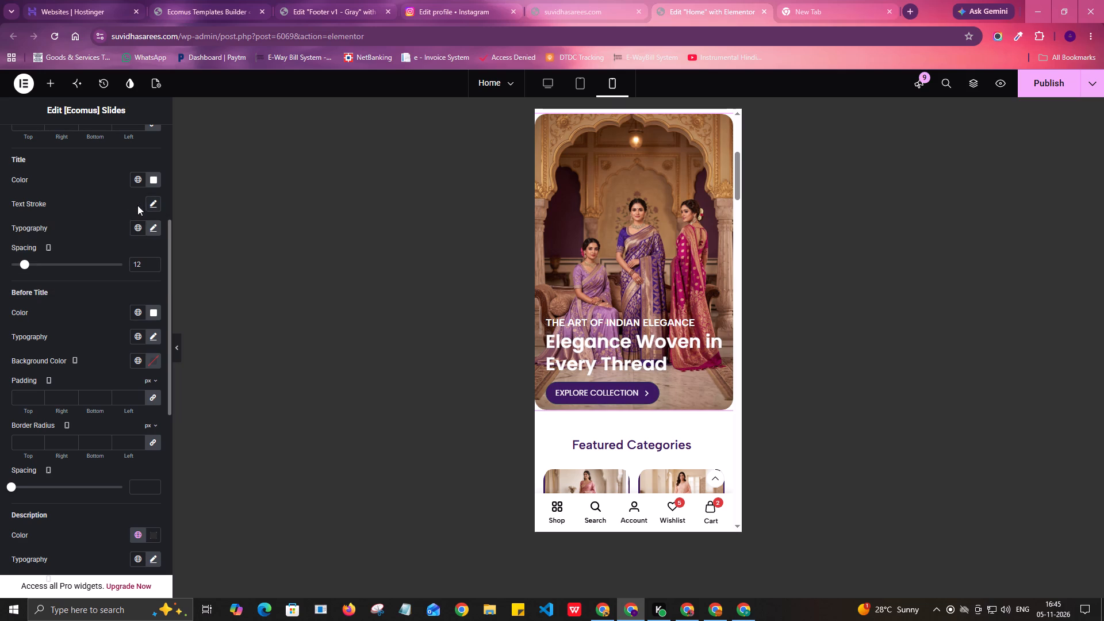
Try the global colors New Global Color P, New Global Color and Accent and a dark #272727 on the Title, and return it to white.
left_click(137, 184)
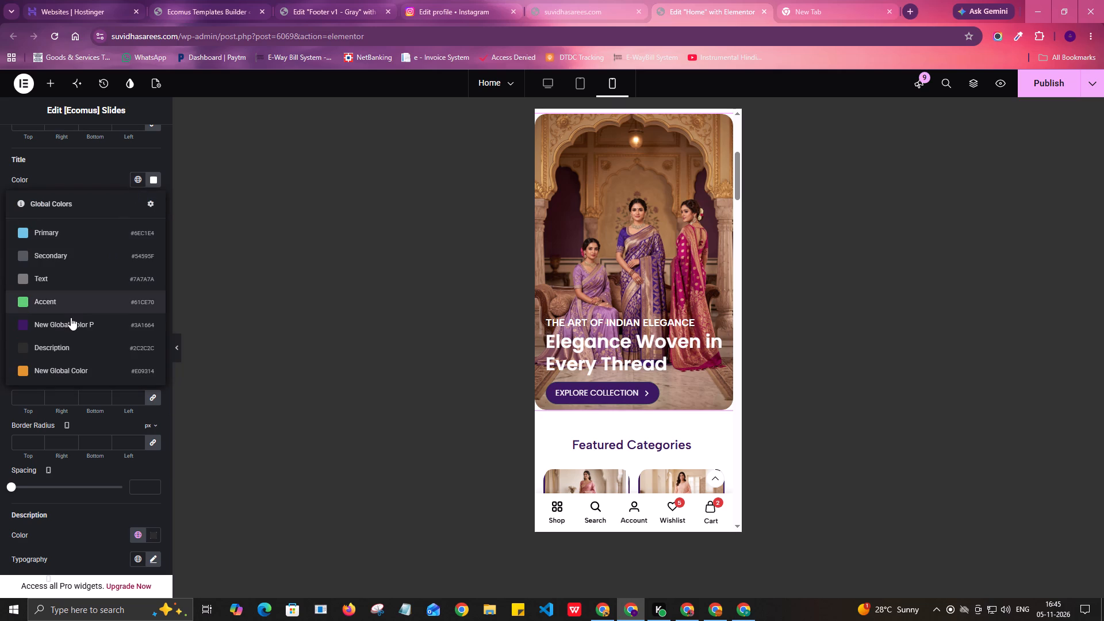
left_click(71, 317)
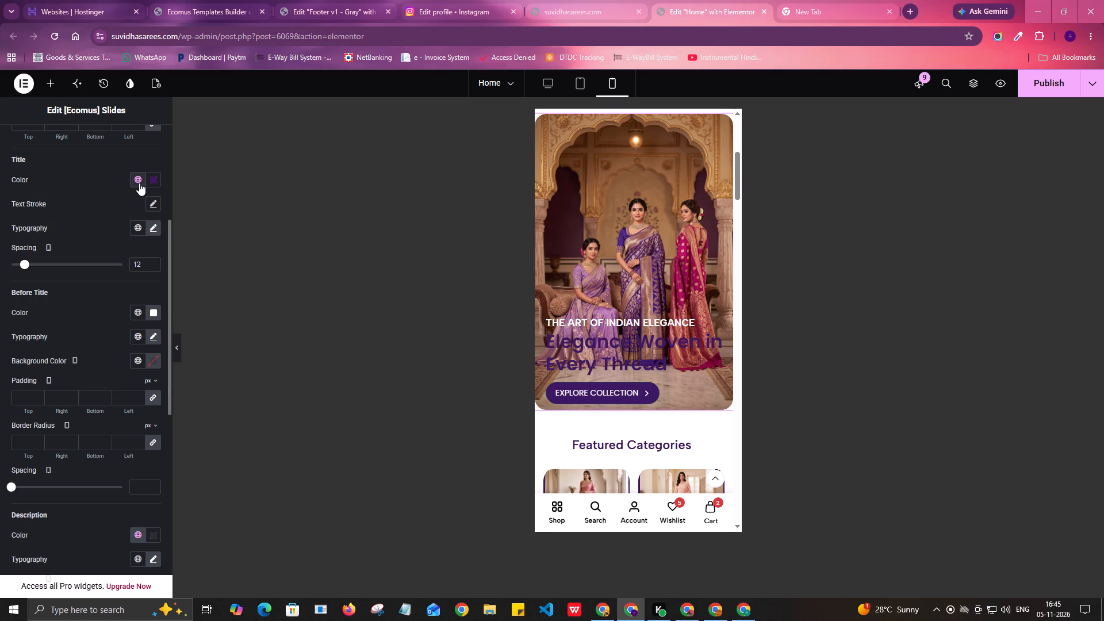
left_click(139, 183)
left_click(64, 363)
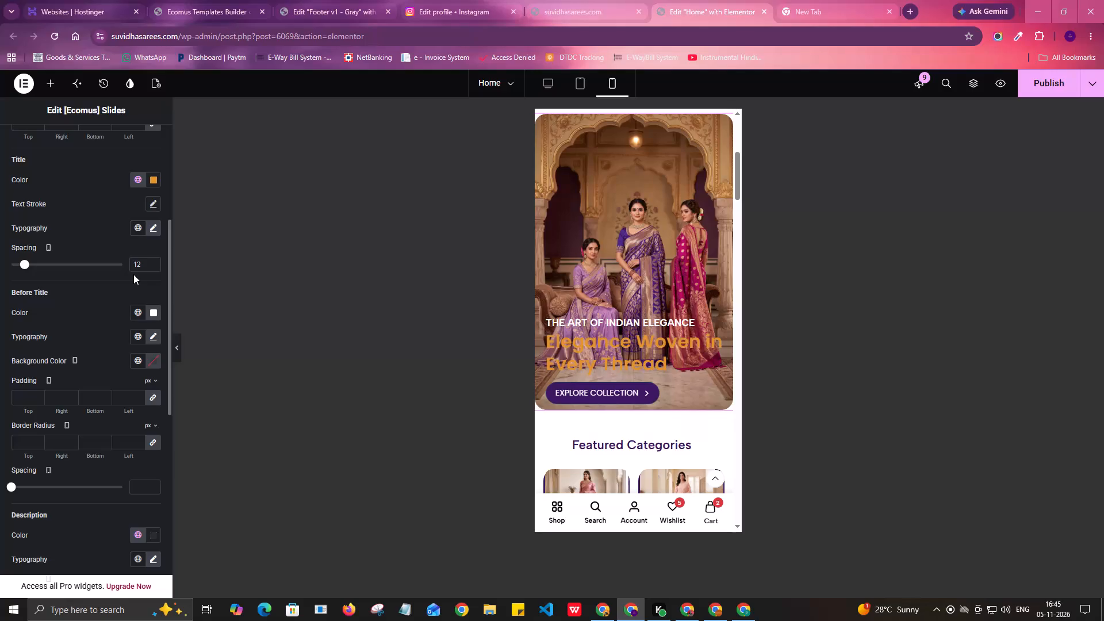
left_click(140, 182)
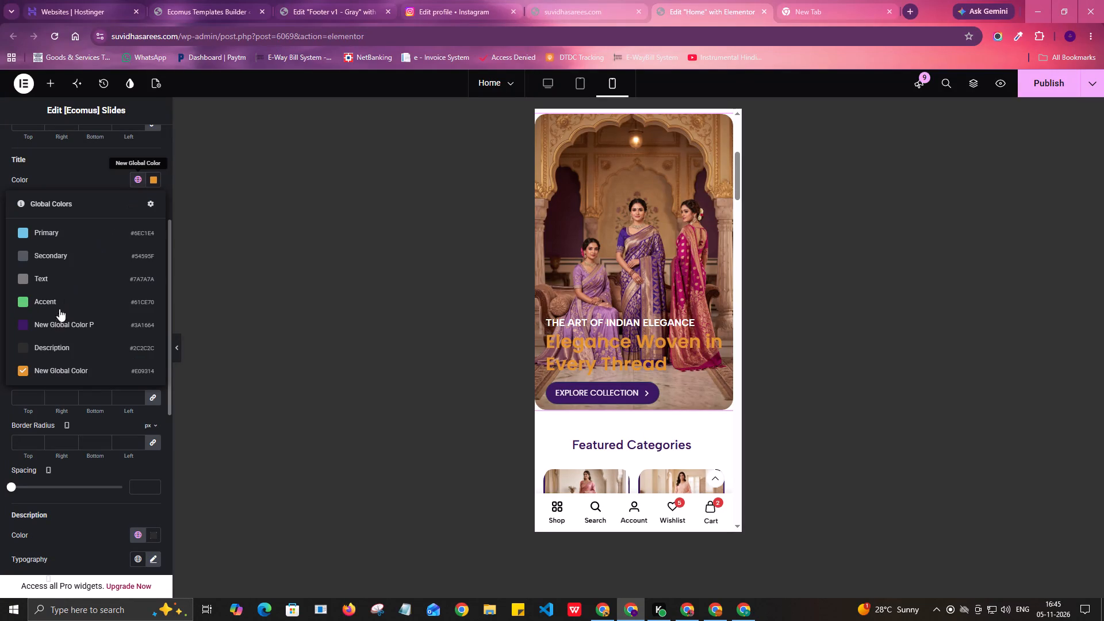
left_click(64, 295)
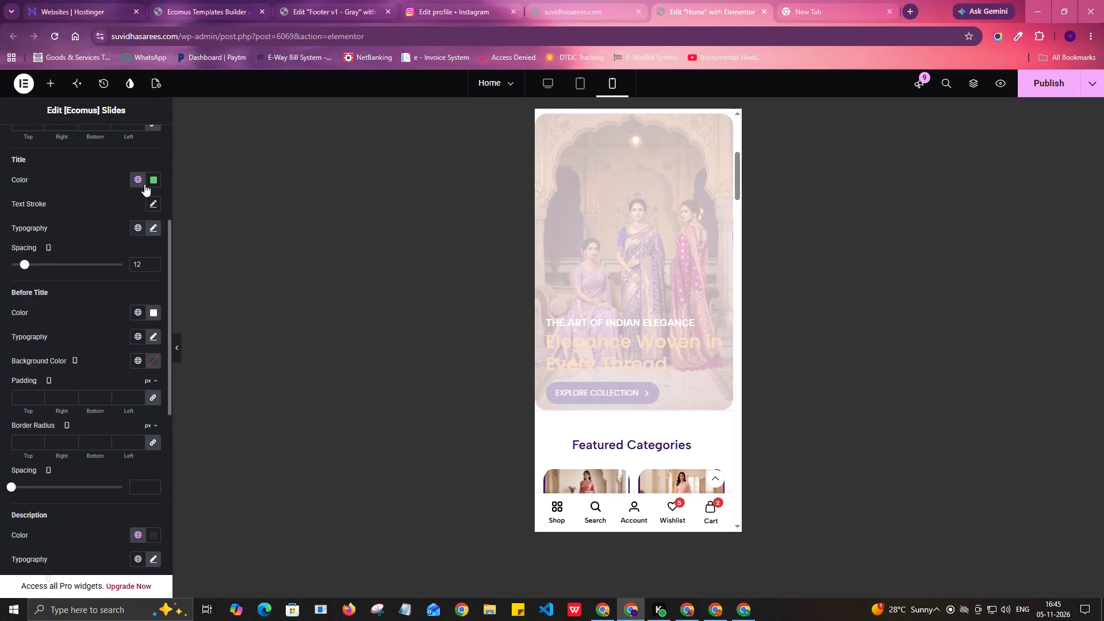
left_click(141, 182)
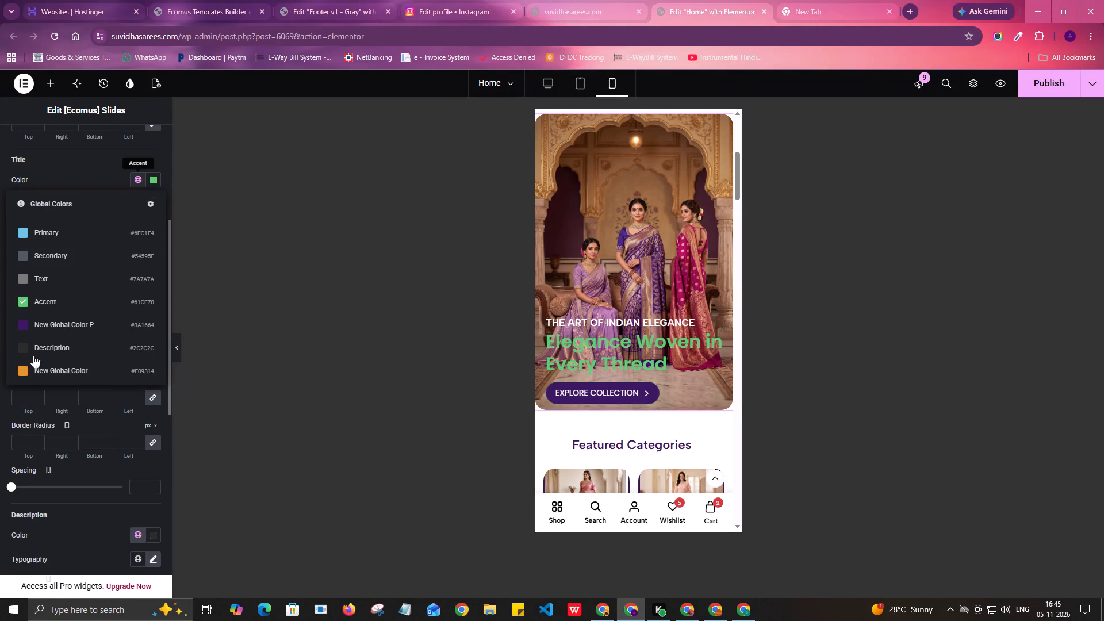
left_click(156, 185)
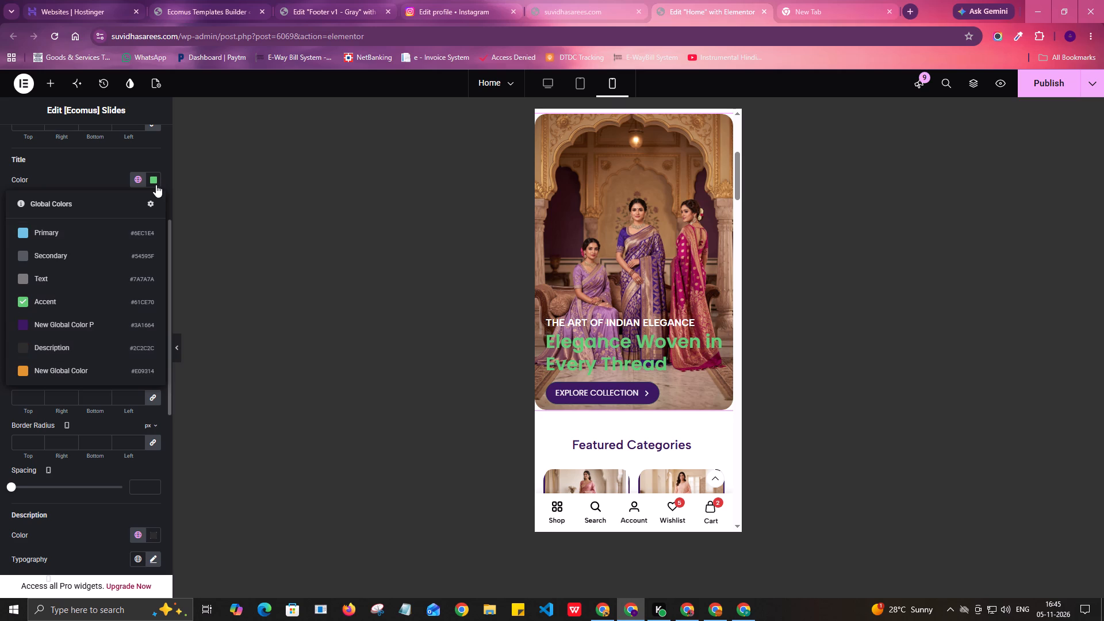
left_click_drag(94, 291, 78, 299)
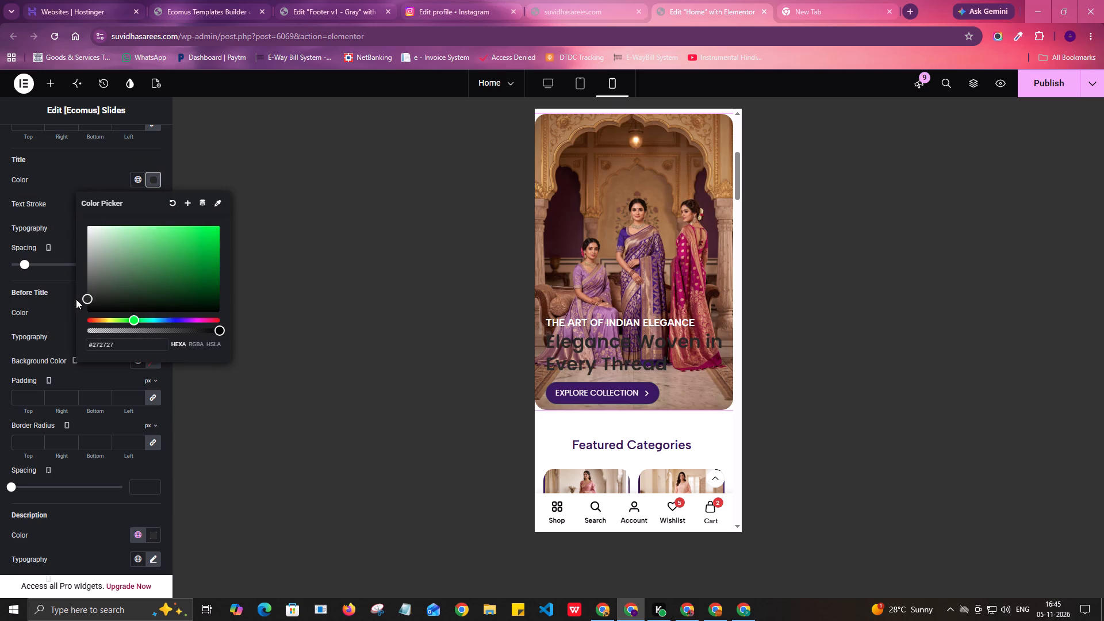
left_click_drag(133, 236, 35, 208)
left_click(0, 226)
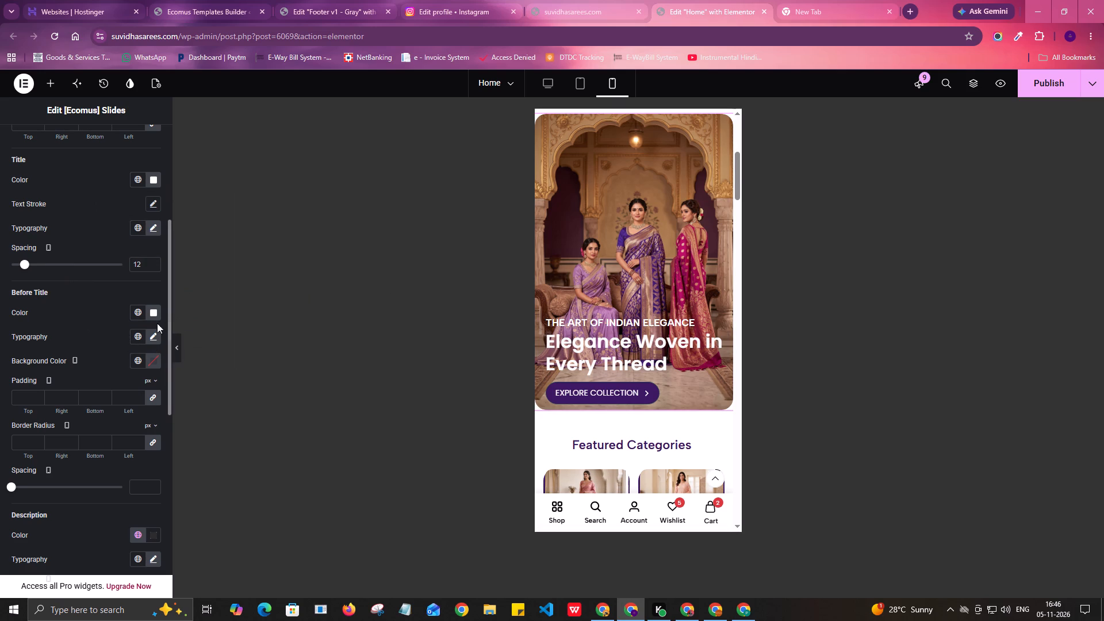
Set the Before Title font size to 16 px on mobile.
left_click(151, 337)
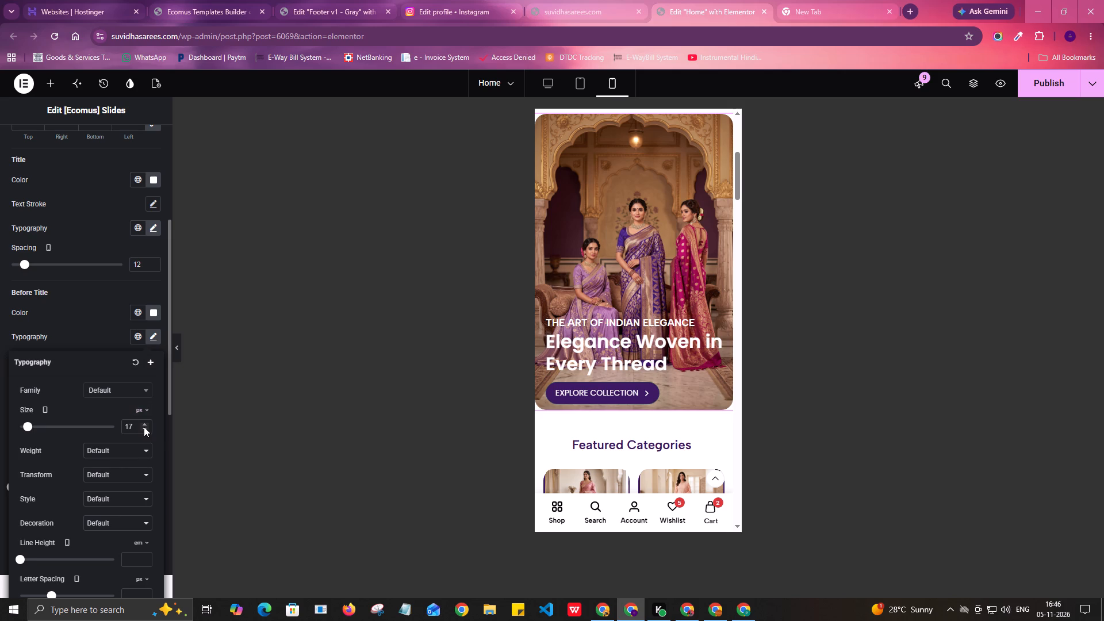
left_click(144, 427)
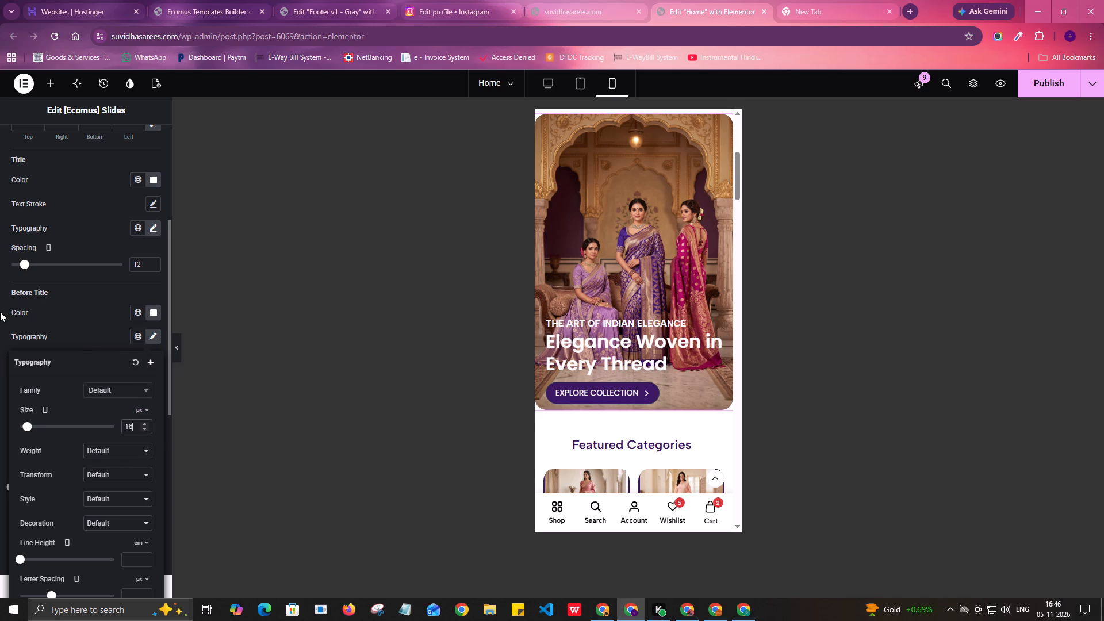
left_click(0, 312)
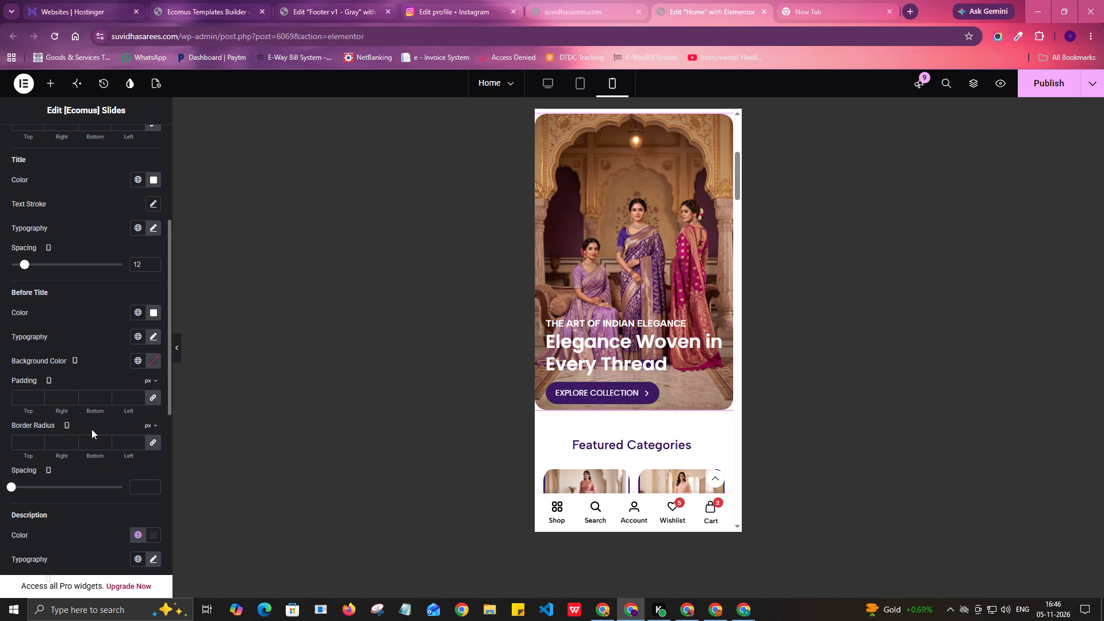
Review the mobile hero slide and the sections around it in the page preview.
scroll(574, 412, "down", 2)
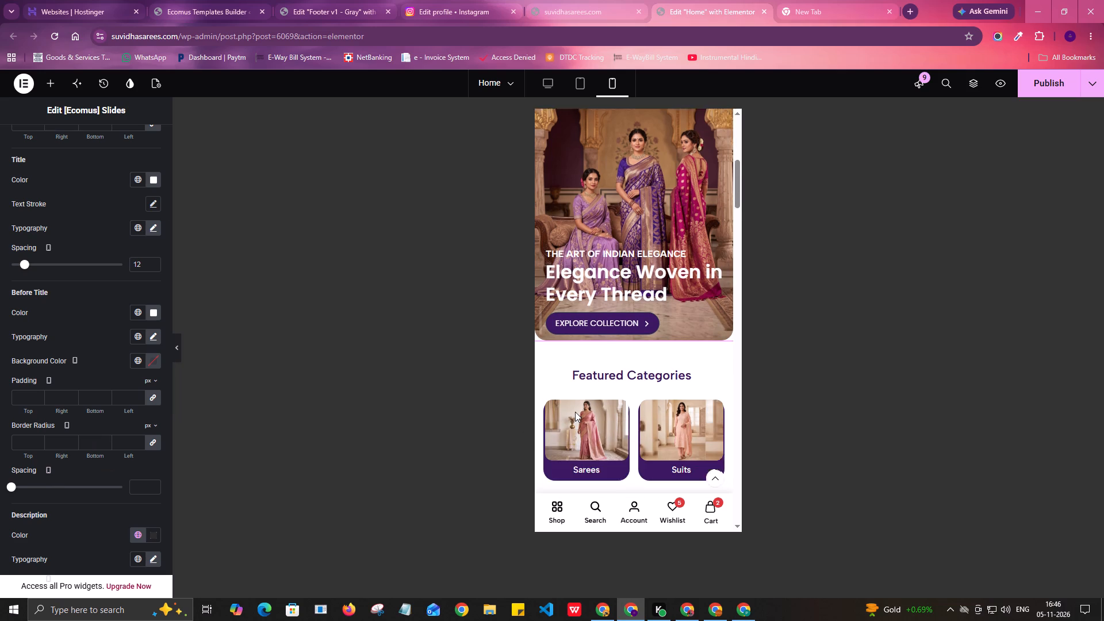
scroll(575, 412, "up", 4)
scroll(575, 412, "down", 2)
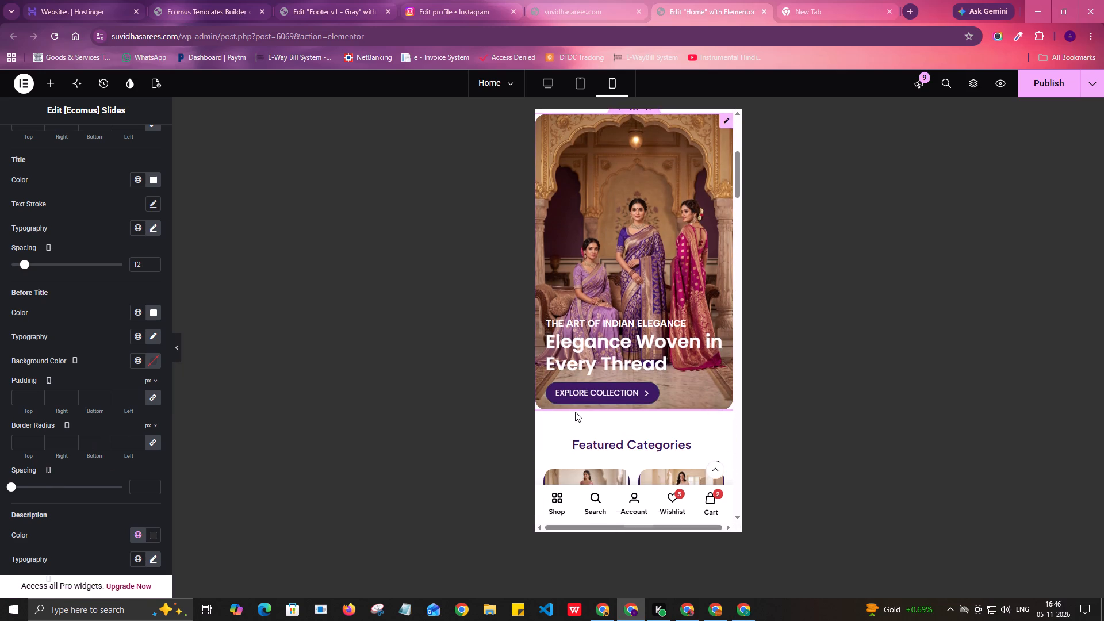
scroll(575, 412, "up", 5)
scroll(575, 412, "down", 3)
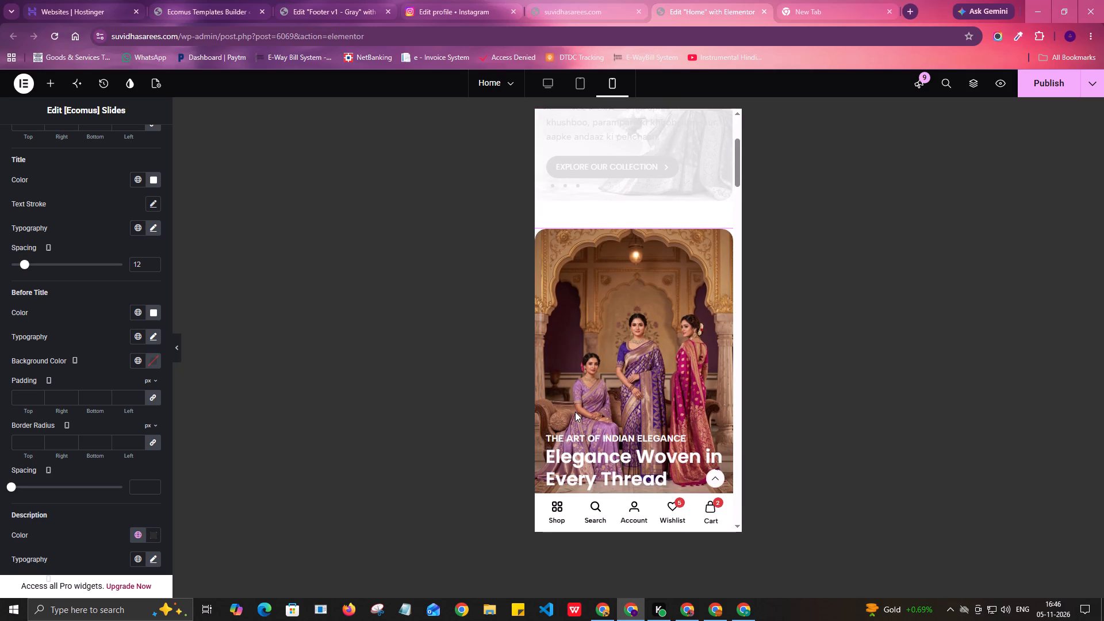
scroll(575, 412, "down", 2)
scroll(575, 412, "up", 1)
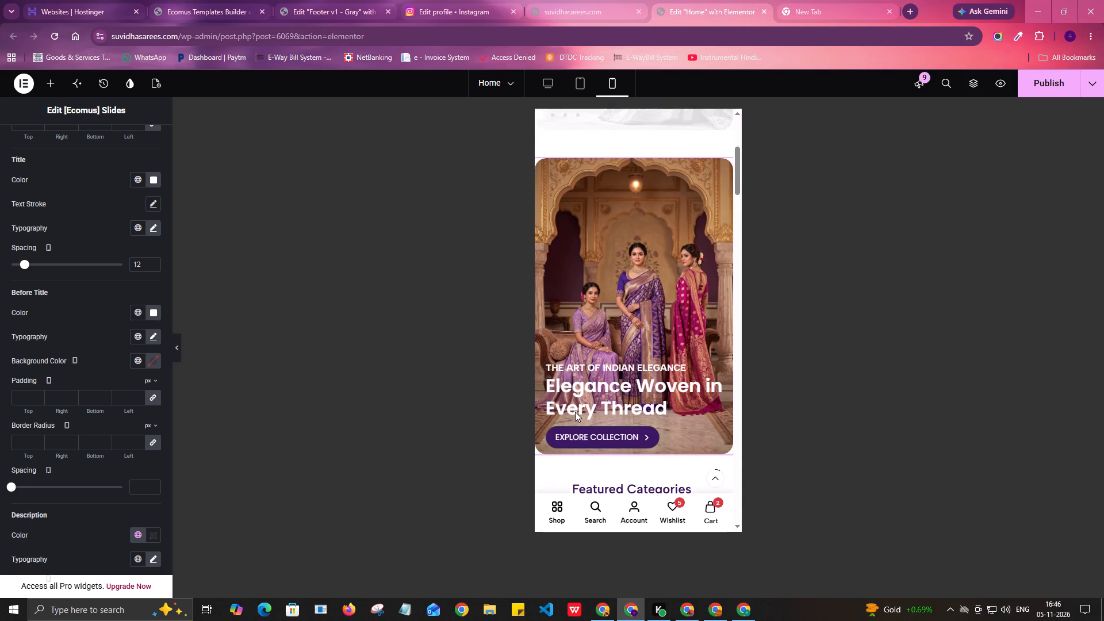
scroll(575, 412, "down", 1)
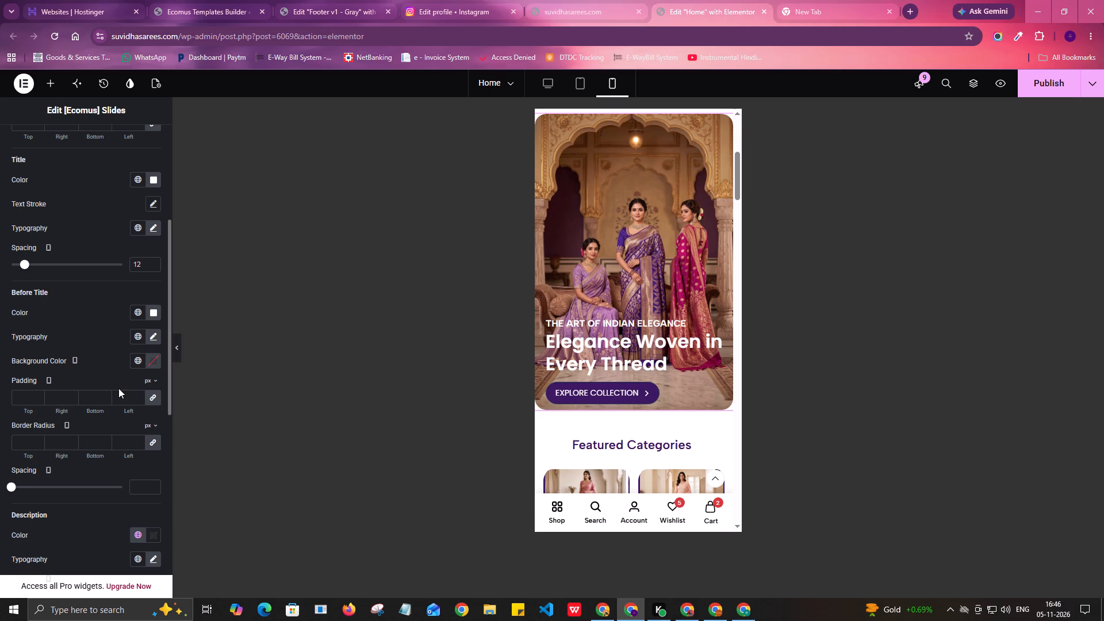
Give the Before Title the global color New Global Color P as background and a 23 px border radius on mobile.
left_click(137, 358)
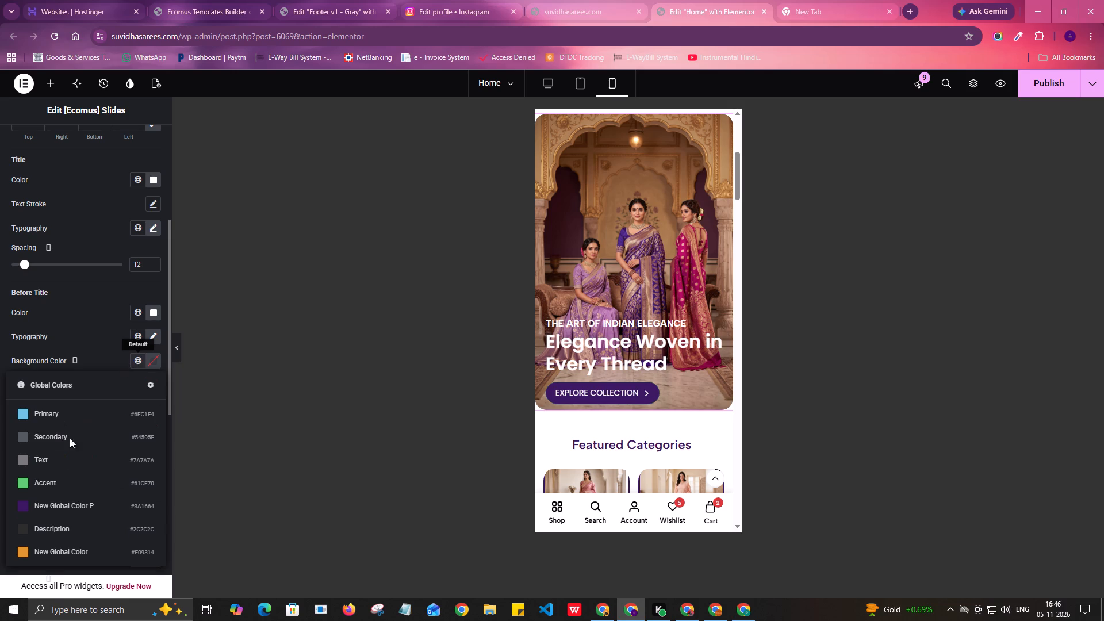
left_click(57, 503)
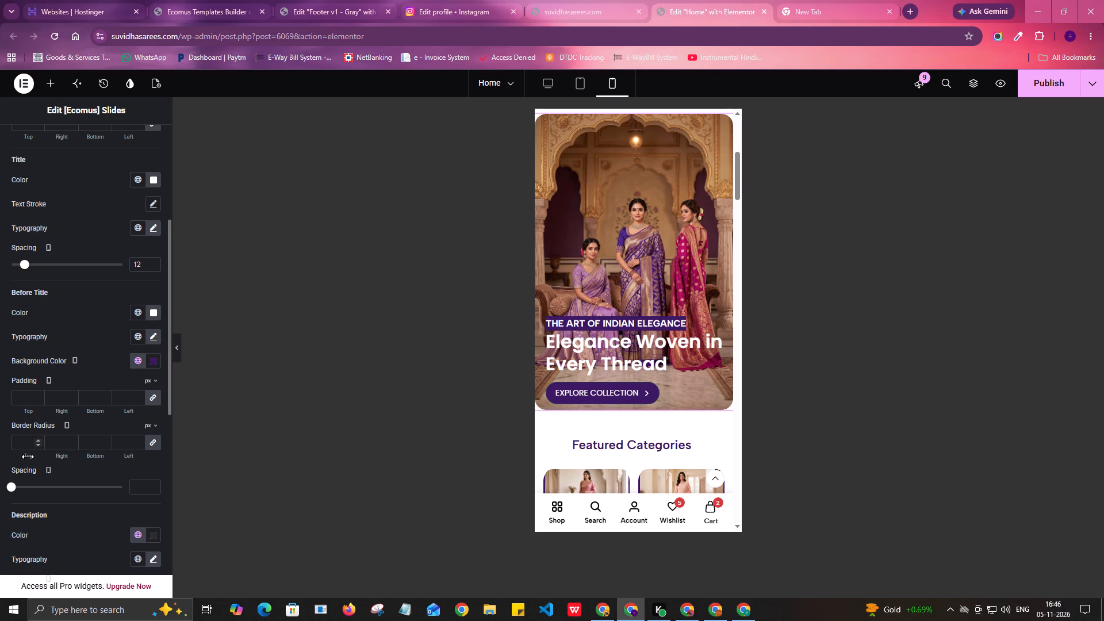
left_click_drag(28, 457, 41, 458)
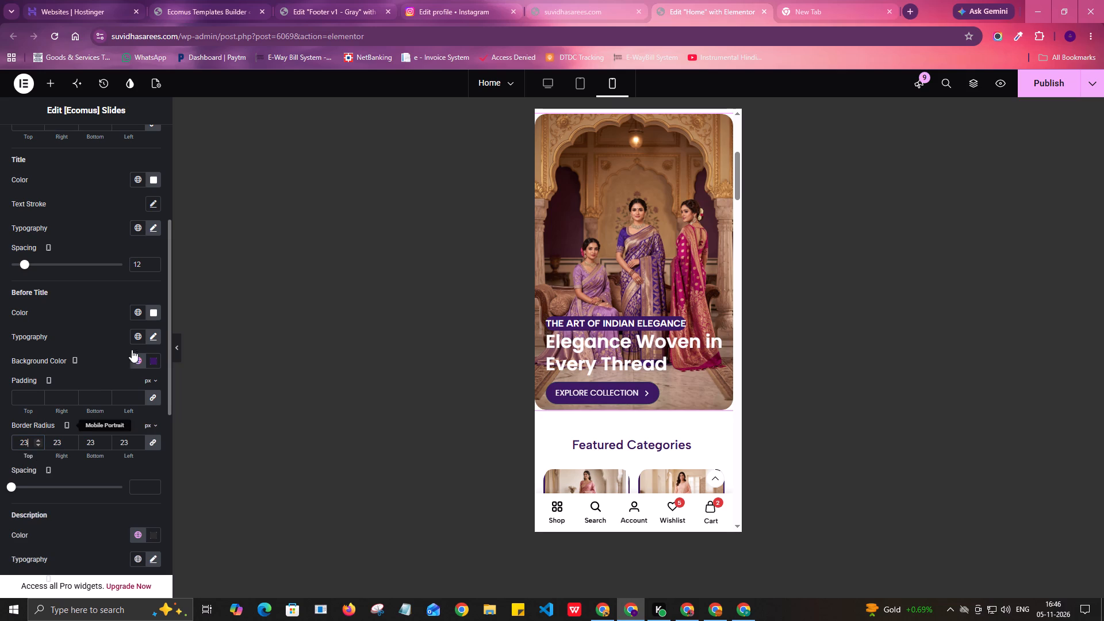
Set the Before Title font size to 13 px on mobile.
left_click(155, 336)
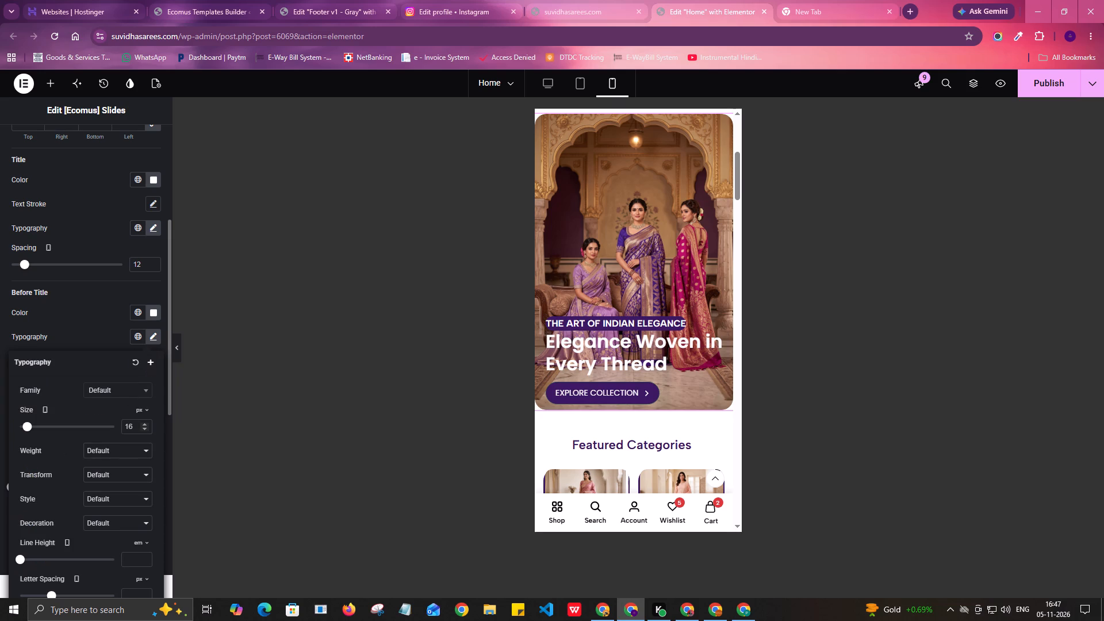
double_click(143, 427)
left_click(143, 427)
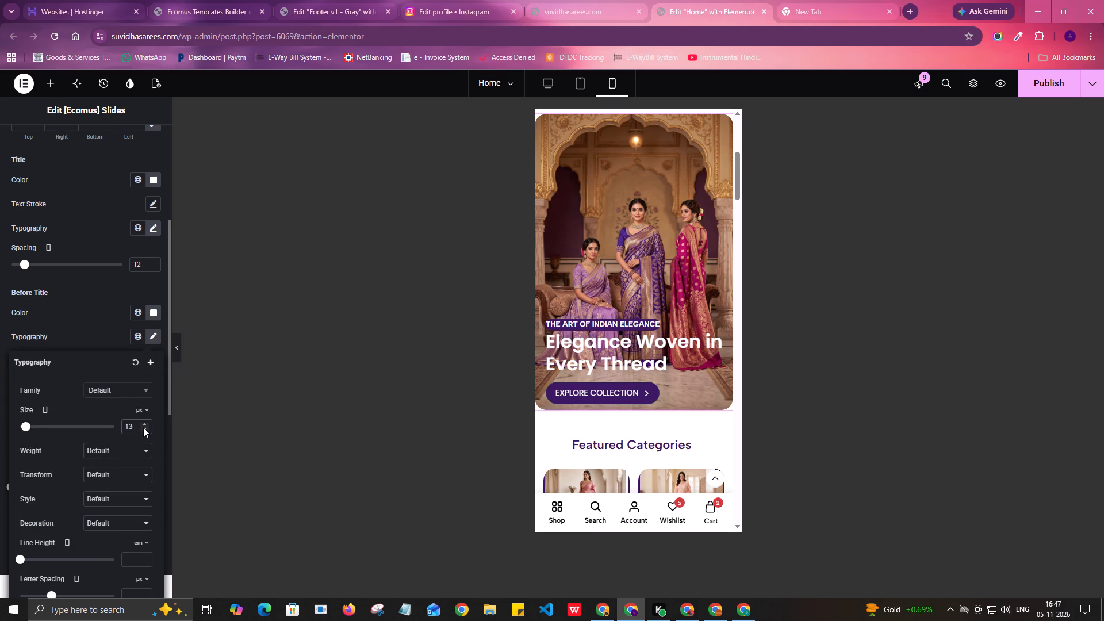
left_click(1, 338)
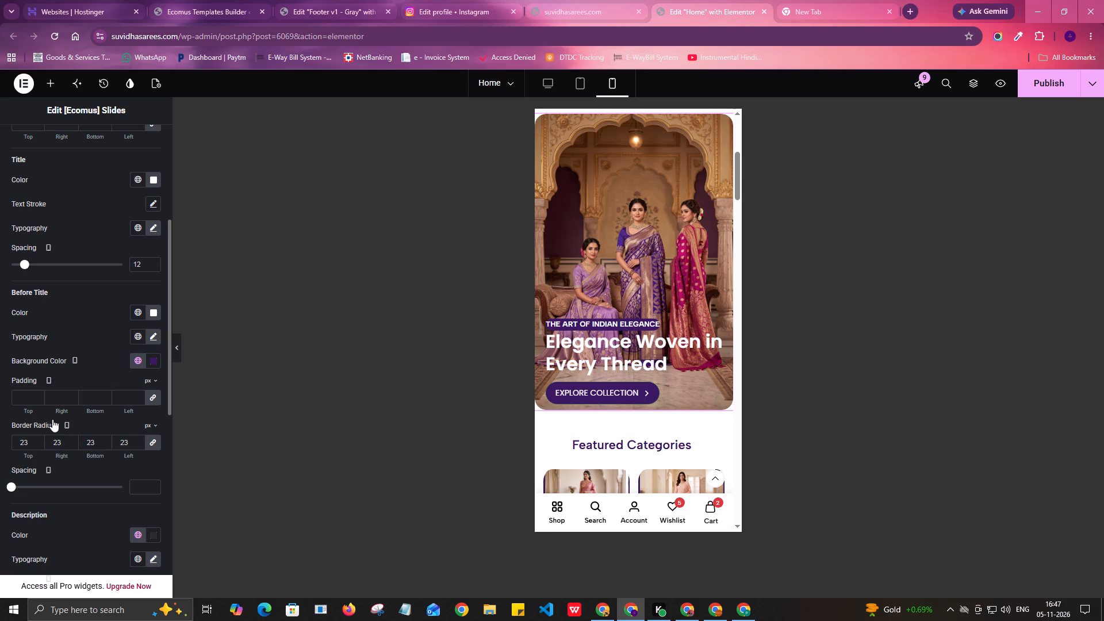
Unlink the Before Title's mobile padding and set it to 2 px top and bottom and 10 px right and left.
left_click(152, 394)
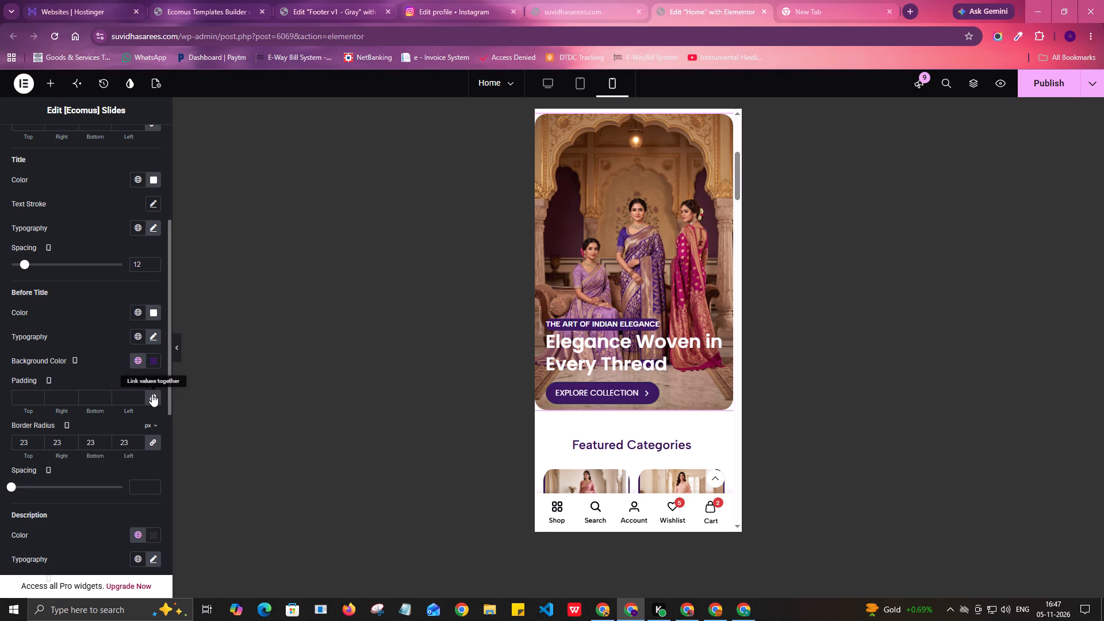
left_click(115, 397)
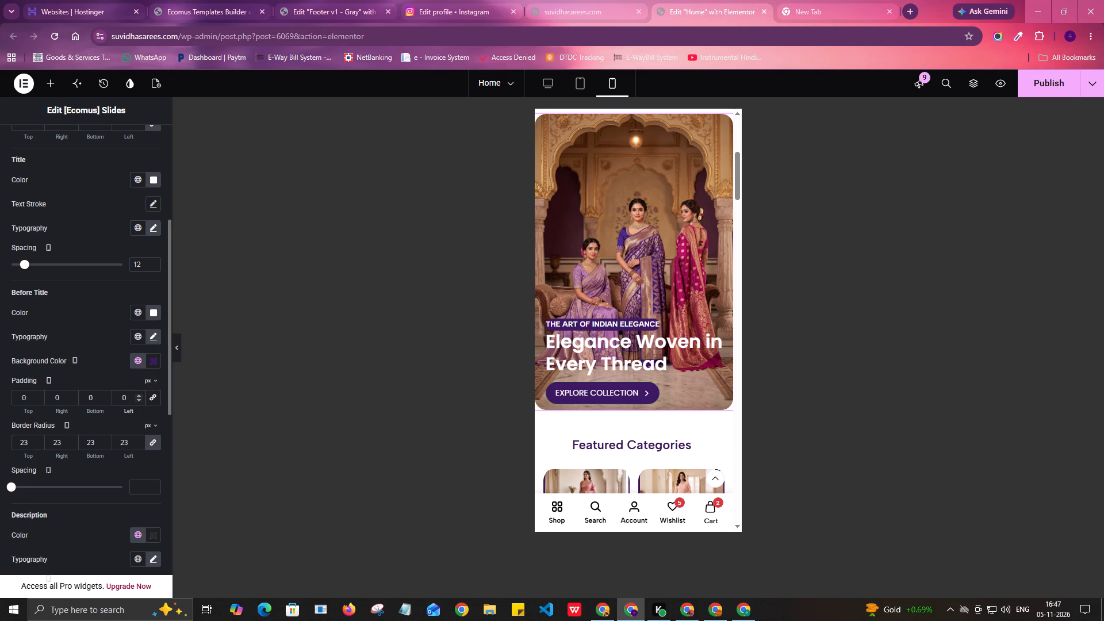
key("Right")
key("5")
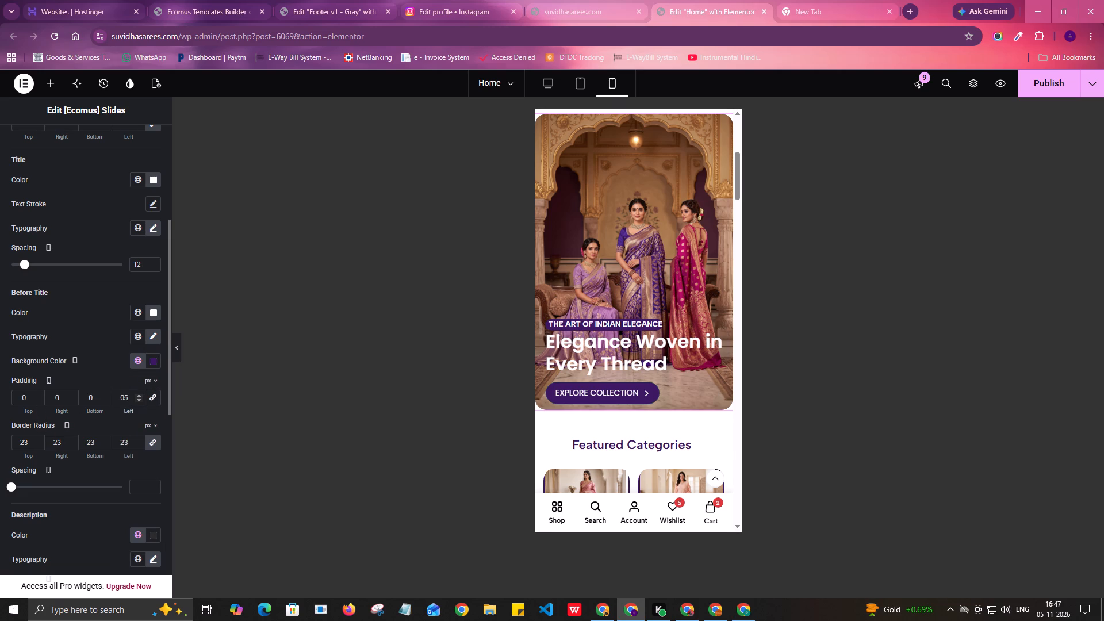
key("BackSpace")
key("BackSpace")
key("1")
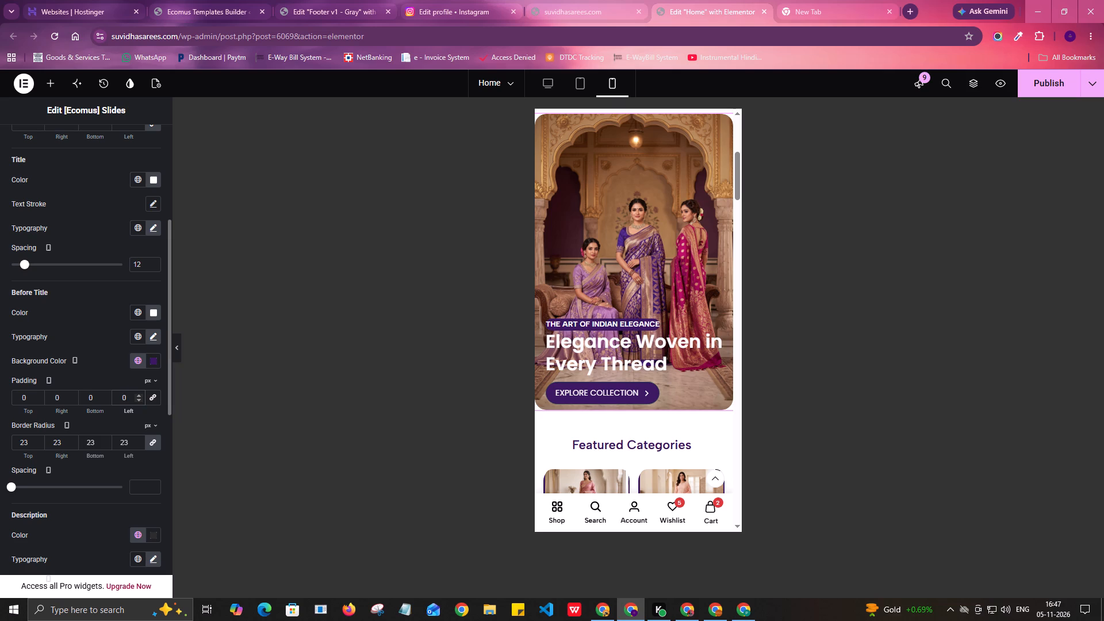
key("0")
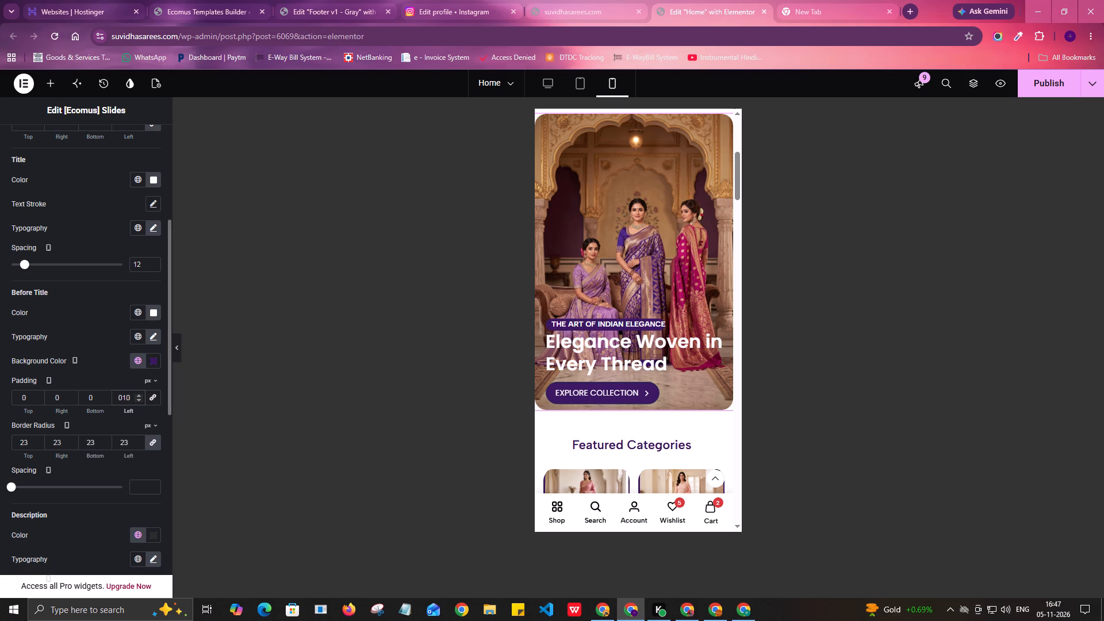
left_click_drag(60, 397, 48, 400)
type("10")
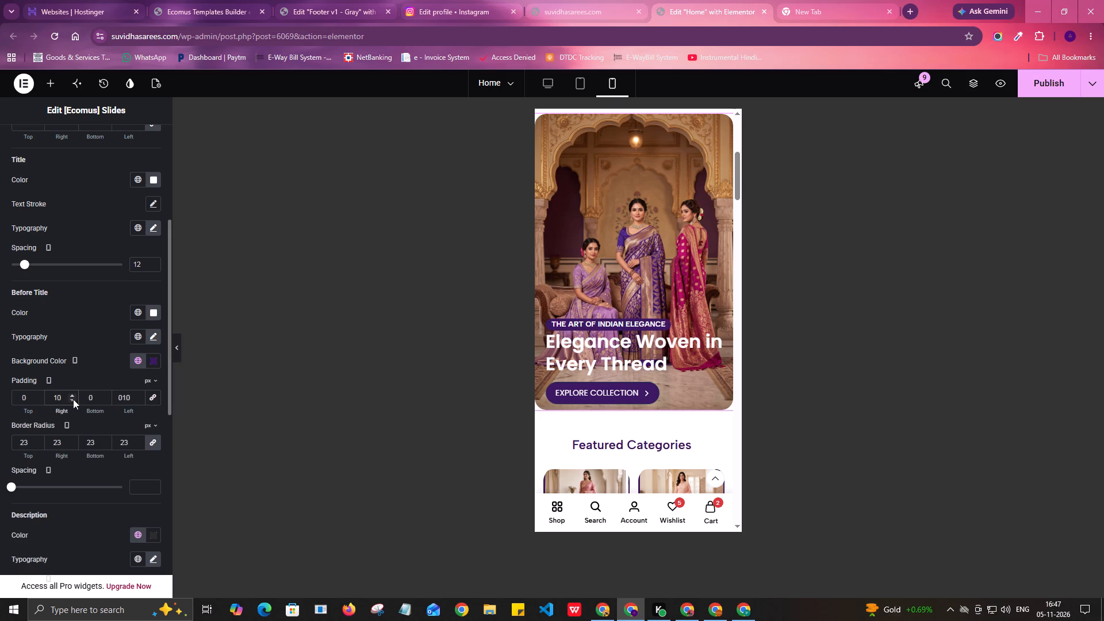
left_click_drag(28, 394, 10, 398)
key("2")
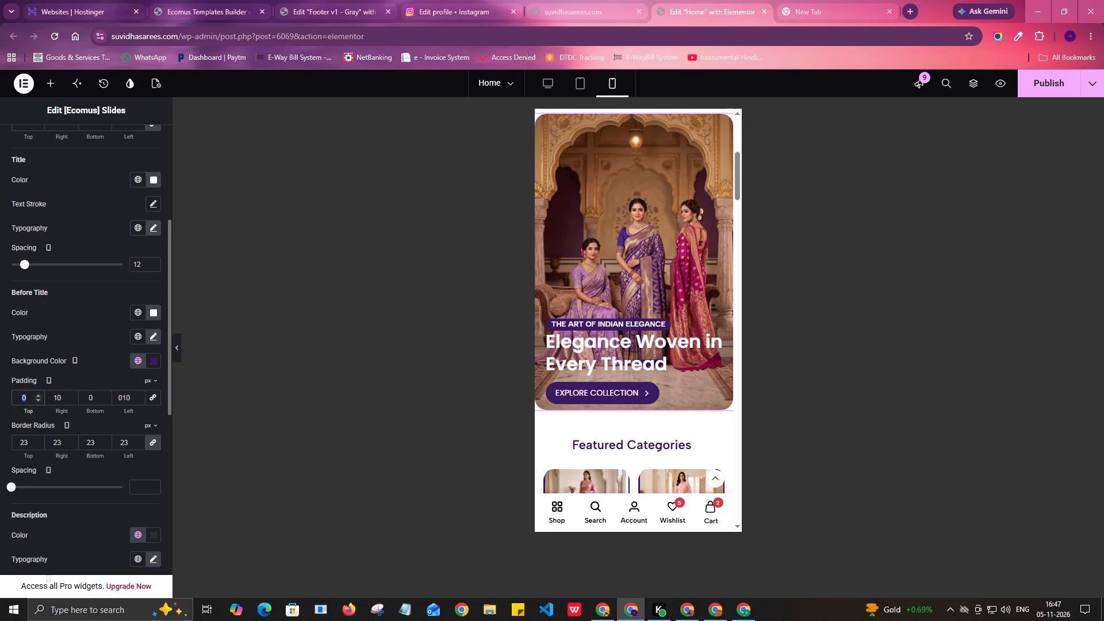
left_click_drag(98, 395, 72, 402)
key("2")
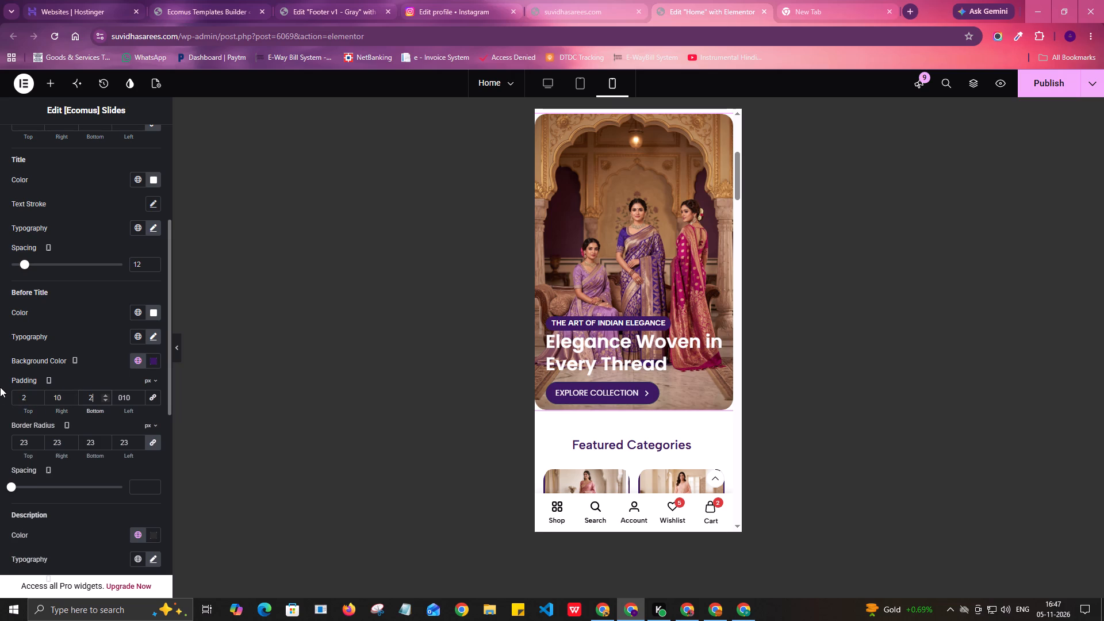
left_click(0, 378)
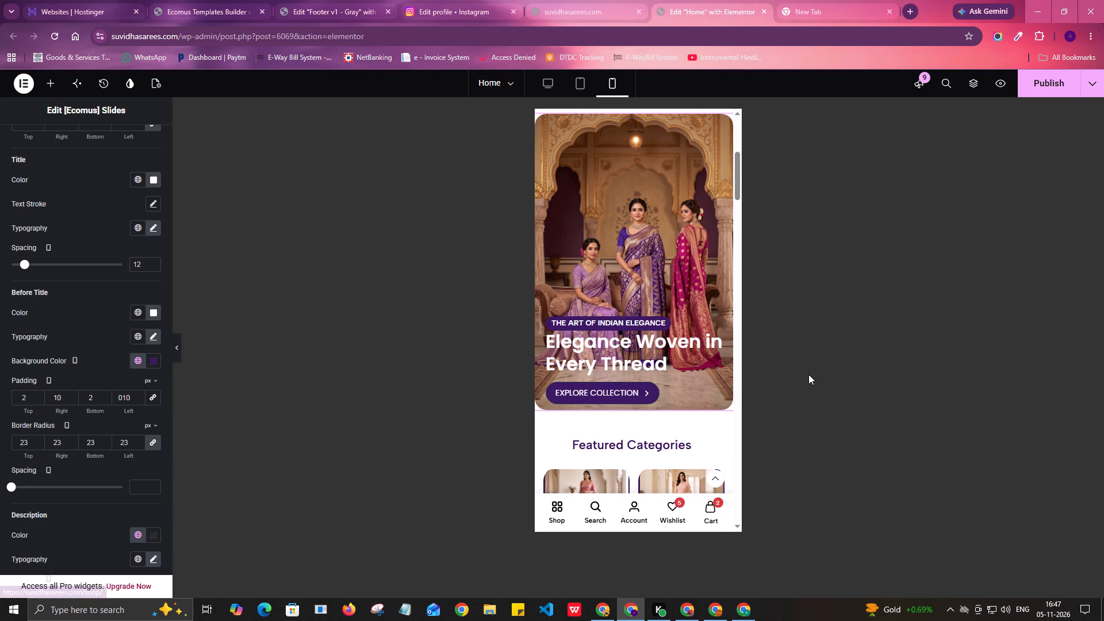
Publish the updated Home page.
scroll(711, 419, "up", 1)
scroll(712, 354, "down", 1)
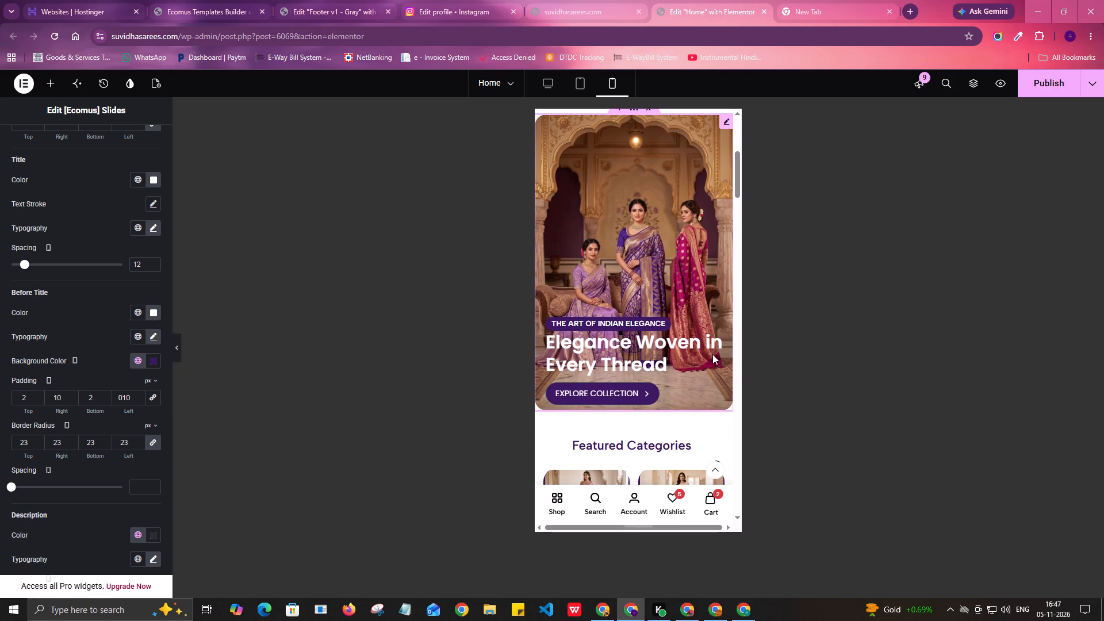
left_click(1037, 90)
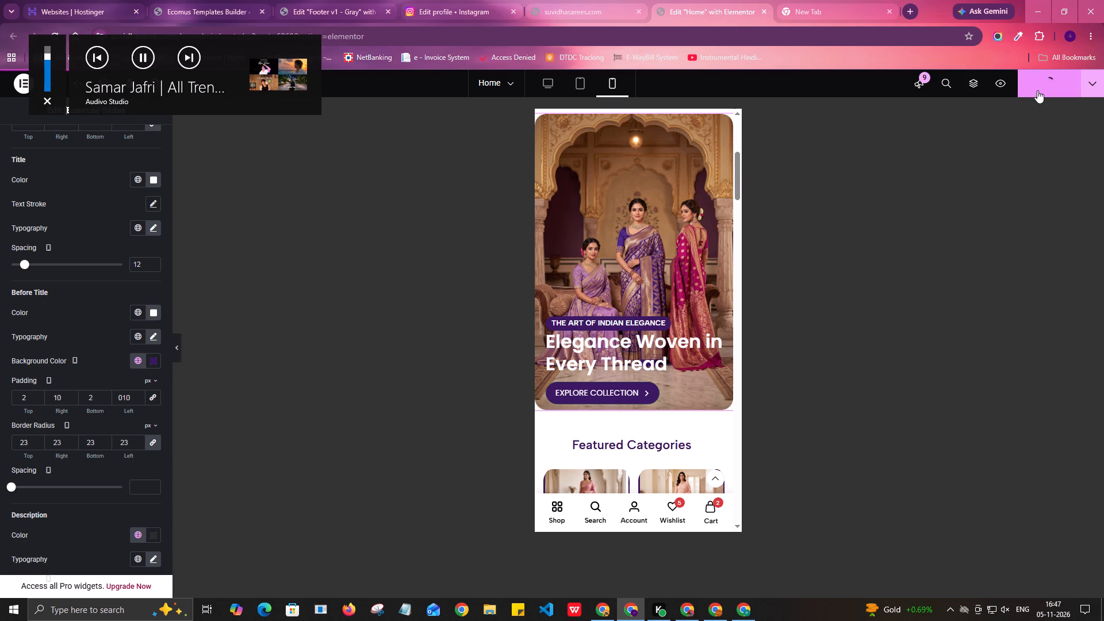
Pause the music playing in the background.
left_click(140, 56)
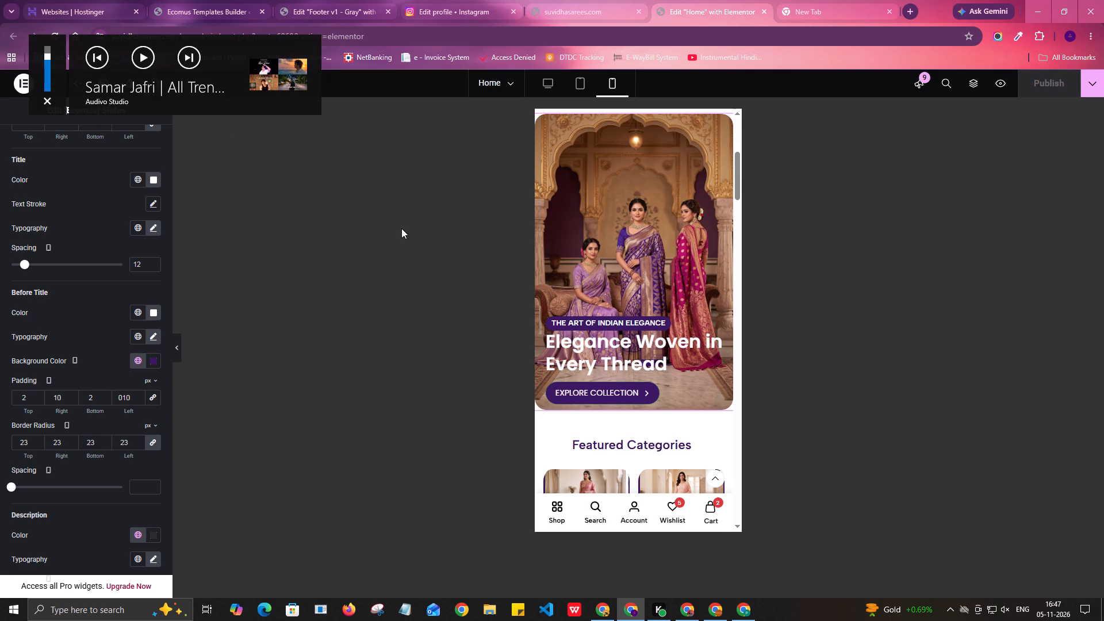
left_click(401, 228)
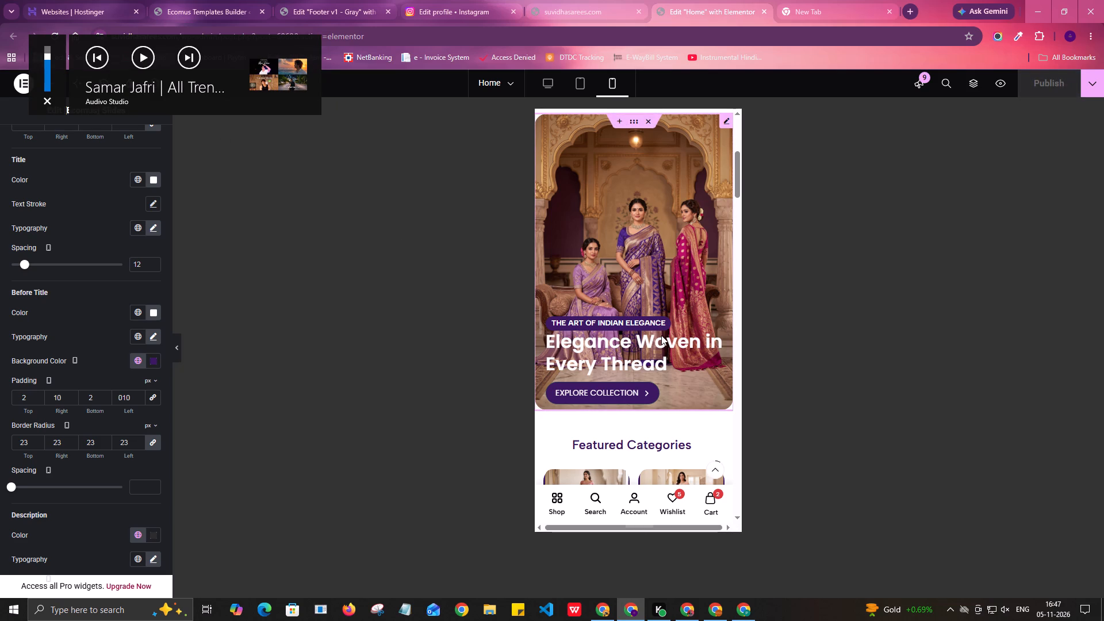
Change the slide Title's font family to Helvetica.
scroll(681, 377, "down", 1)
scroll(681, 377, "up", 2)
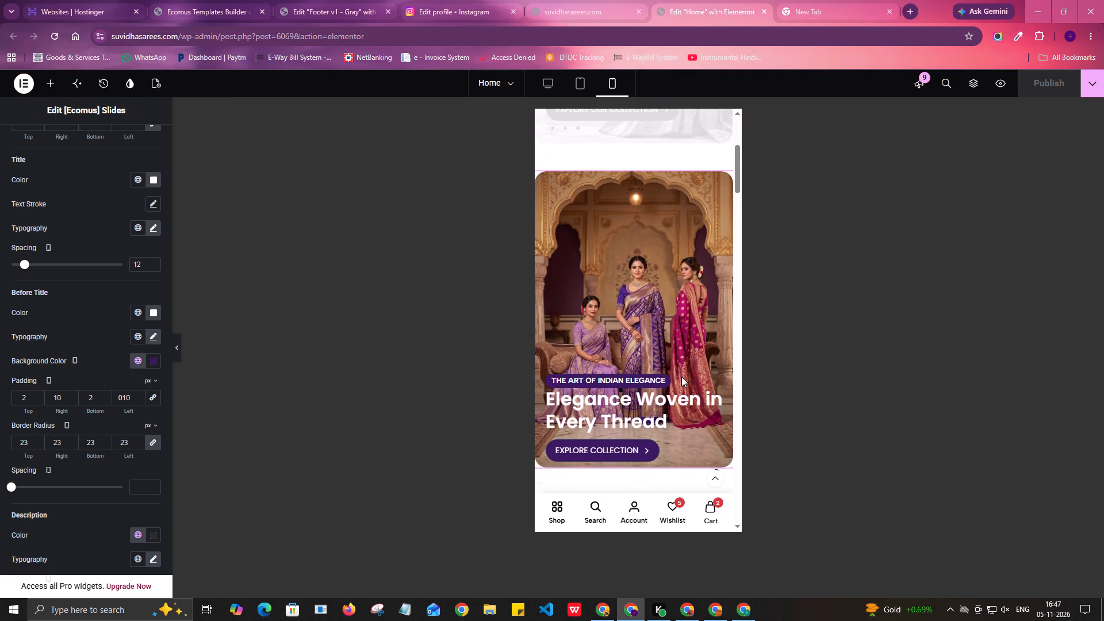
scroll(681, 377, "down", 2)
scroll(681, 377, "up", 1)
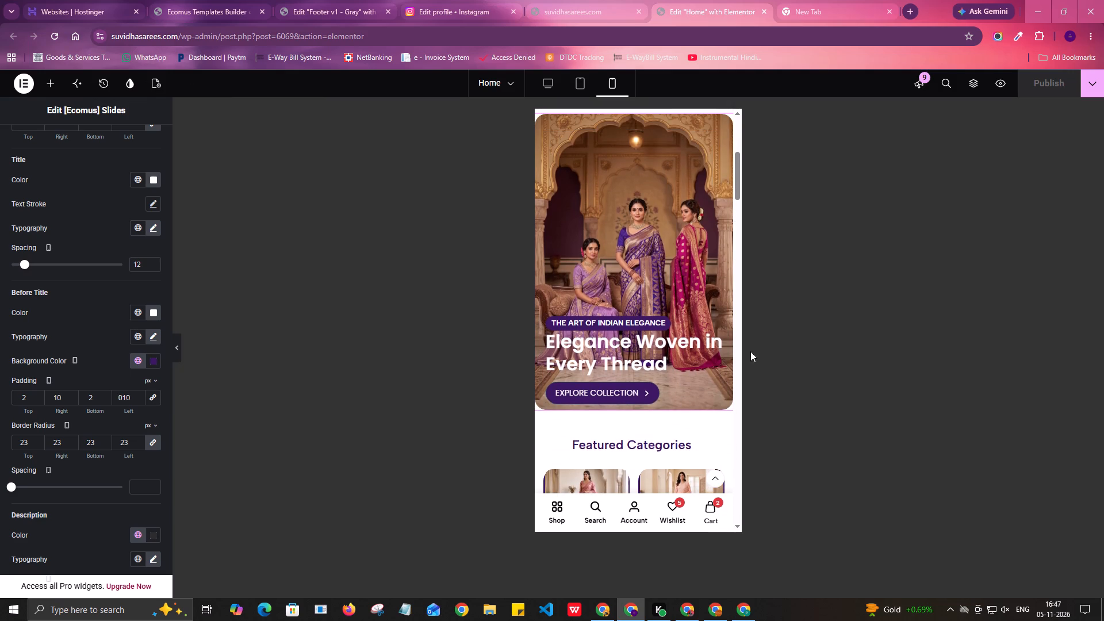
scroll(87, 315, "up", 1)
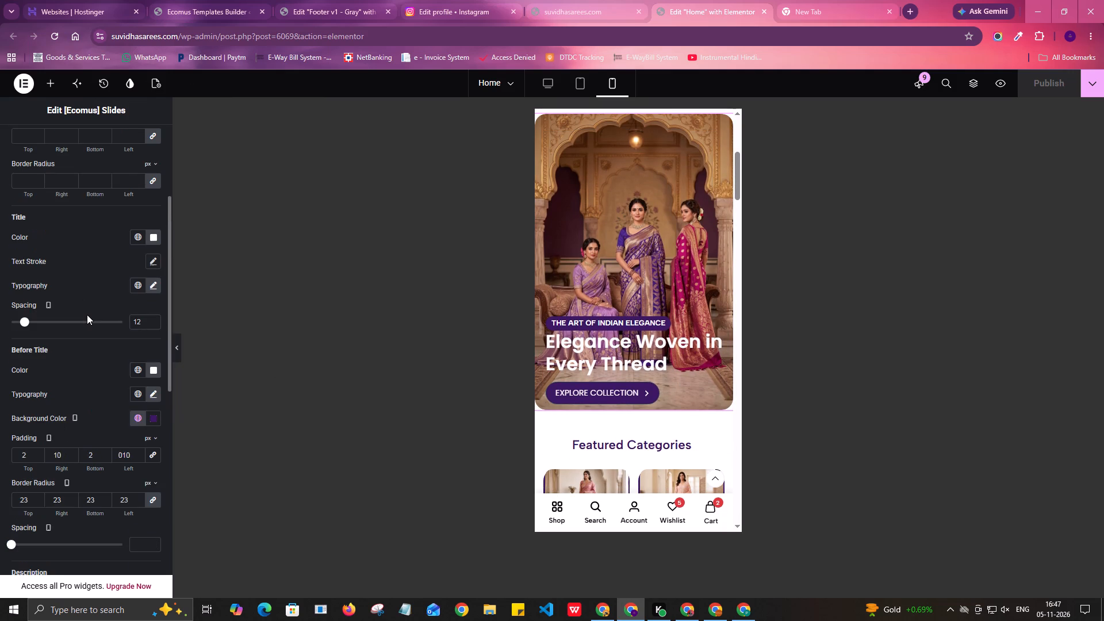
scroll(87, 315, "up", 1)
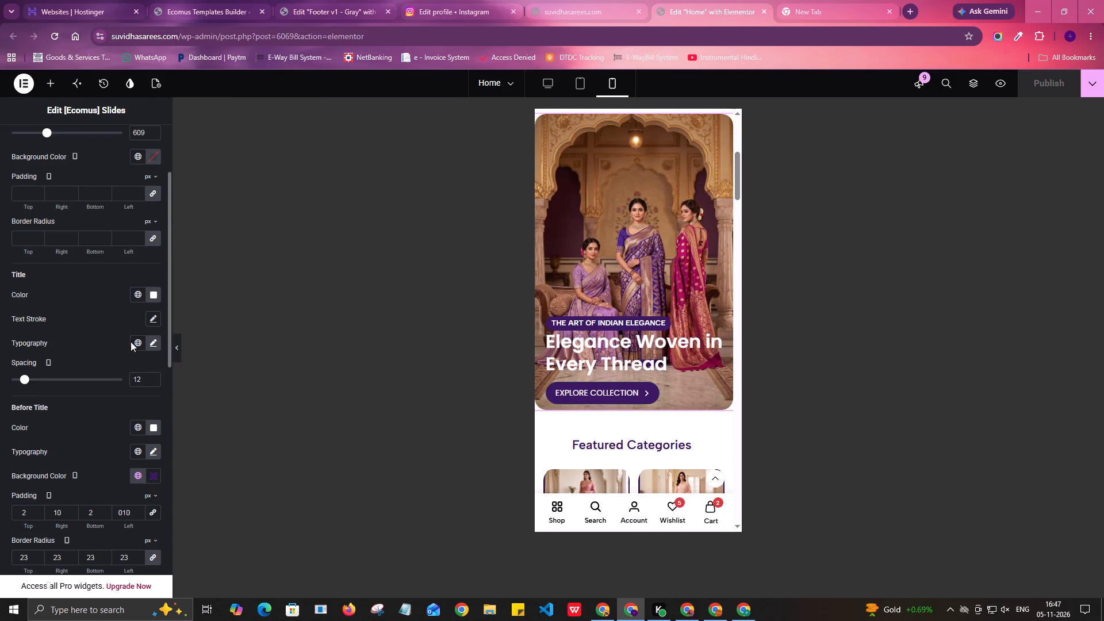
left_click(156, 344)
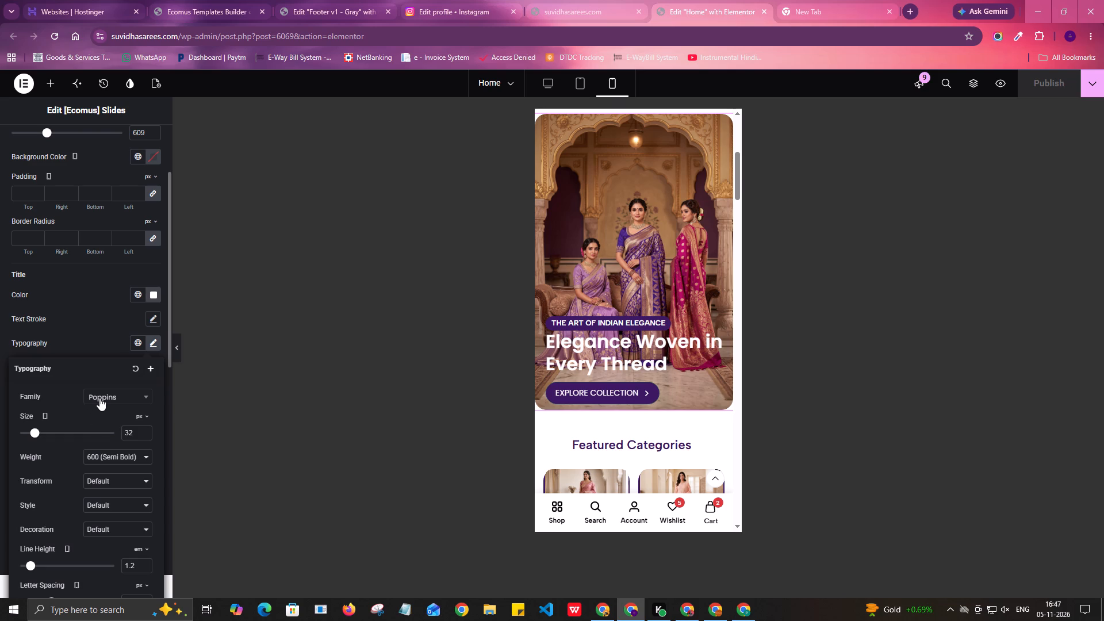
left_click(99, 398)
type("hel")
key("v")
key("e")
left_click(96, 442)
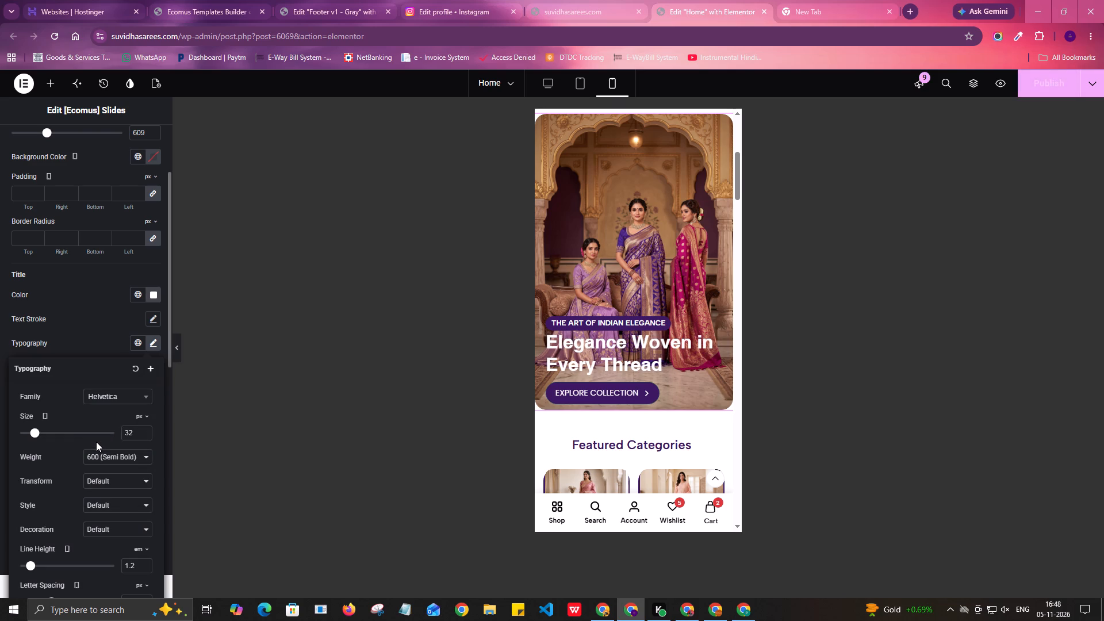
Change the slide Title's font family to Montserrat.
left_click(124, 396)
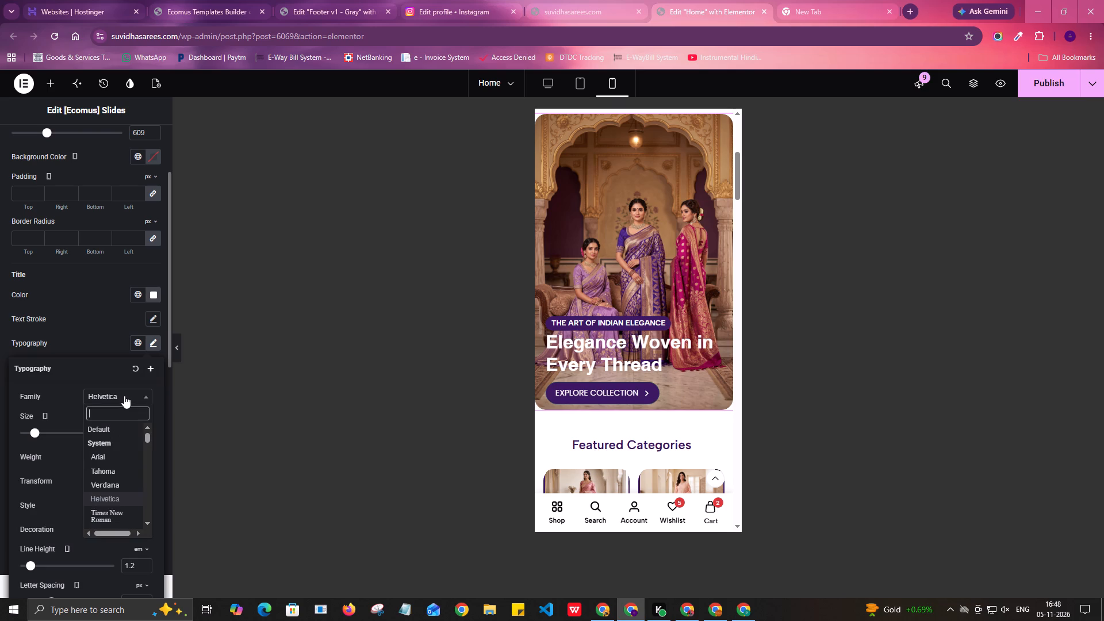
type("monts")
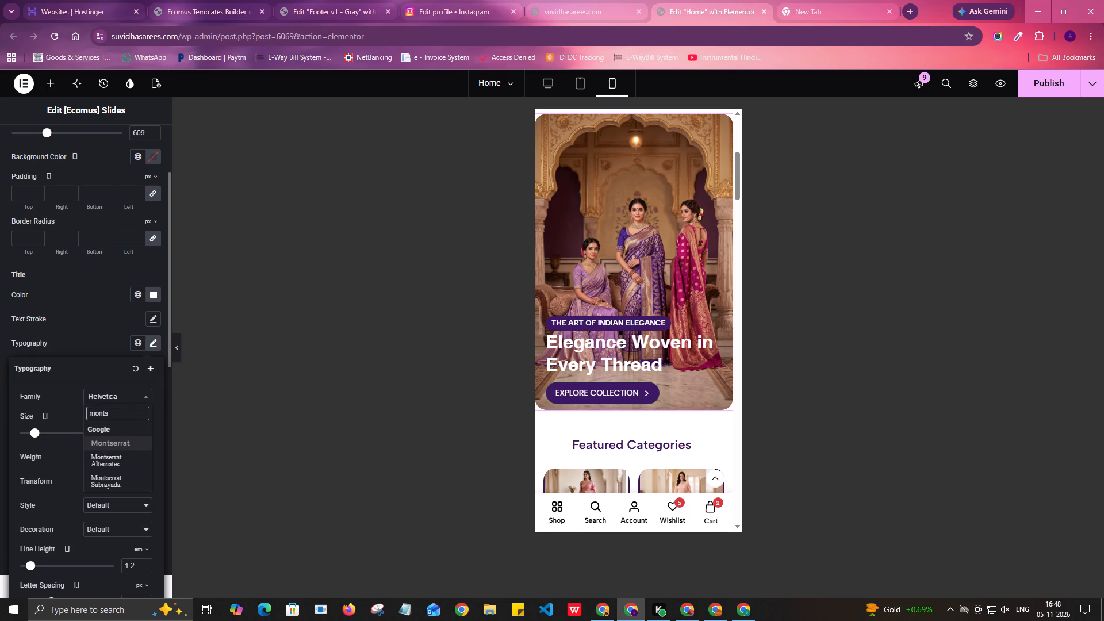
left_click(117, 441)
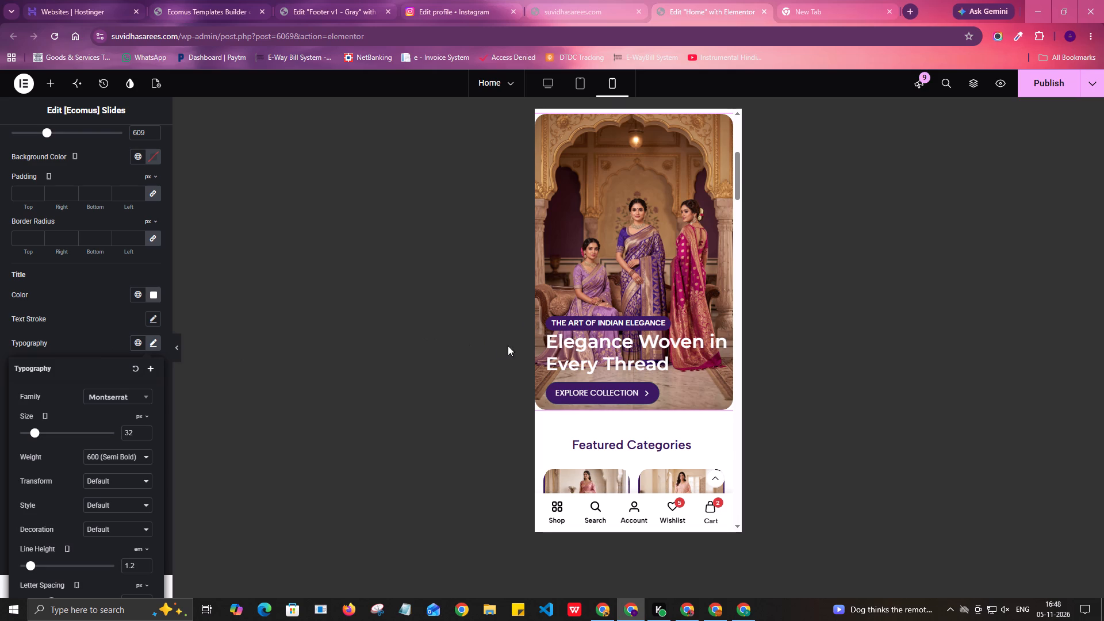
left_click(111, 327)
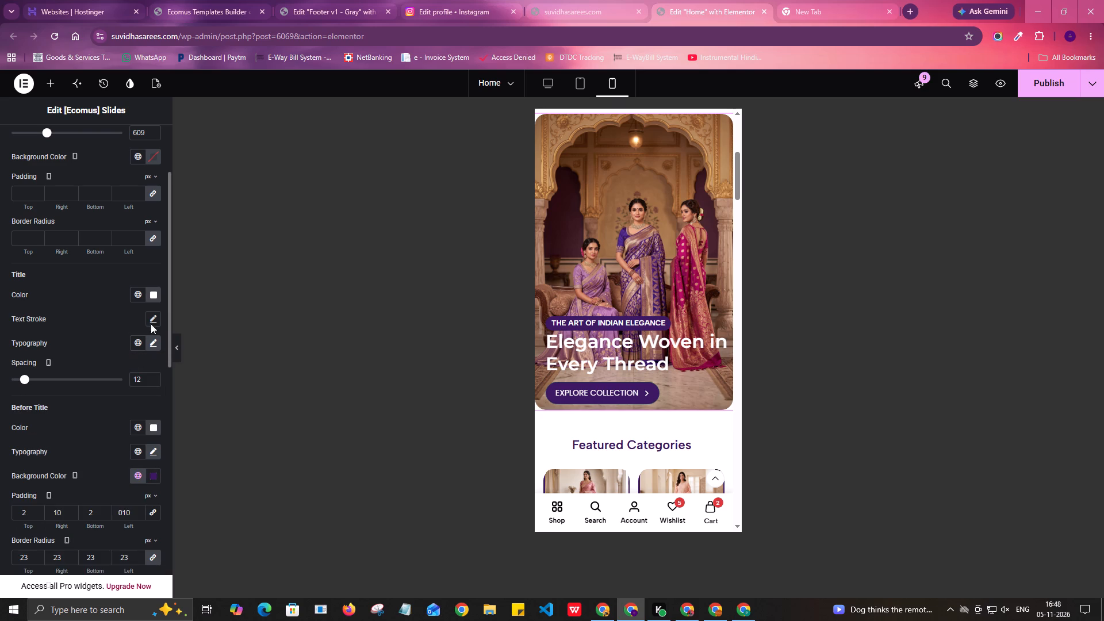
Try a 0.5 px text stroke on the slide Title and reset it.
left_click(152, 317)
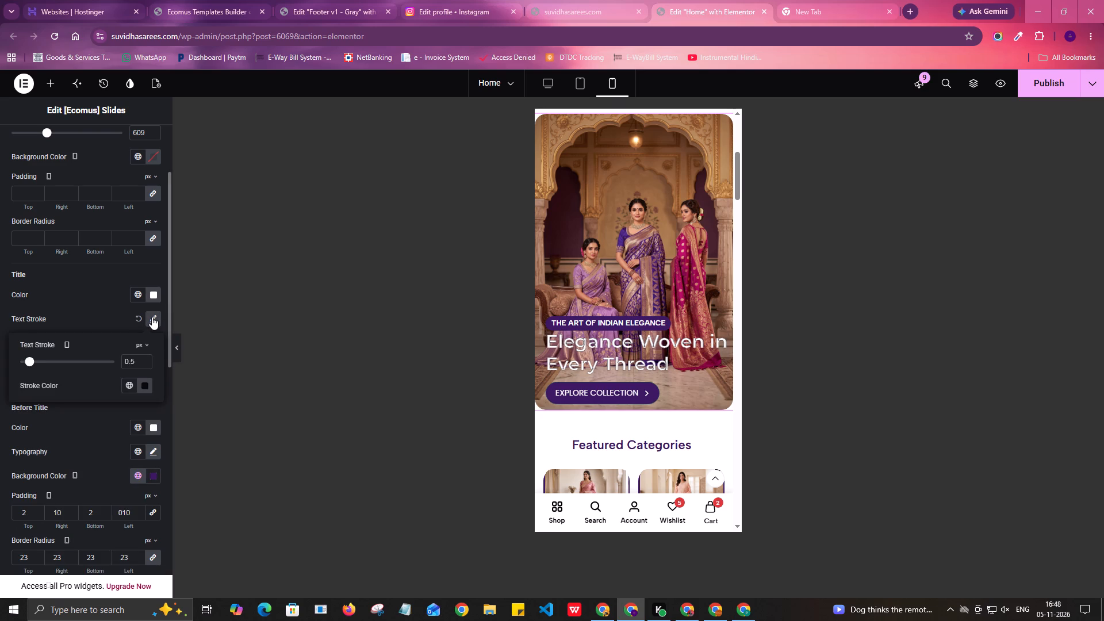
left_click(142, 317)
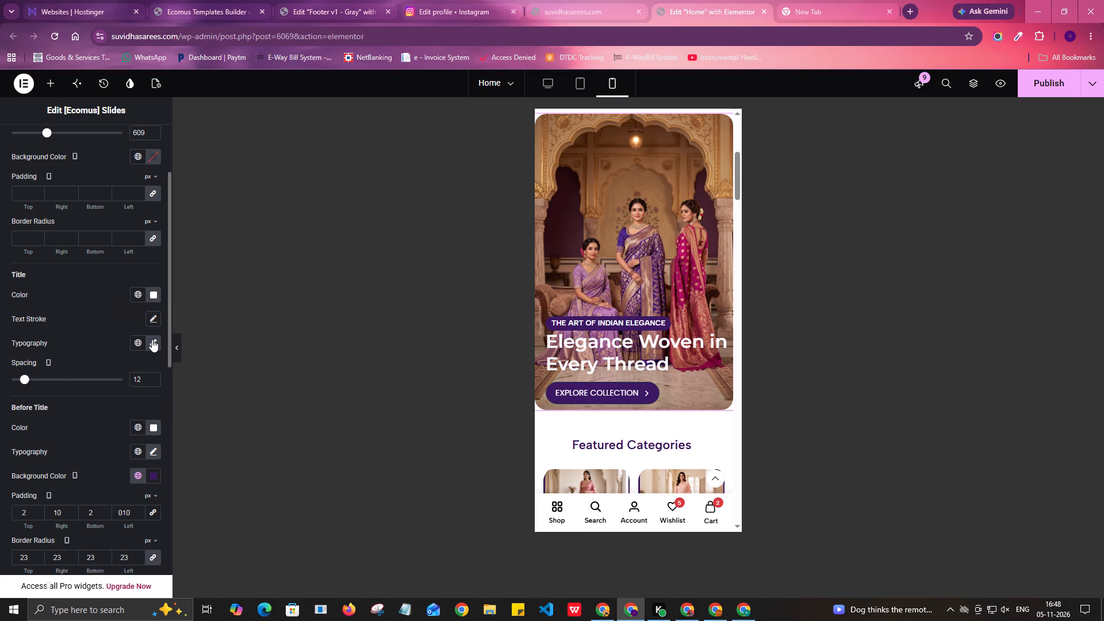
Change the slide Title's font family to Poppins with weight 500 (Medium) and review it in the mobile preview.
scroll(611, 335, "up", 2)
scroll(612, 335, "down", 3)
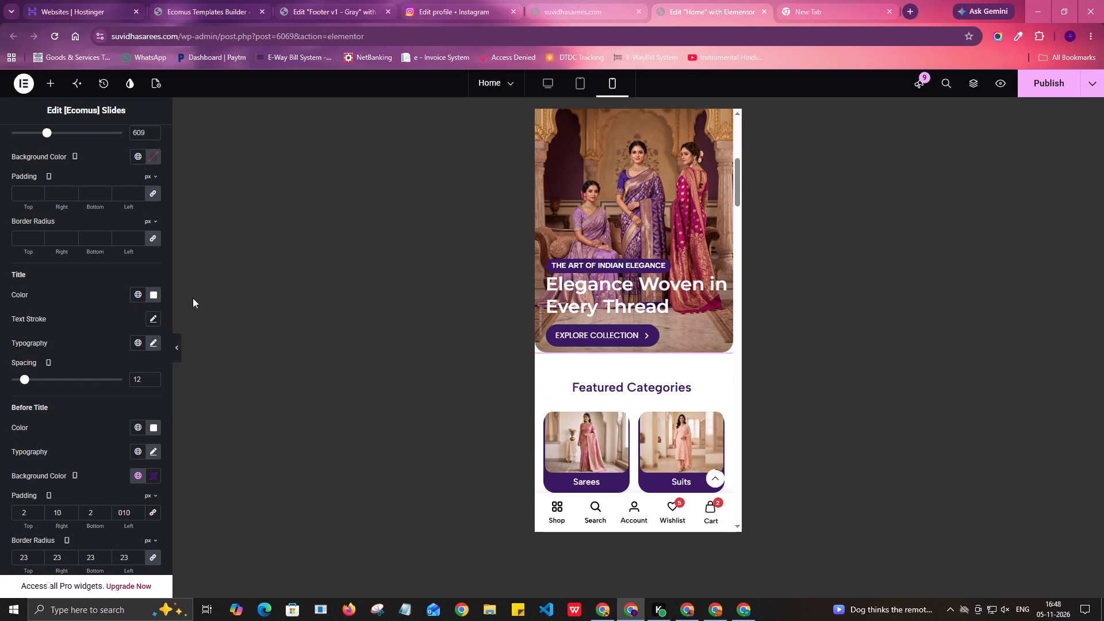
left_click(154, 343)
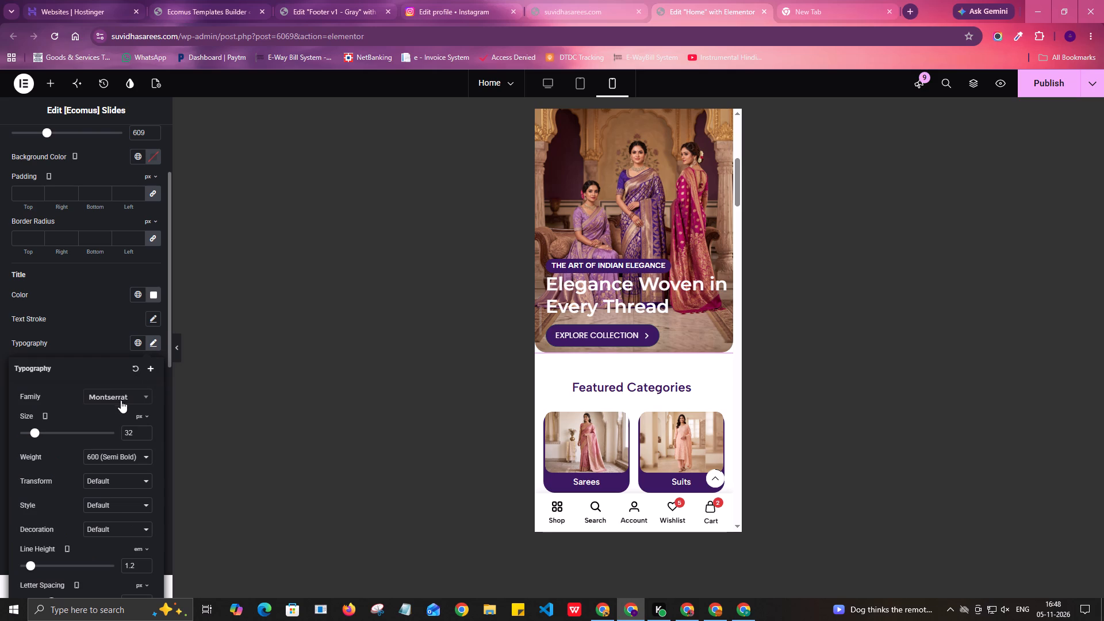
left_click(121, 398)
type("popp")
key("Return")
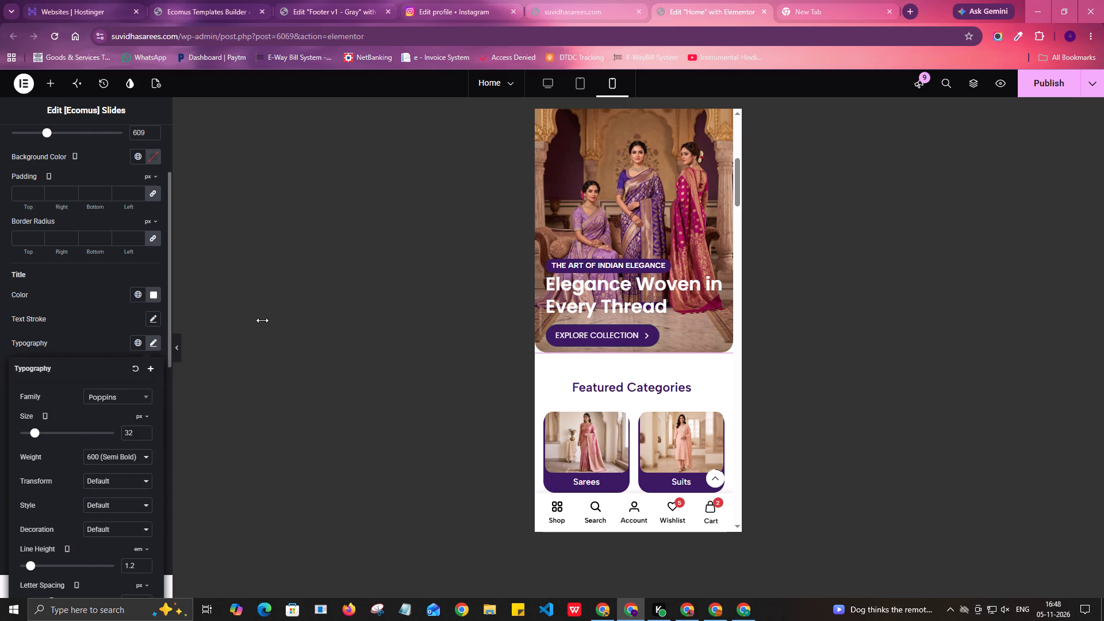
left_click(124, 455)
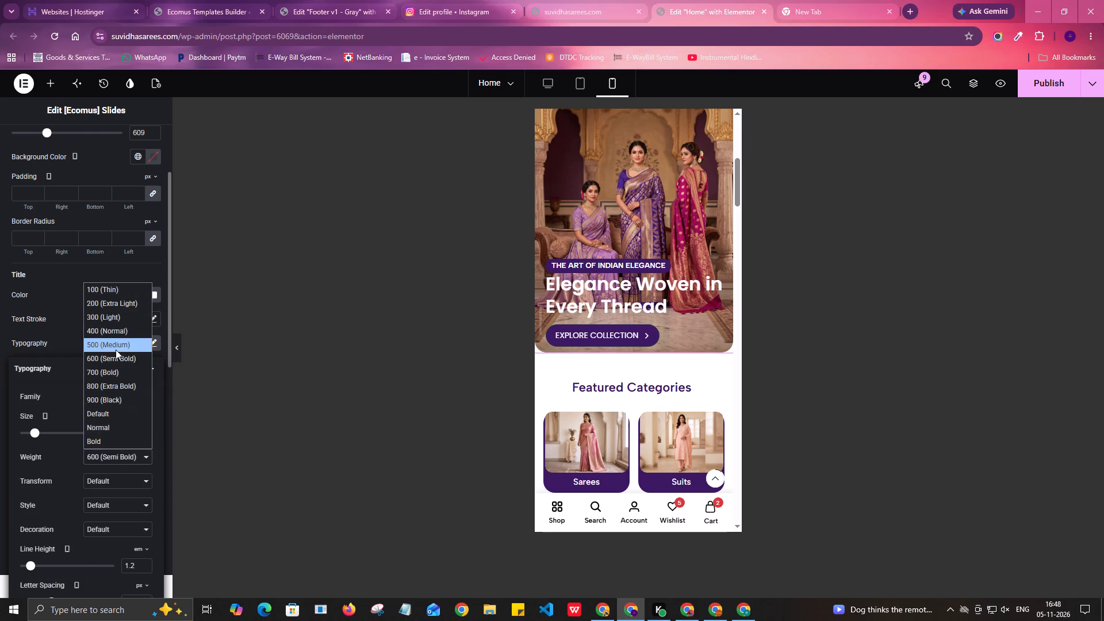
left_click(116, 350)
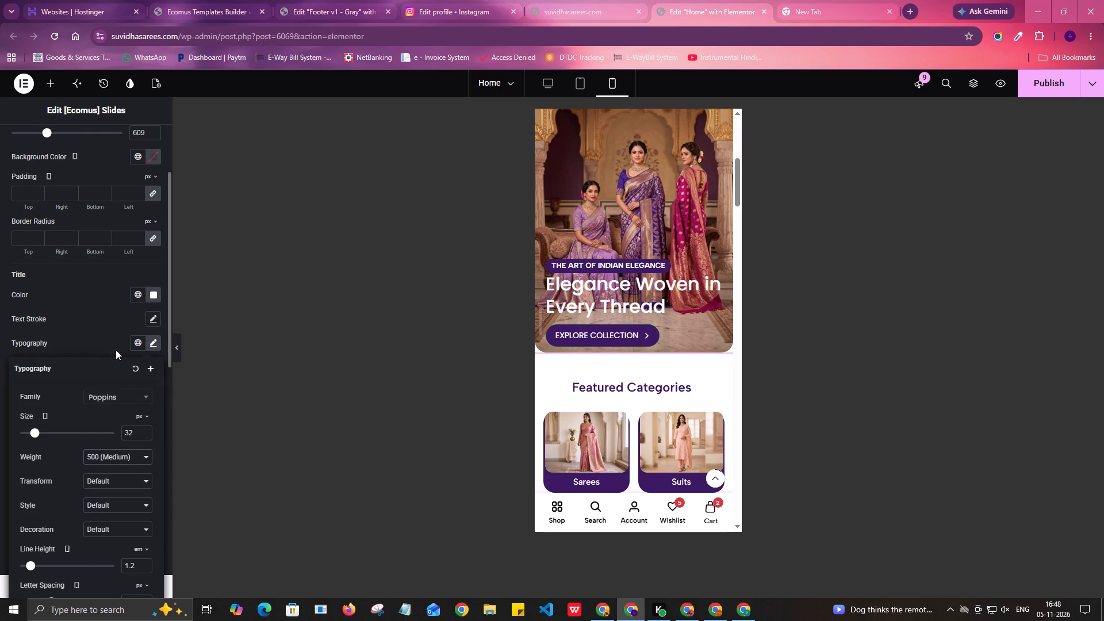
scroll(636, 370, "up", 1)
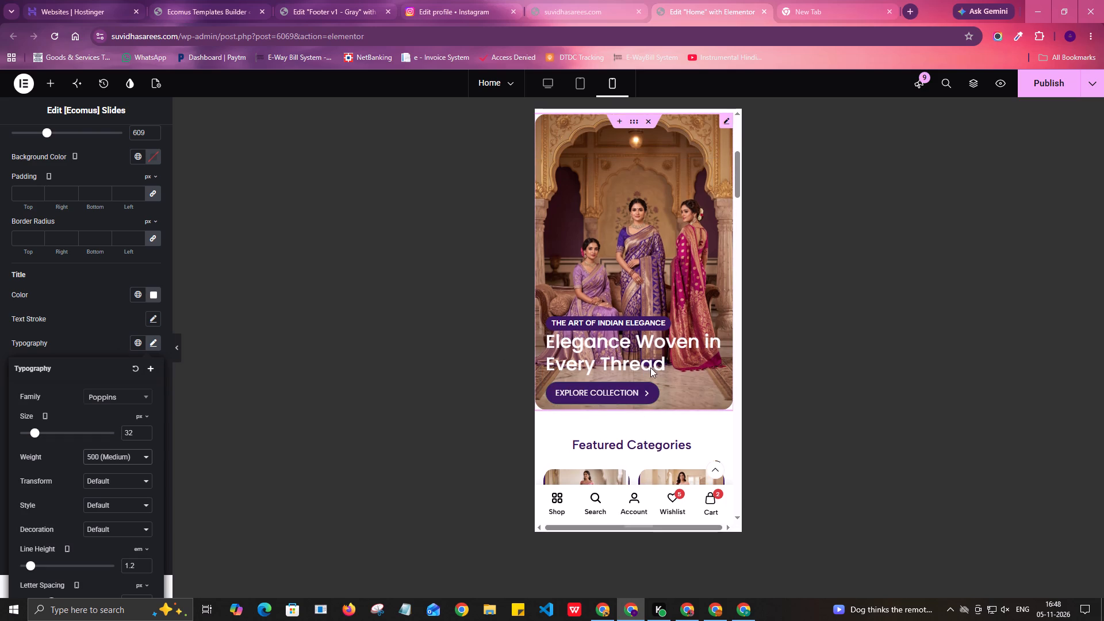
scroll(695, 285, "up", 1)
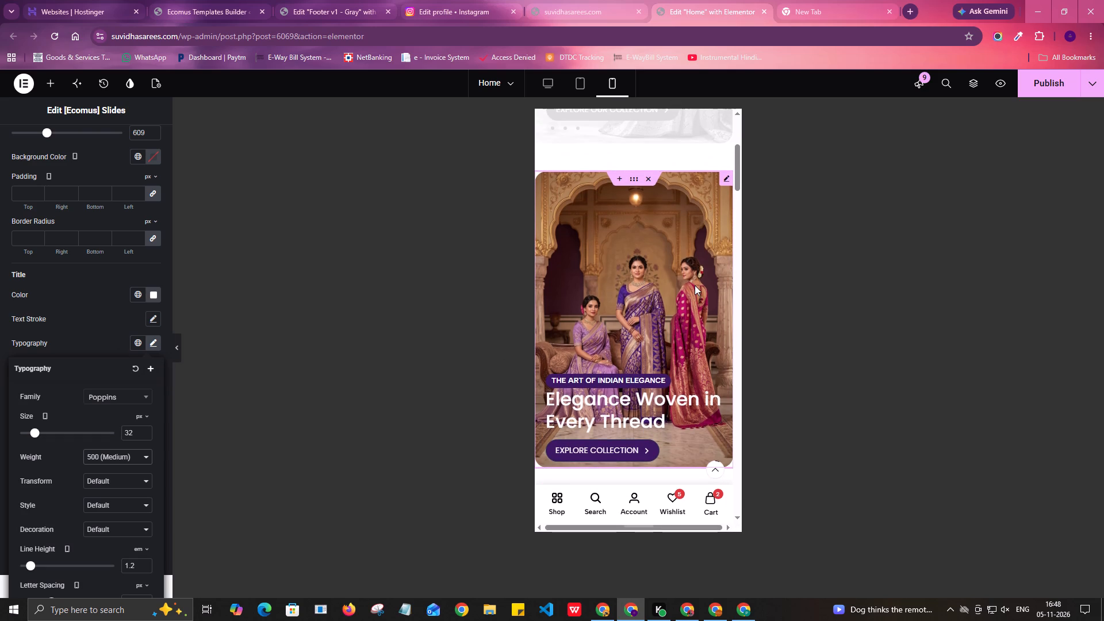
scroll(695, 285, "down", 1)
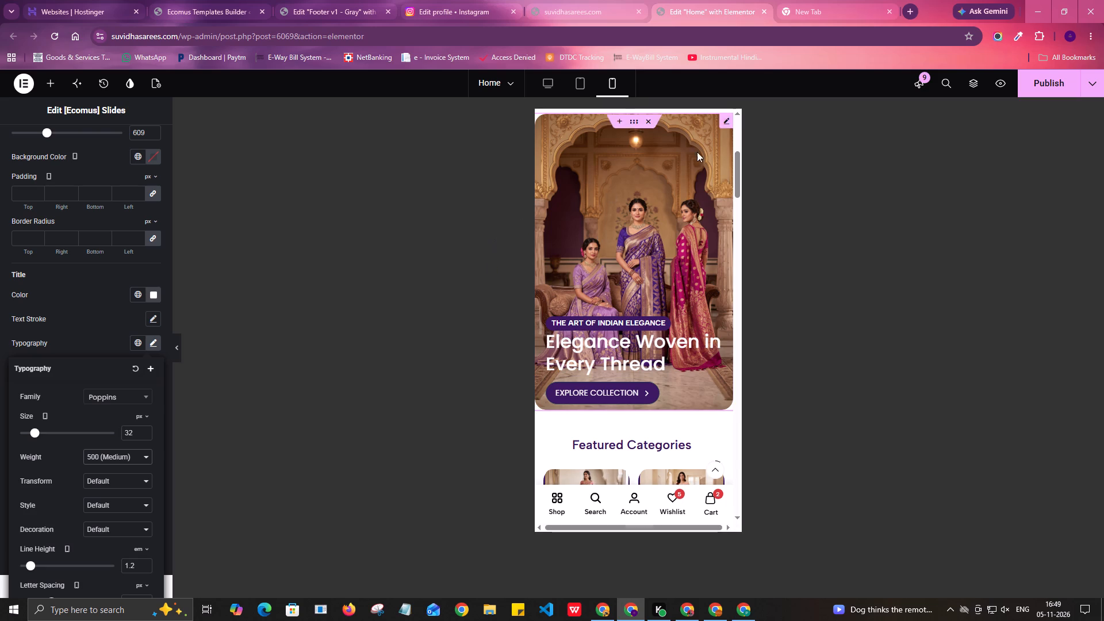
left_click(0, 327)
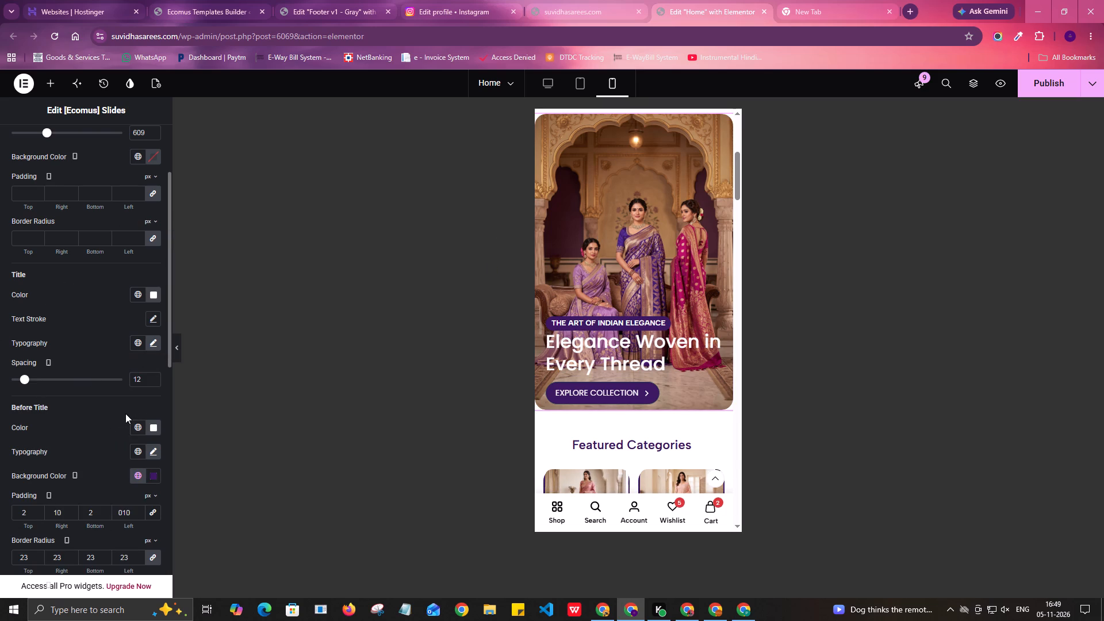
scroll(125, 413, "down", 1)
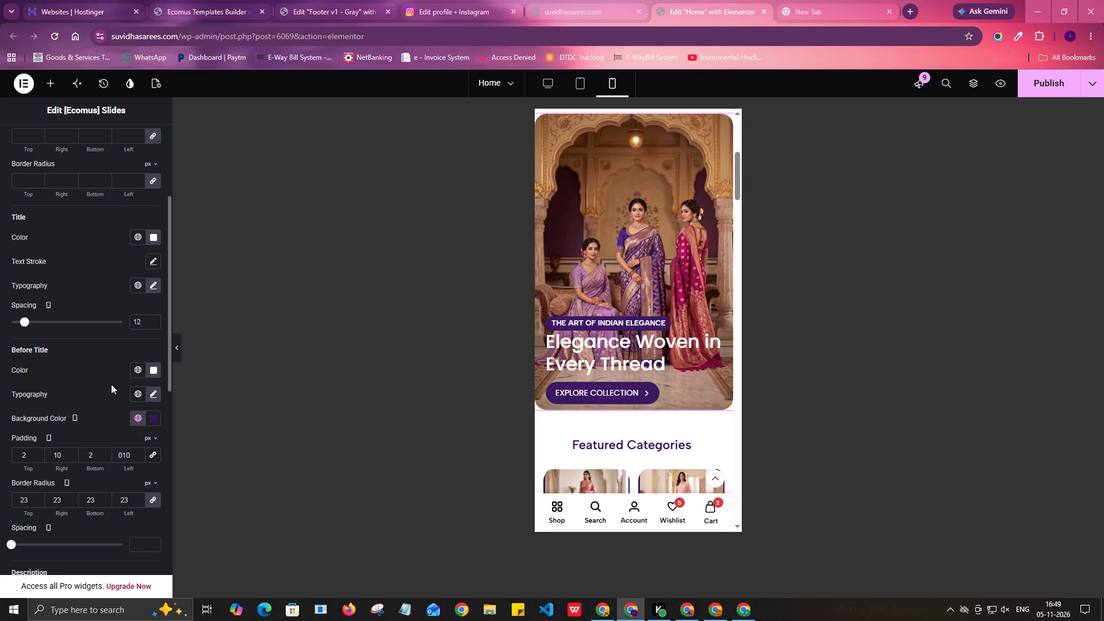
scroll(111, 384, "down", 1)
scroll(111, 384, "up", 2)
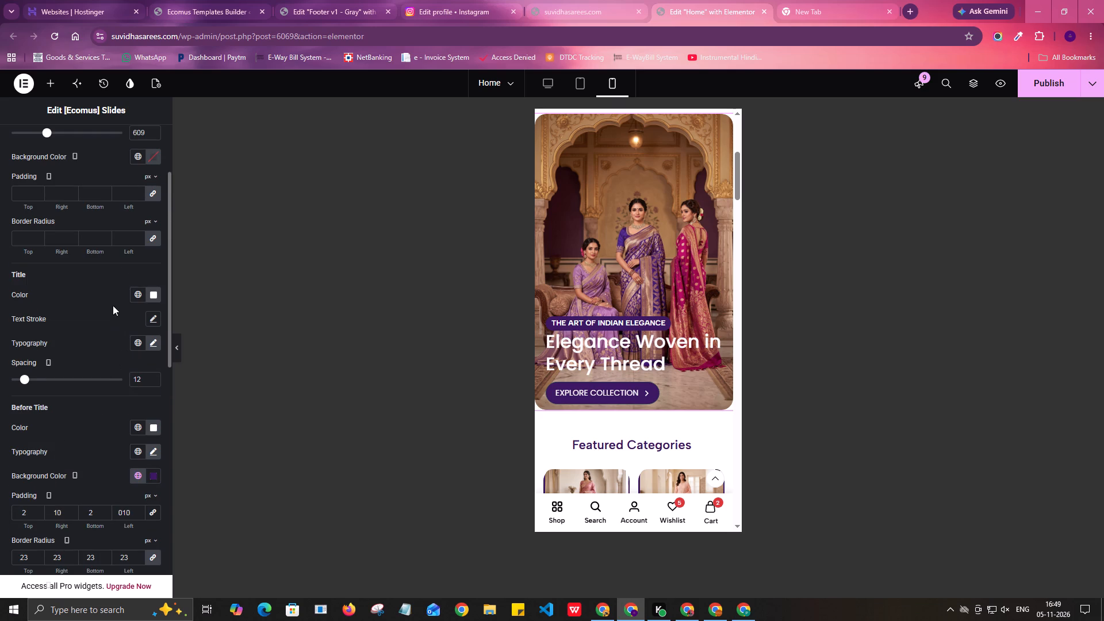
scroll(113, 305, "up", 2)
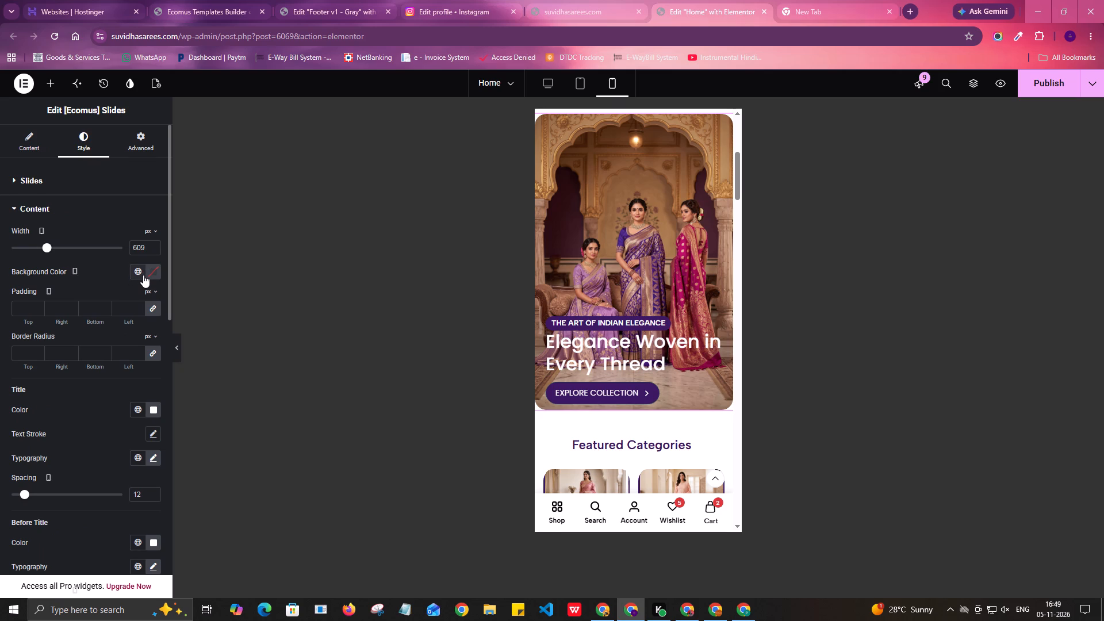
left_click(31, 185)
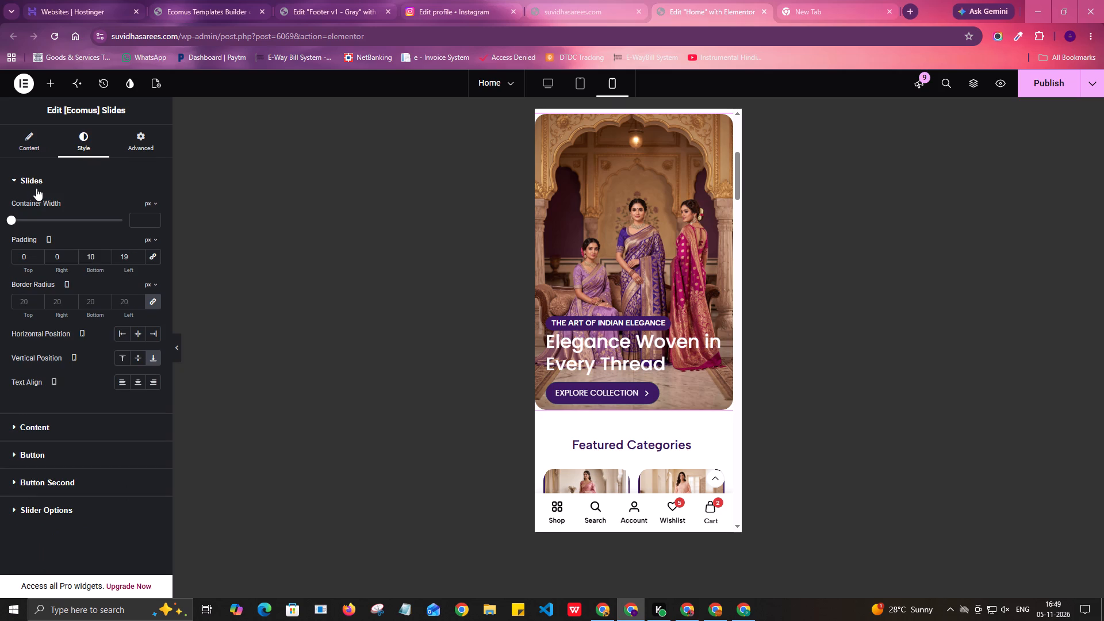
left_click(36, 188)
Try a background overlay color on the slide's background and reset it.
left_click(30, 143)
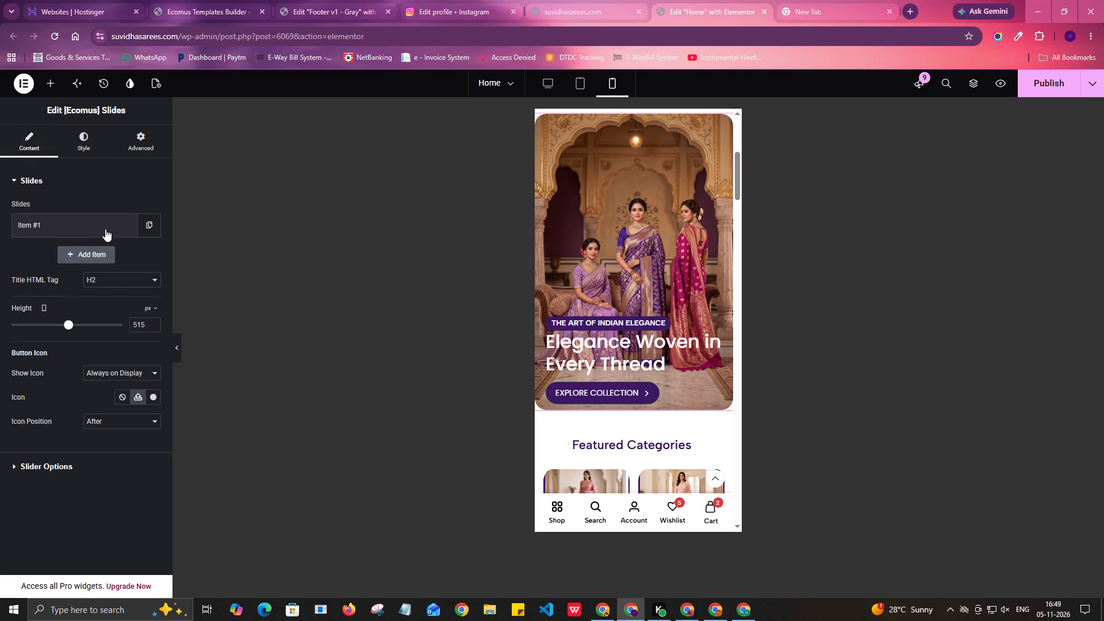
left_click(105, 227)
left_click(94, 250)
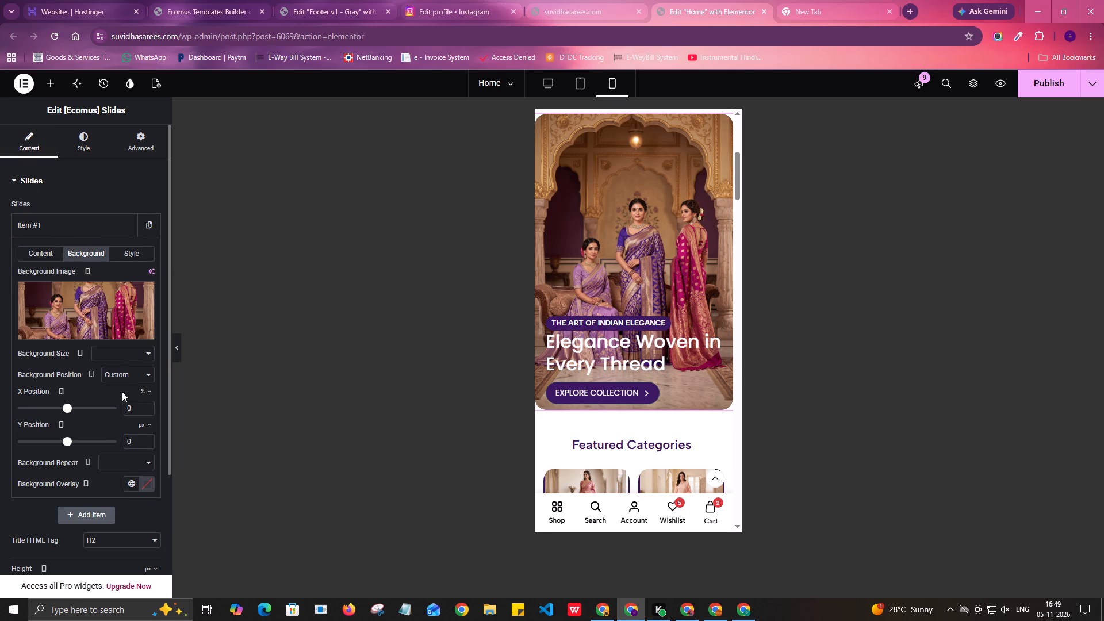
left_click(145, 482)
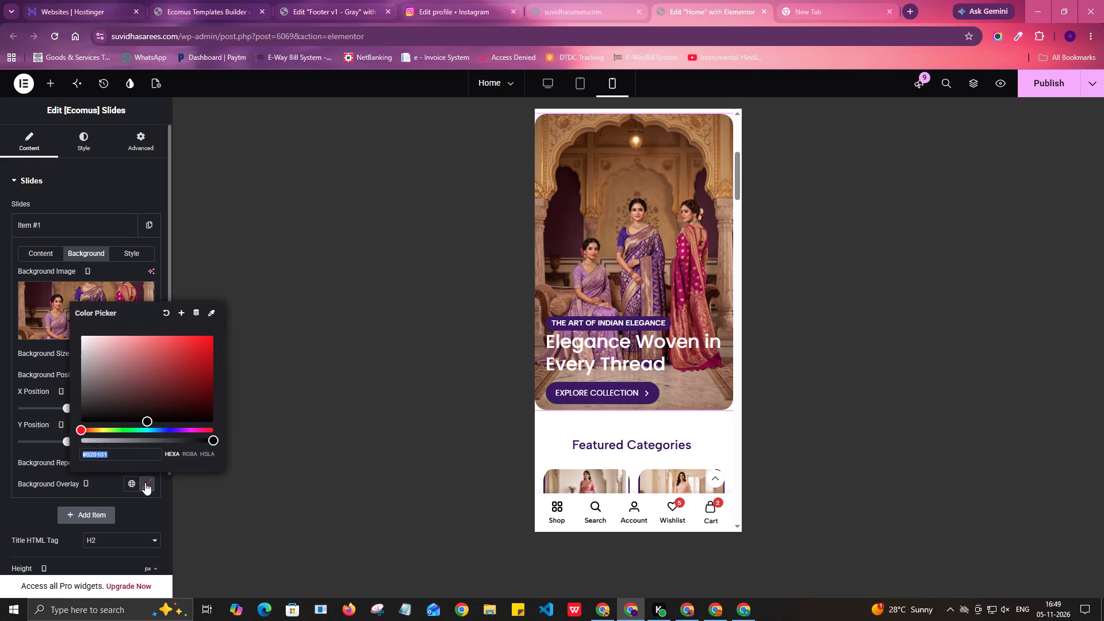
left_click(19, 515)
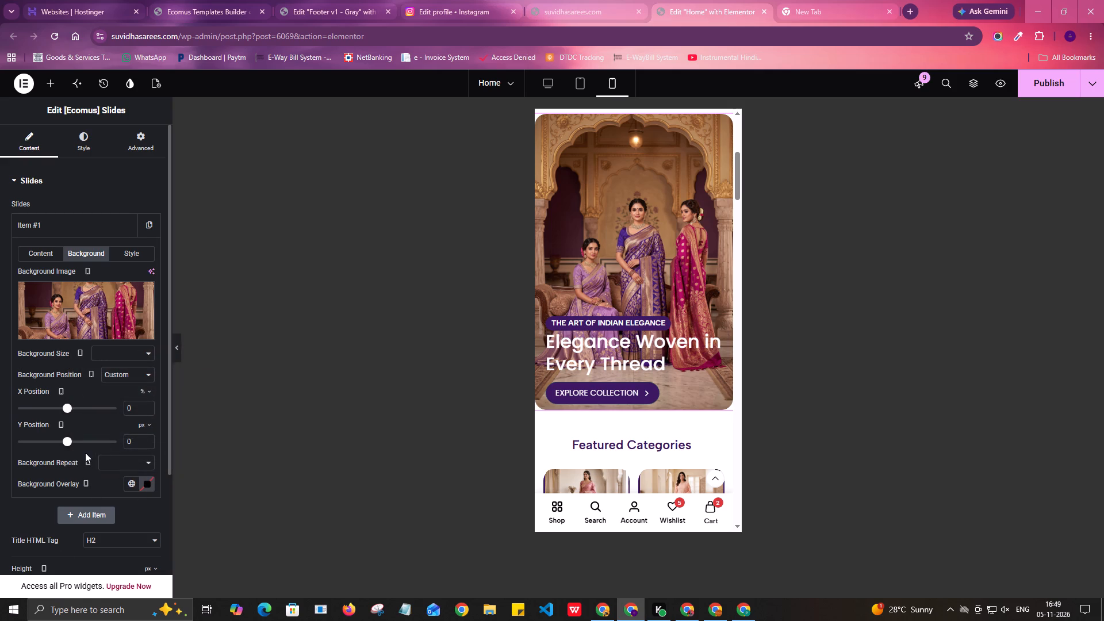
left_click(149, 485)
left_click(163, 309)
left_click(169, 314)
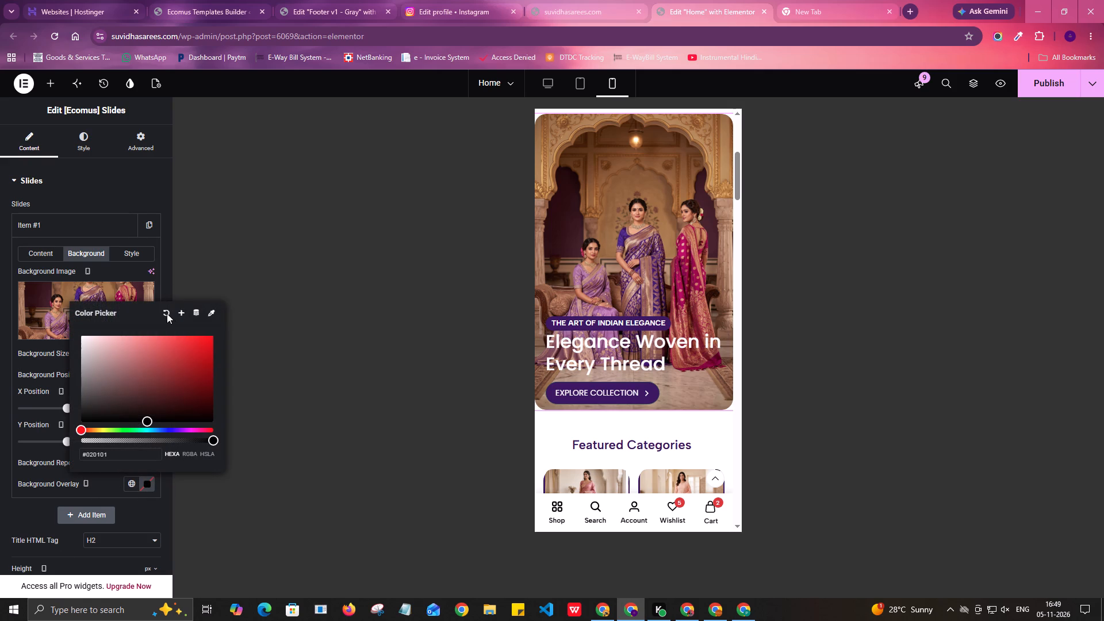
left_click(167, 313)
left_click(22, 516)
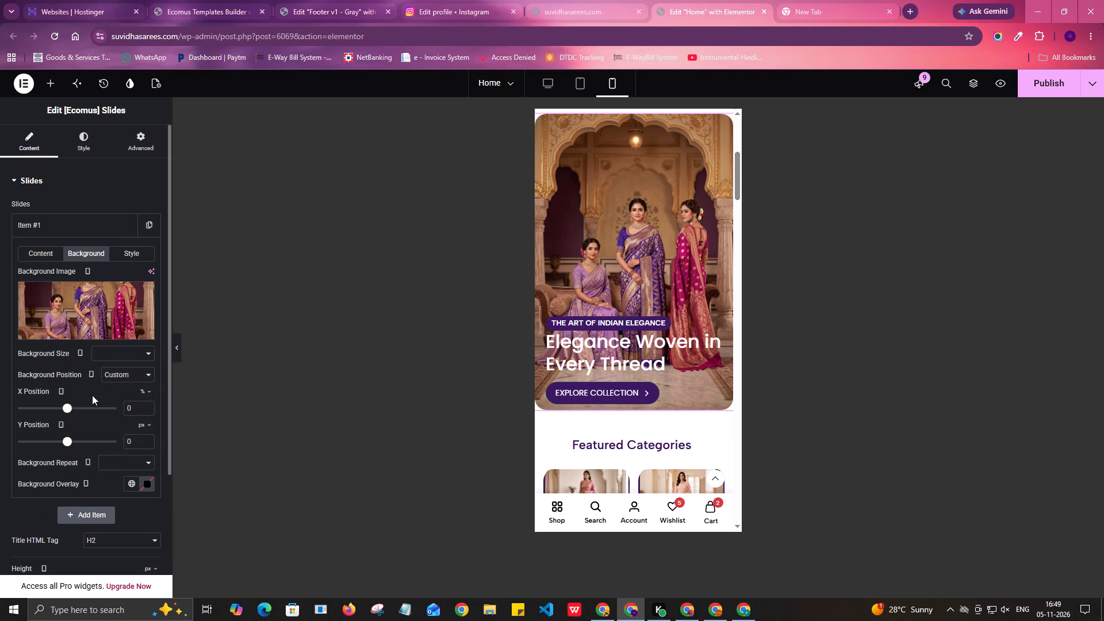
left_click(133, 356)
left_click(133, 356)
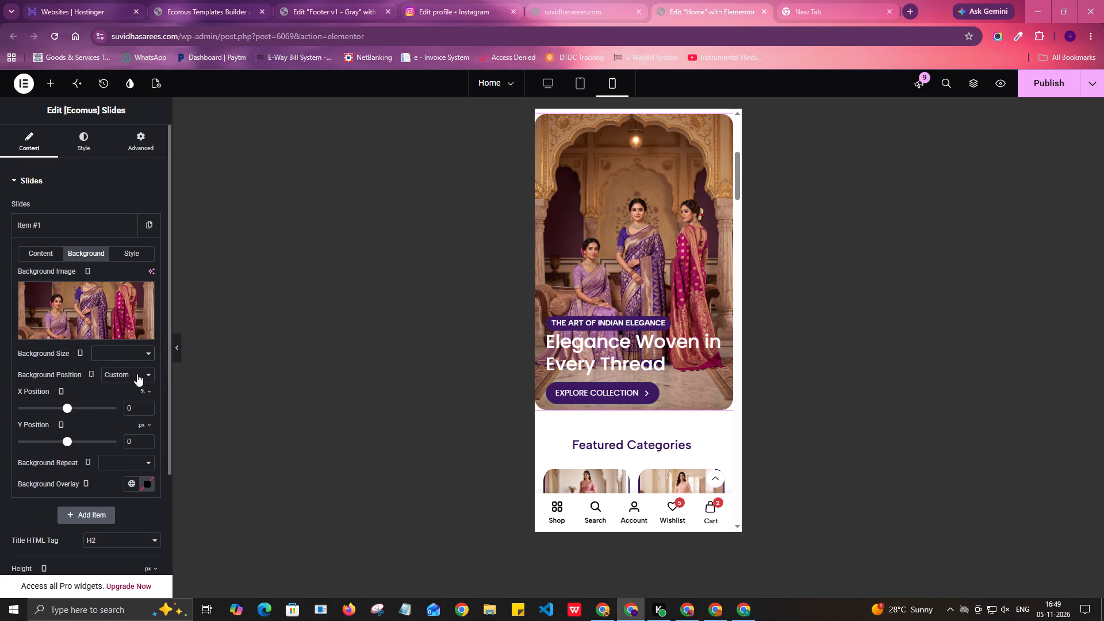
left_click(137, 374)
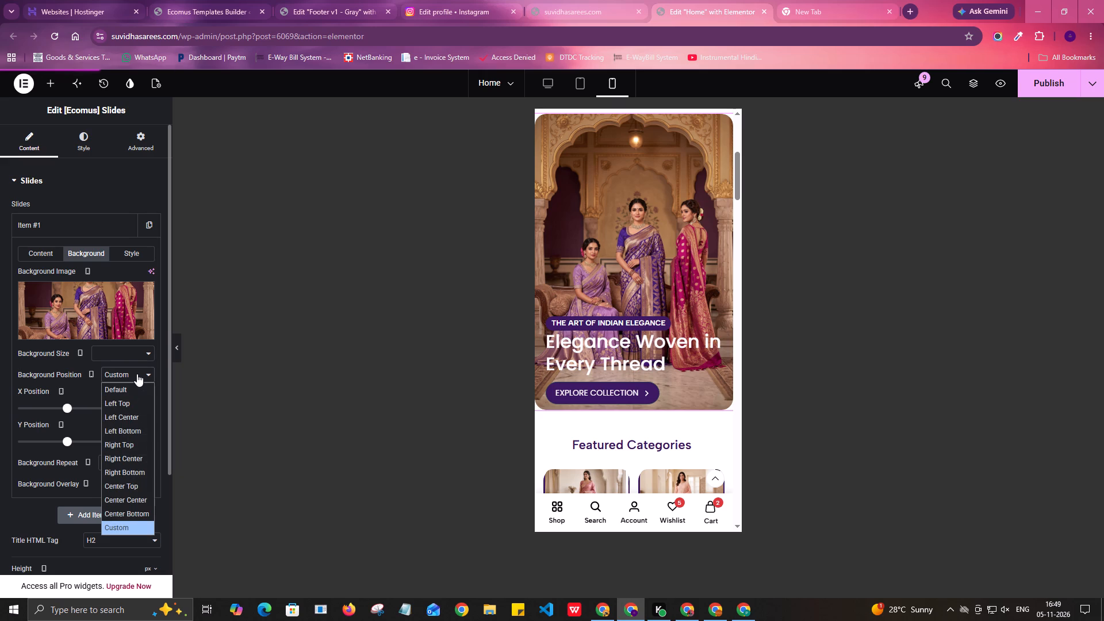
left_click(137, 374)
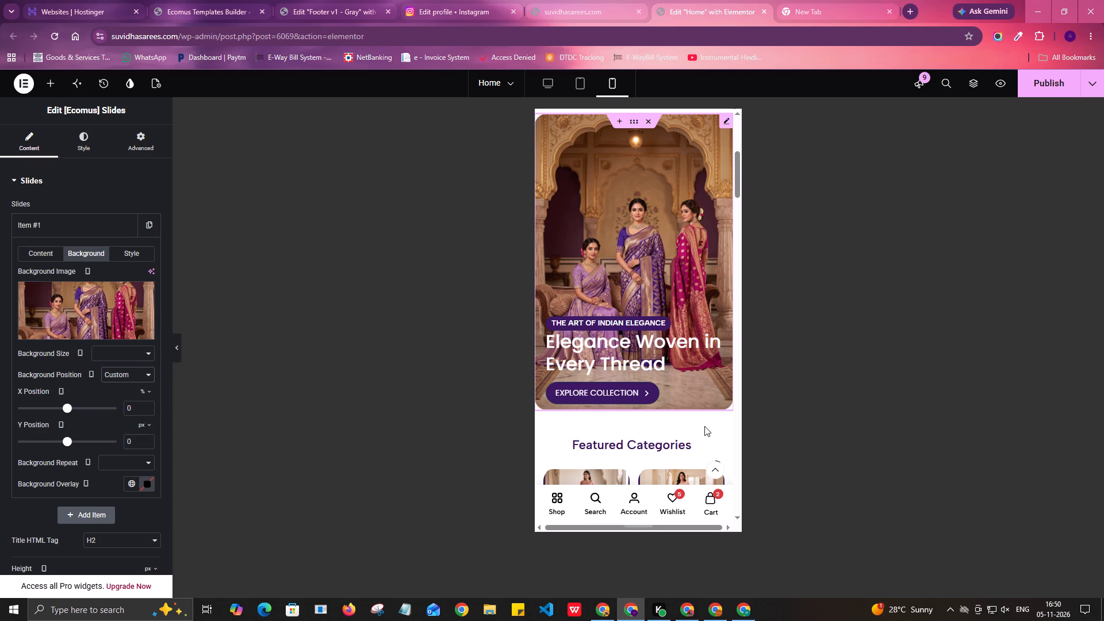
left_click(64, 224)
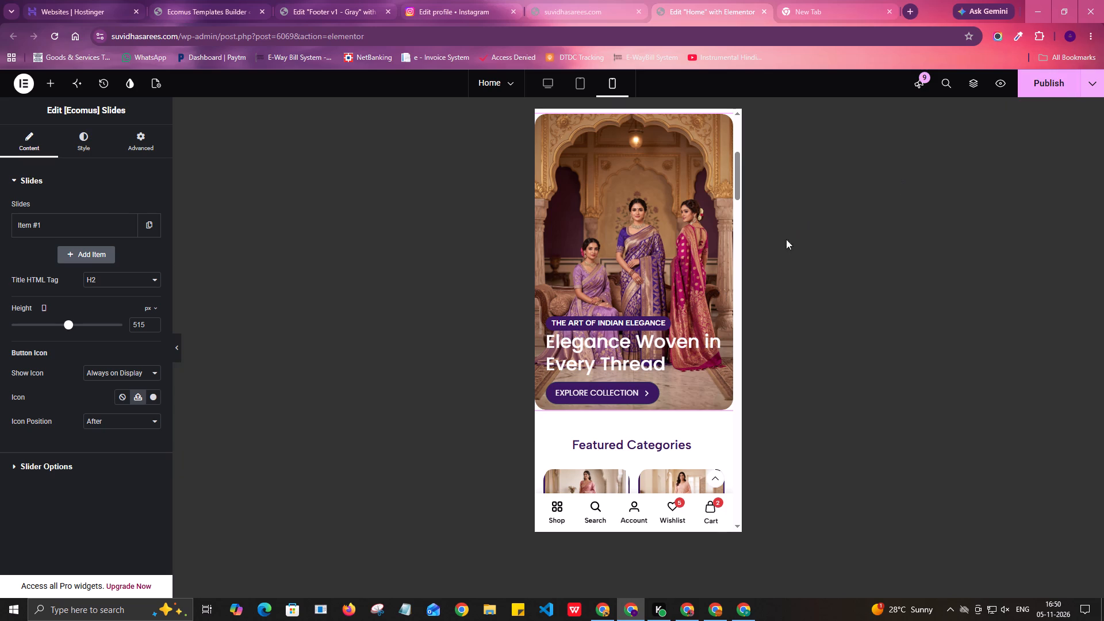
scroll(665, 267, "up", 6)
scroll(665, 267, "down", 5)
Duplicate the slide and move the copy to the first position in the slides list.
left_click(148, 225)
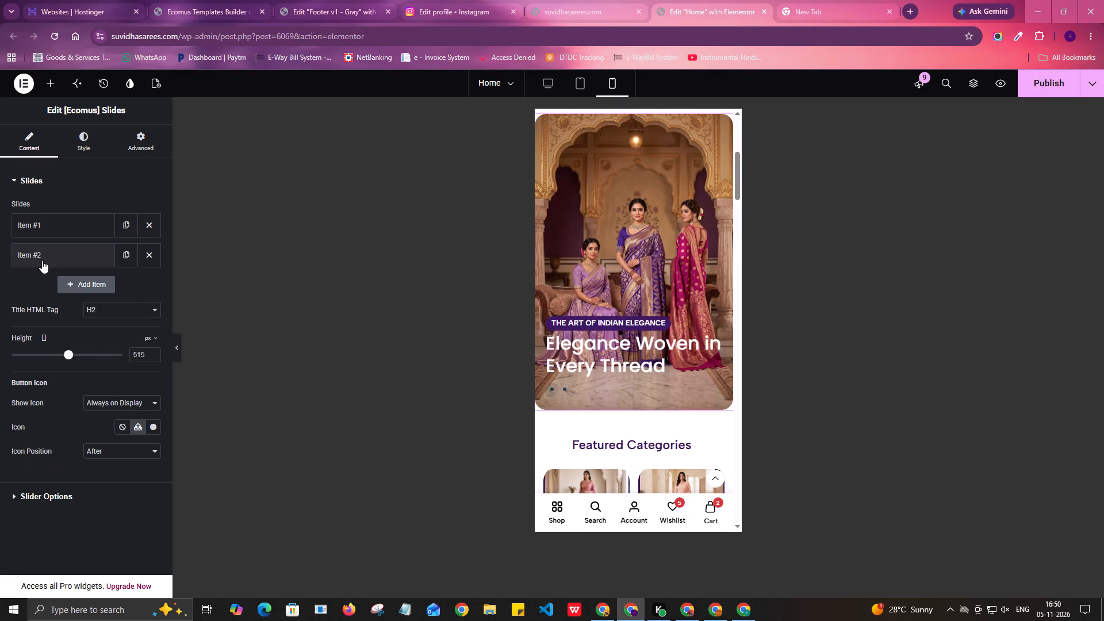
left_click_drag(42, 260, 49, 220)
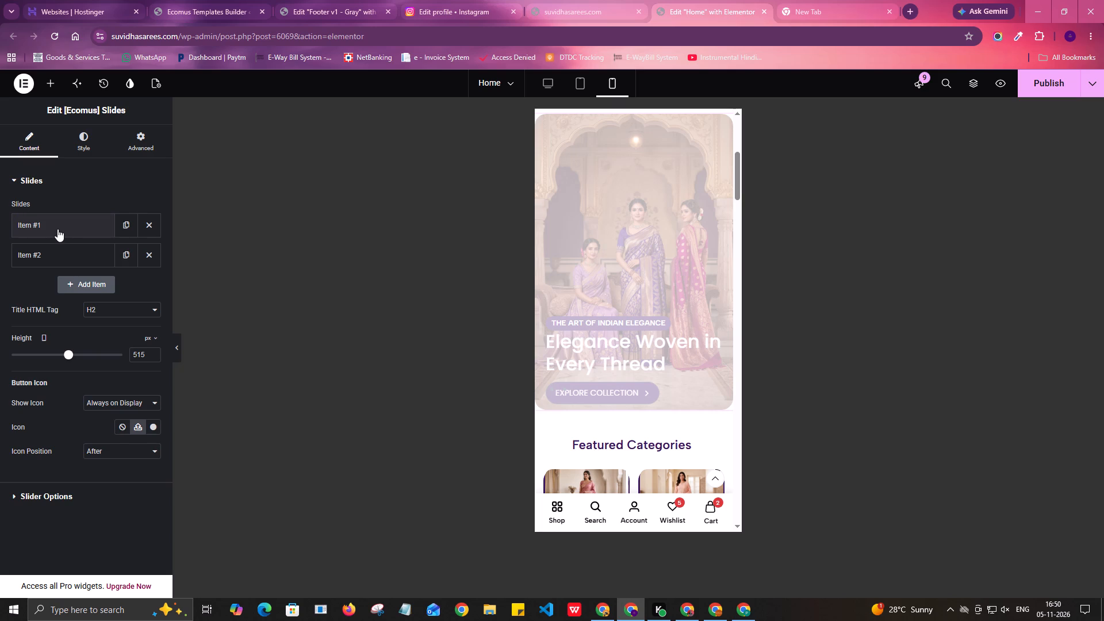
Replace the first slide's background image with magnific_premium_ksTWJMj16B from the media library and review it in the mobile preview.
left_click(57, 229)
left_click(82, 258)
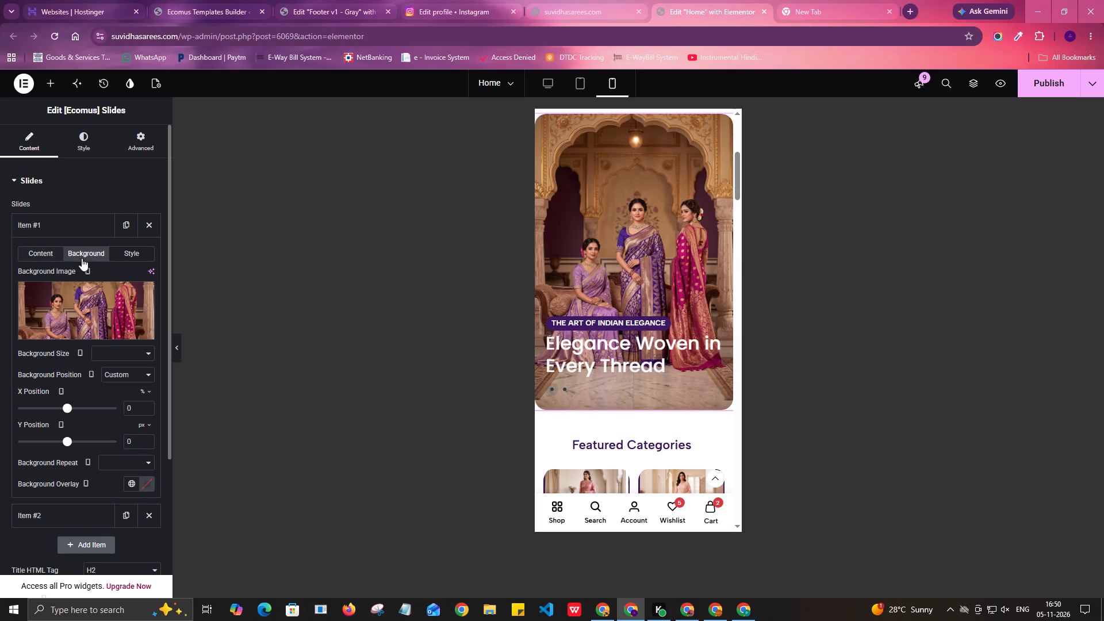
left_click(89, 315)
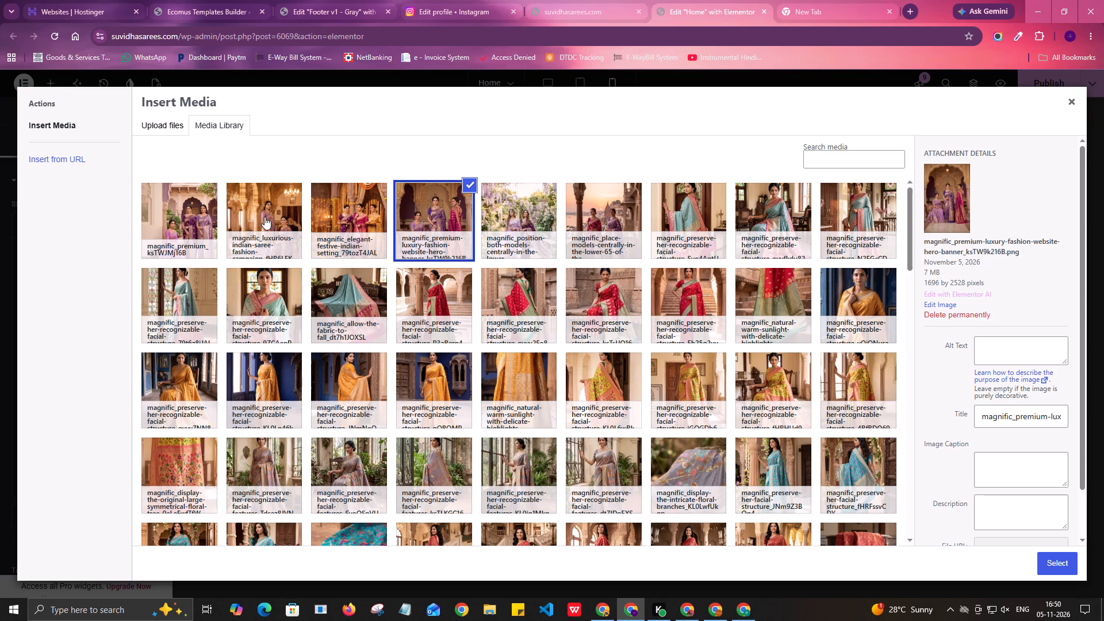
left_click(334, 210)
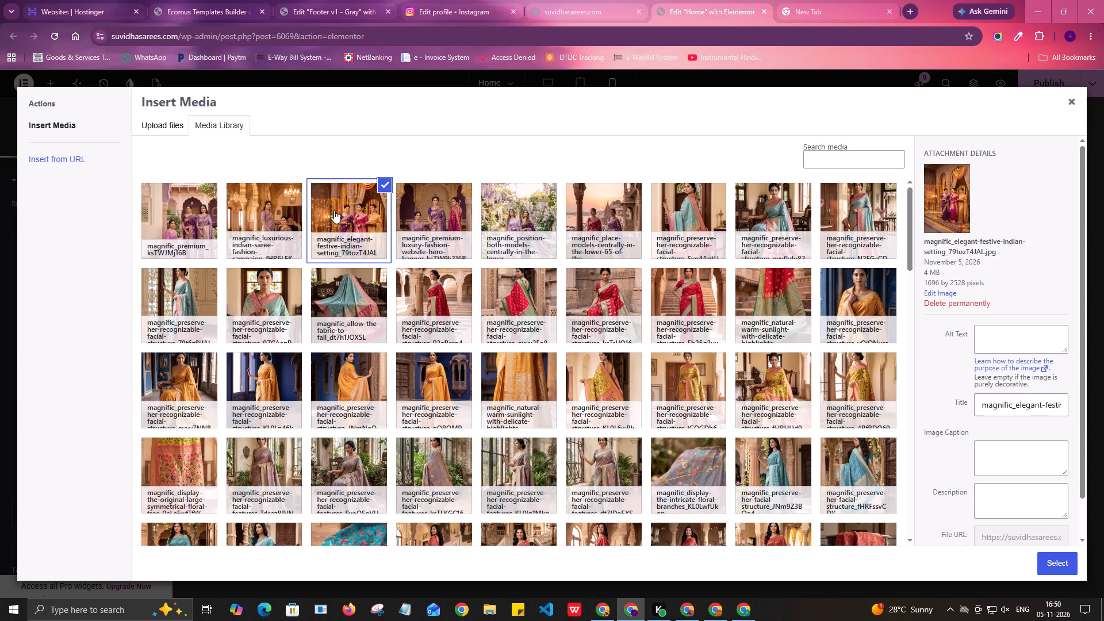
left_click(263, 217)
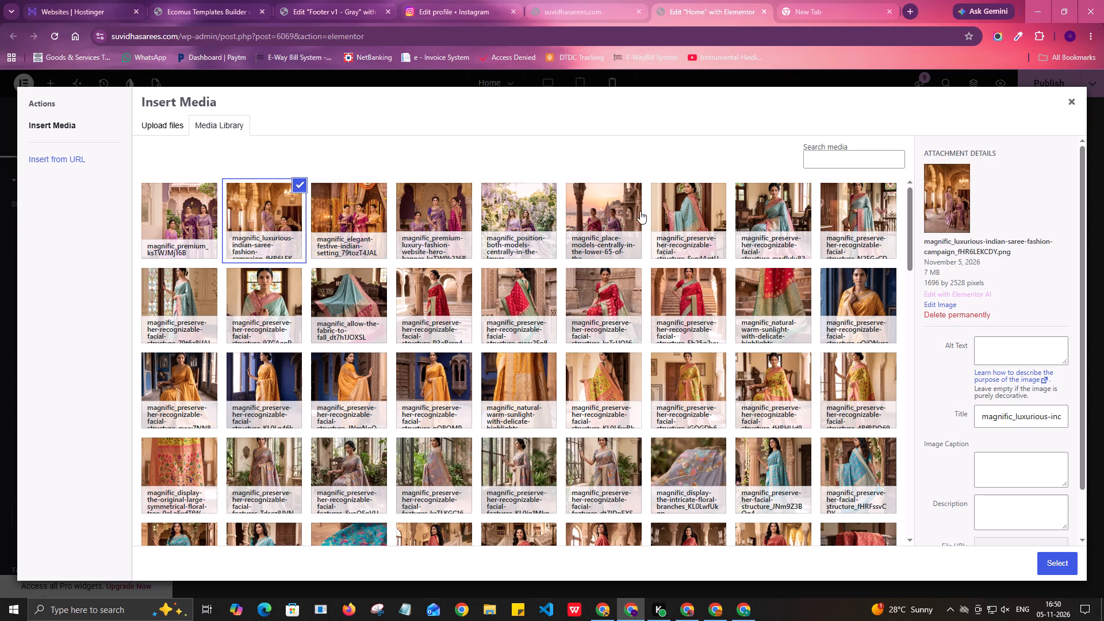
left_click(608, 212)
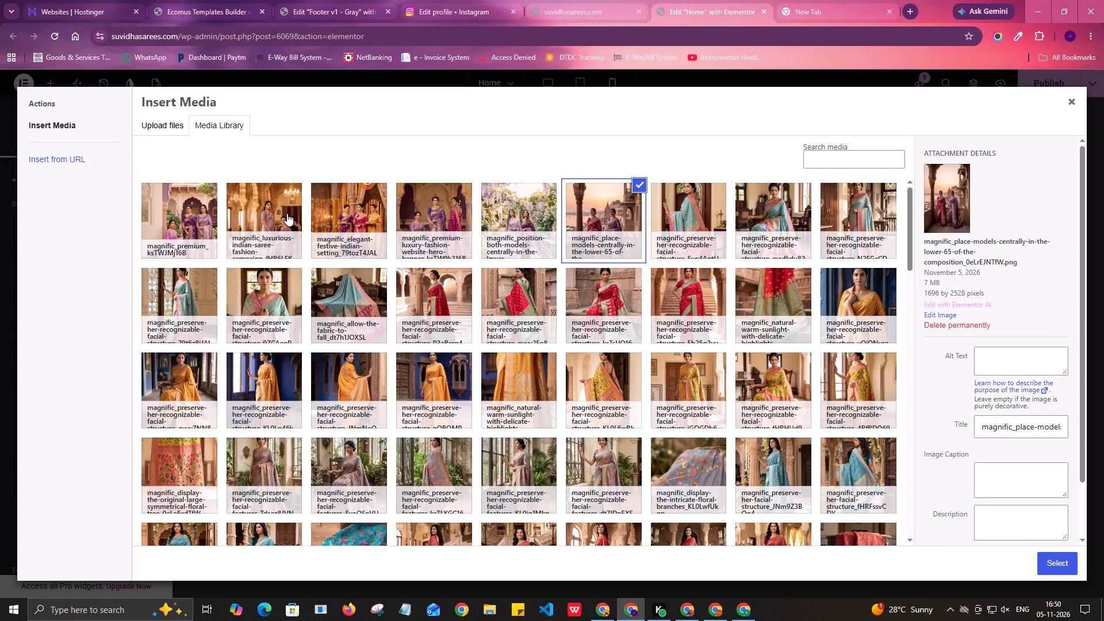
left_click(181, 212)
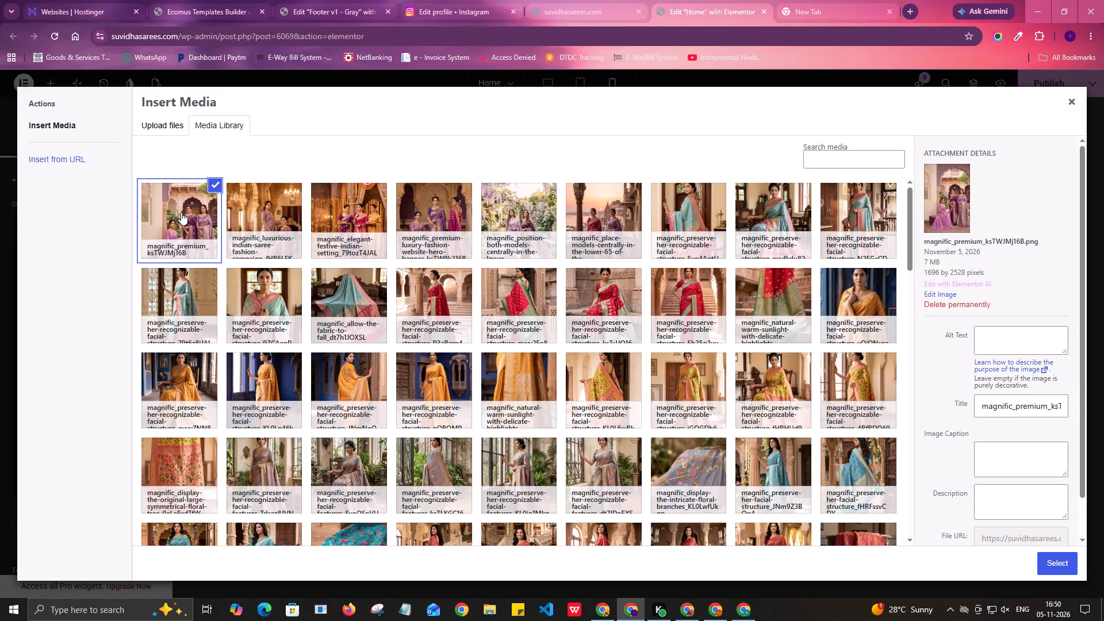
left_click(1067, 565)
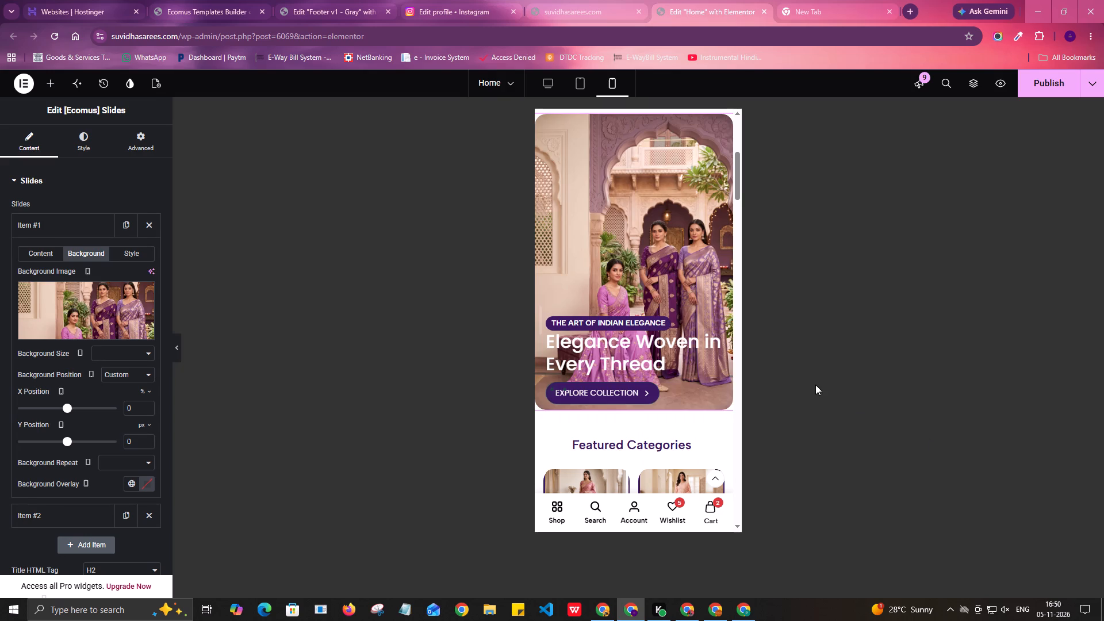
scroll(685, 393, "up", 1)
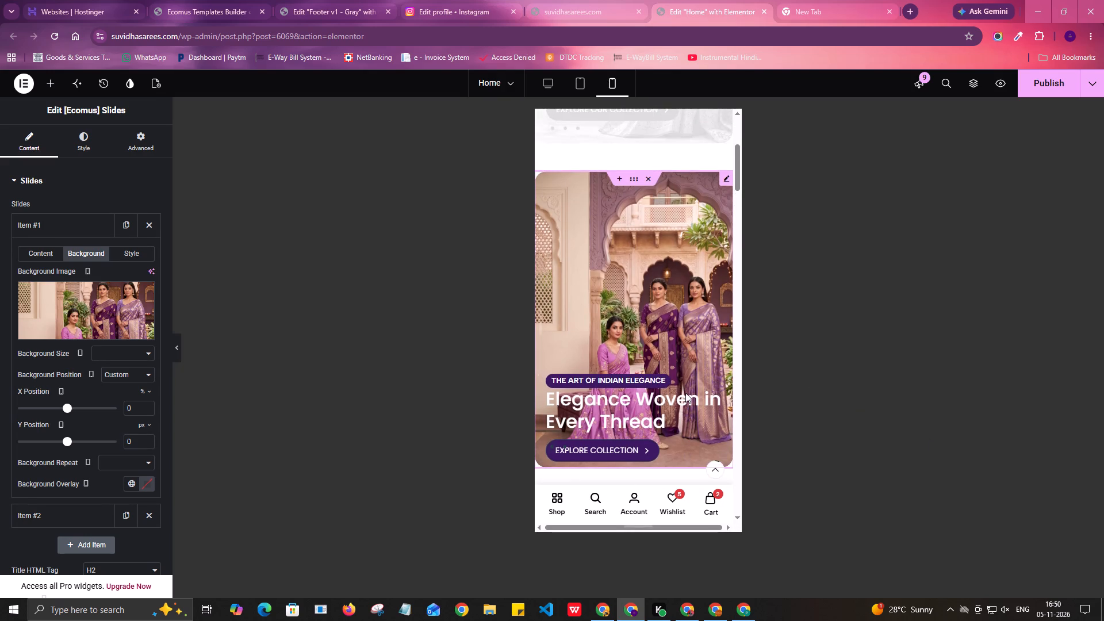
scroll(684, 382, "down", 1)
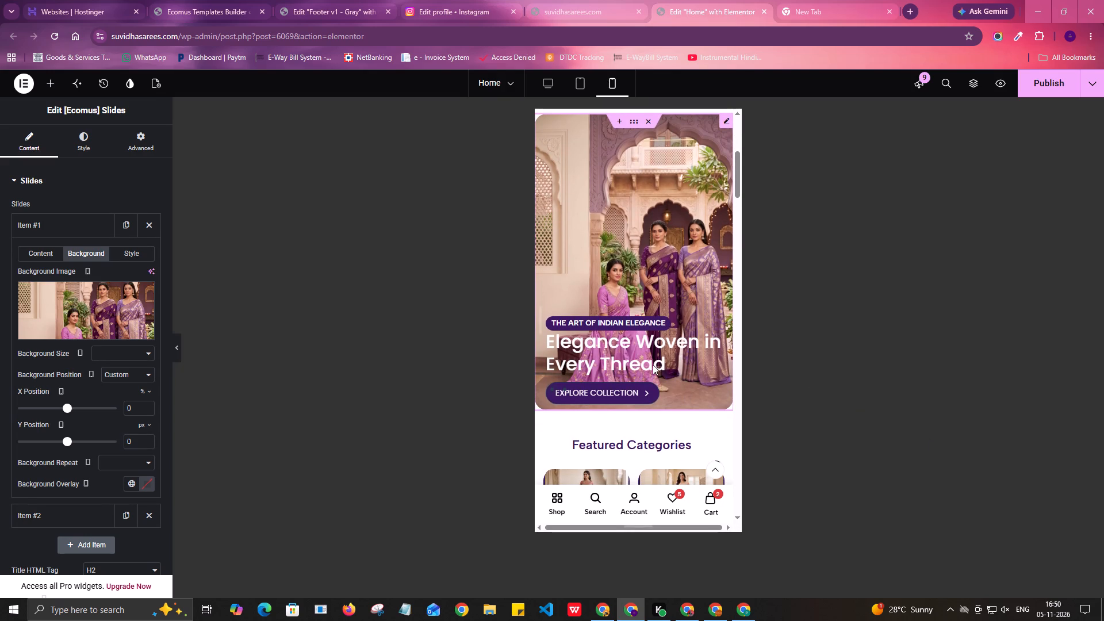
scroll(653, 365, "up", 1)
scroll(647, 359, "down", 1)
Enable custom styling for the first slide and set its vertical position to Top.
left_click(70, 216)
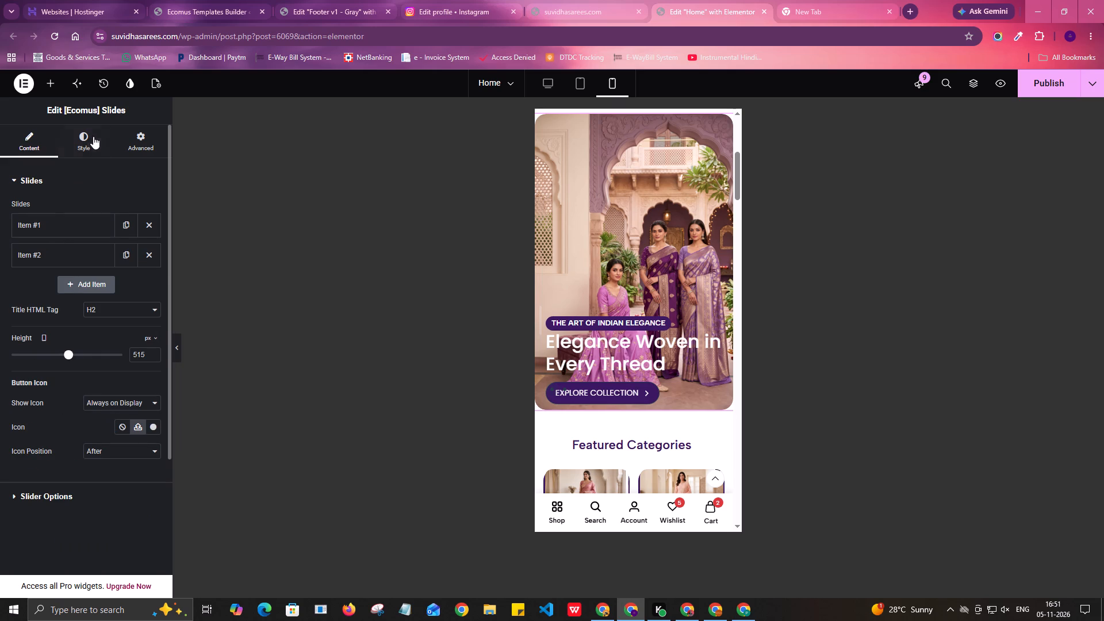
left_click(51, 222)
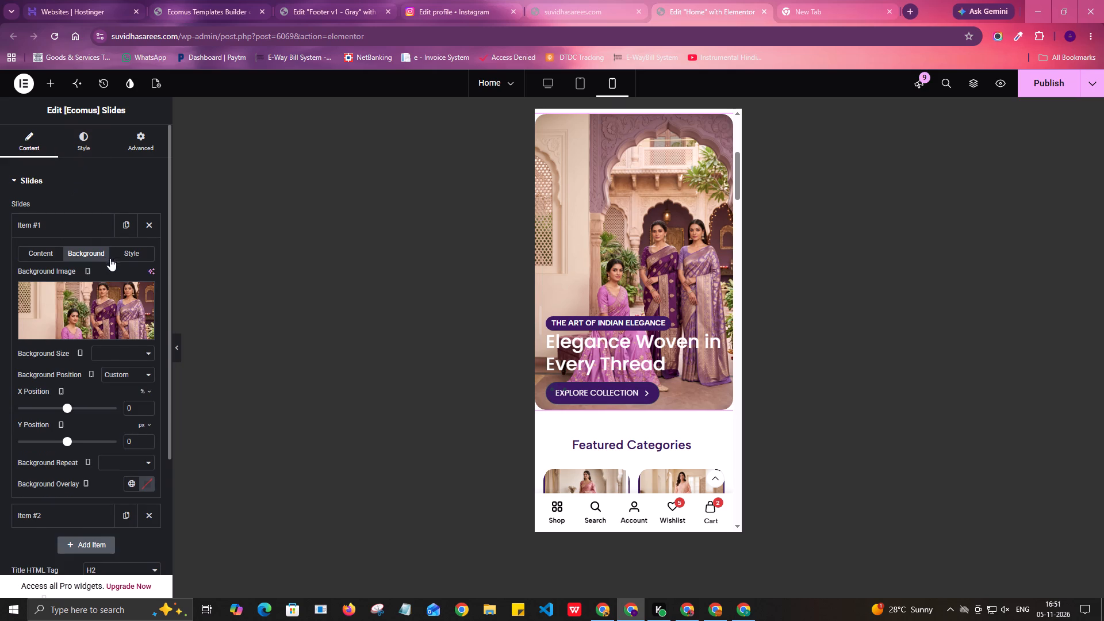
left_click(124, 254)
left_click(136, 274)
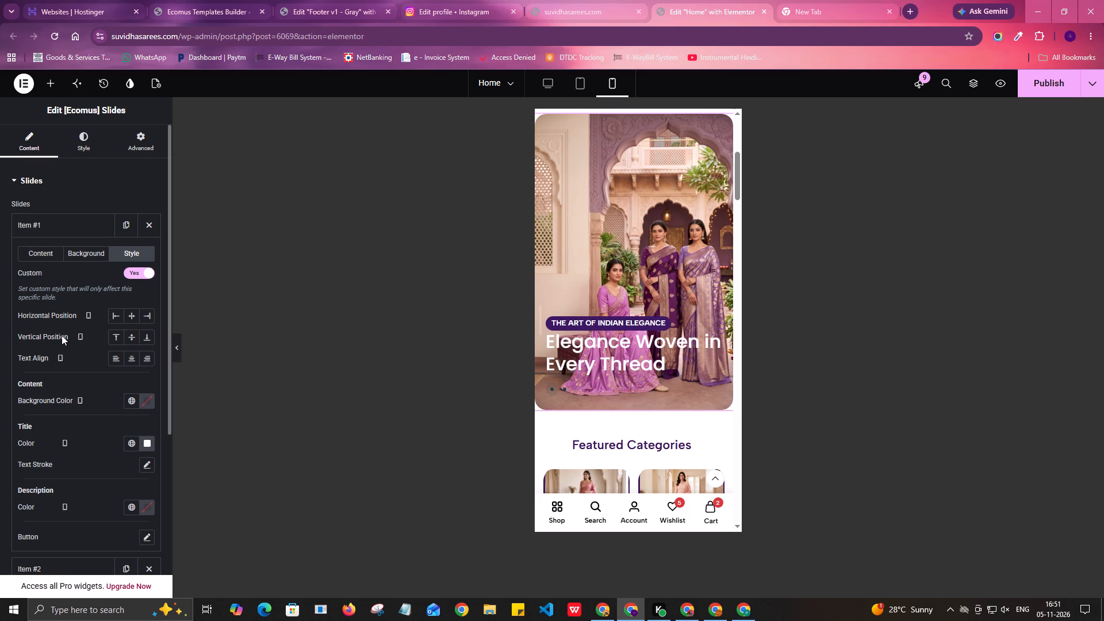
left_click(112, 338)
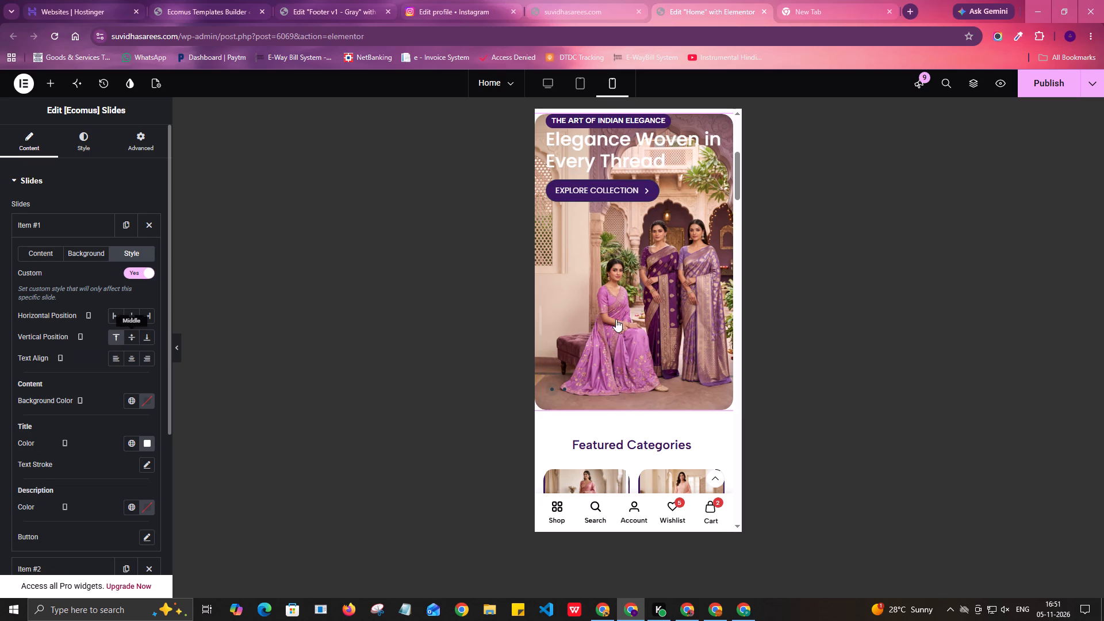
scroll(646, 312, "up", 1)
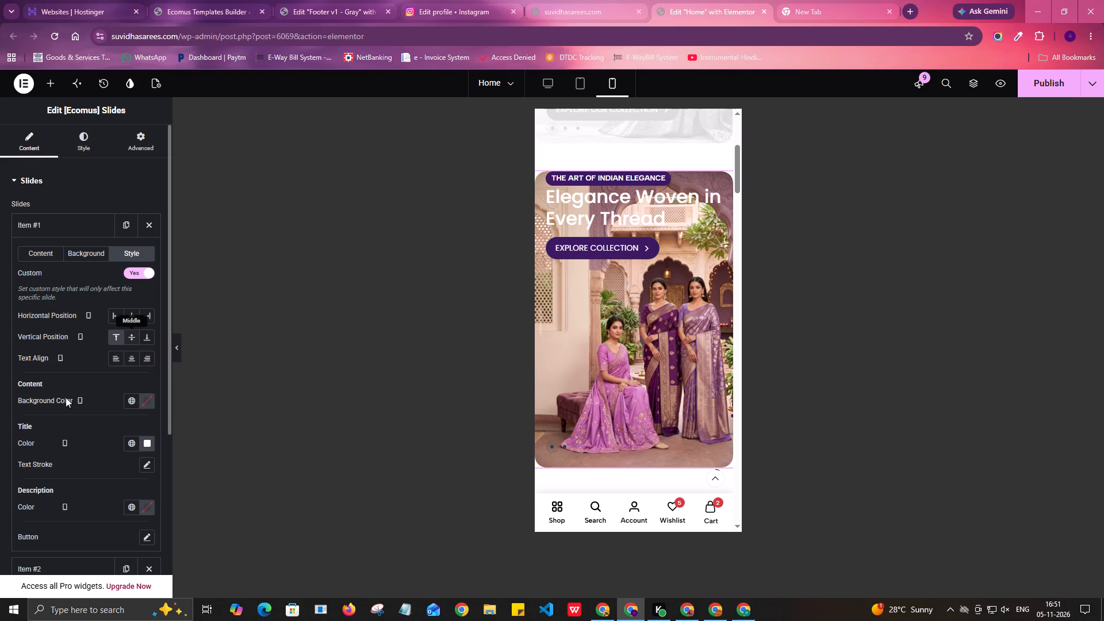
scroll(60, 400, "down", 1)
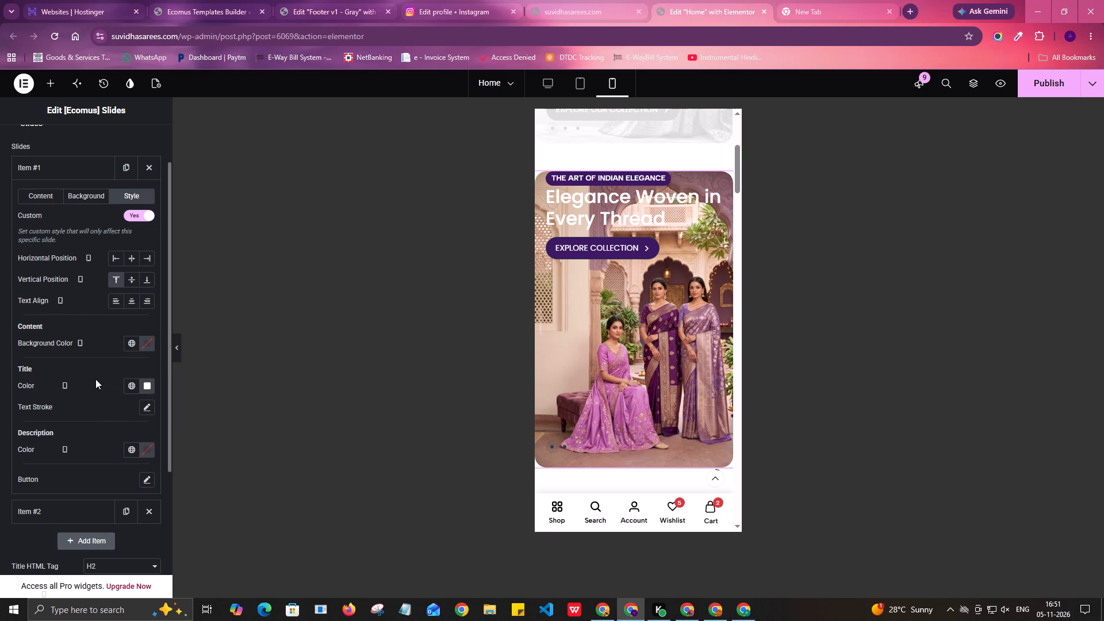
scroll(95, 379, "up", 1)
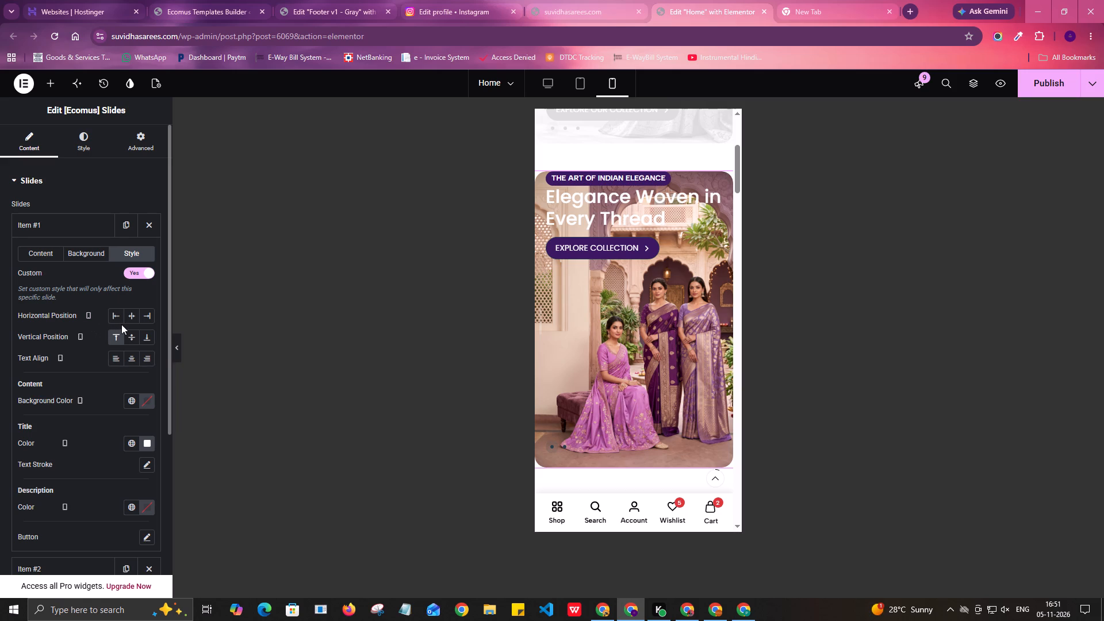
Try centred text alignment on the first slide, then set its text alignment to Left.
left_click(60, 227)
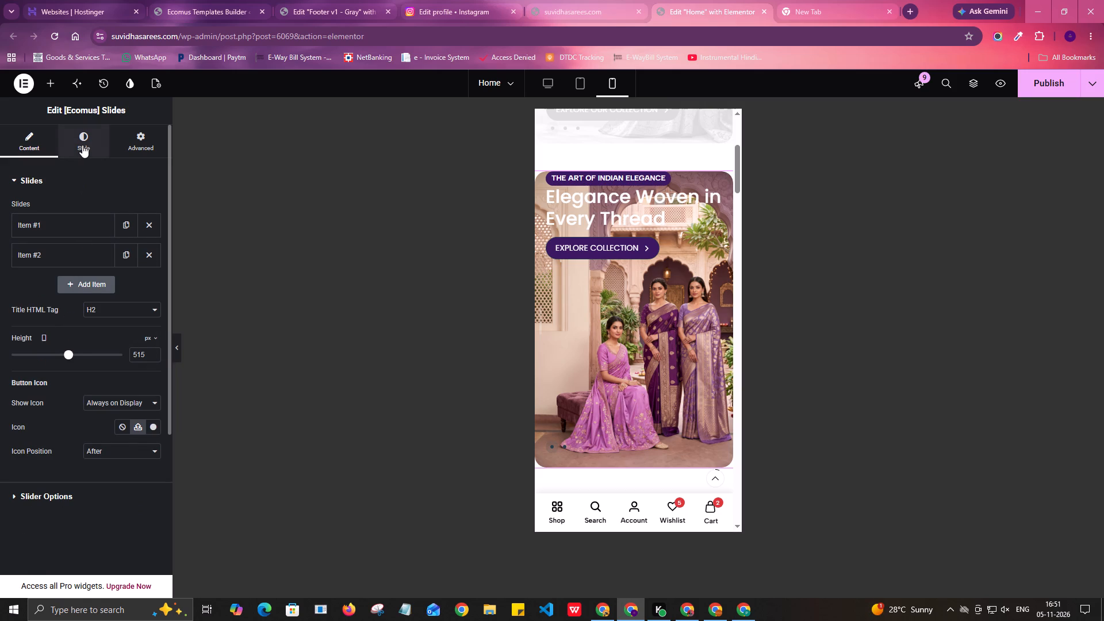
left_click(70, 223)
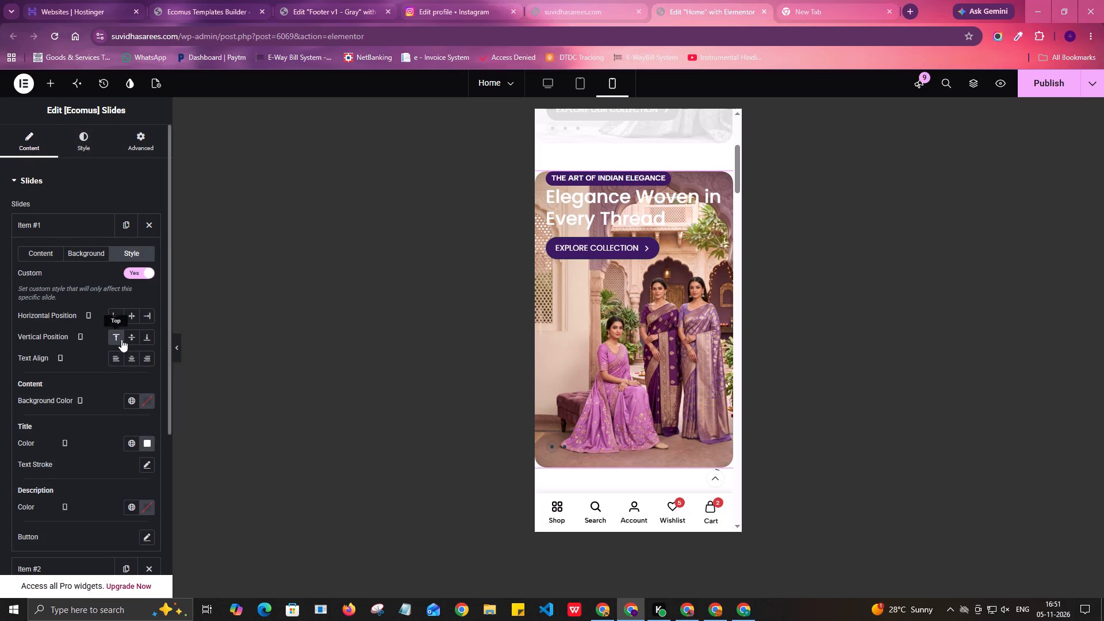
left_click(134, 353)
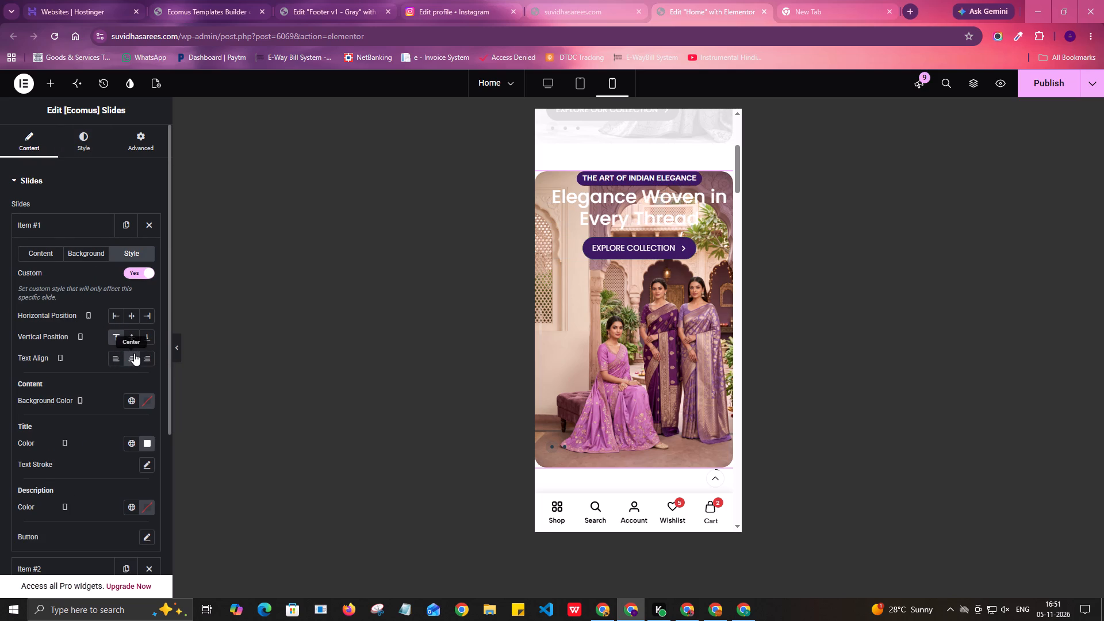
left_click(117, 360)
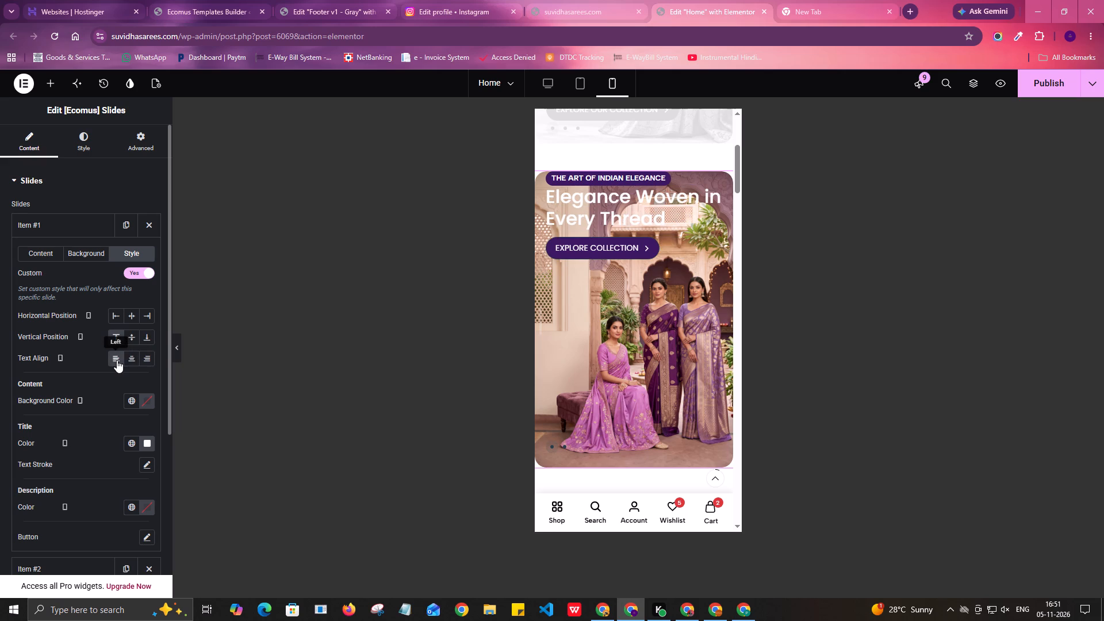
Set the top padding of the Slides widget to 20 px in its general slide styling.
left_click(80, 142)
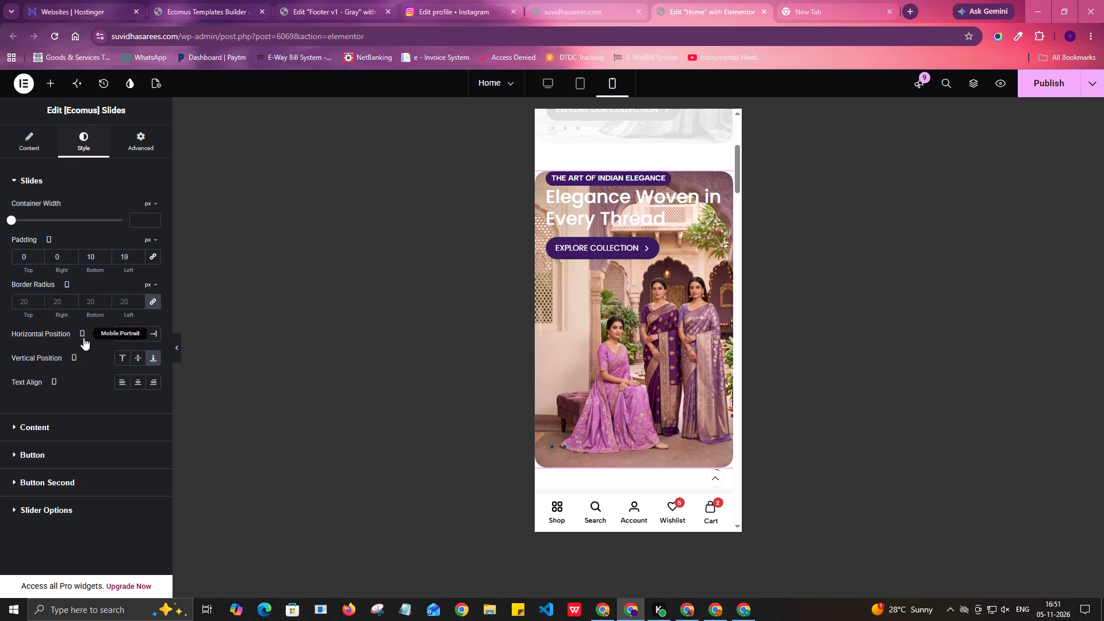
left_click(14, 254)
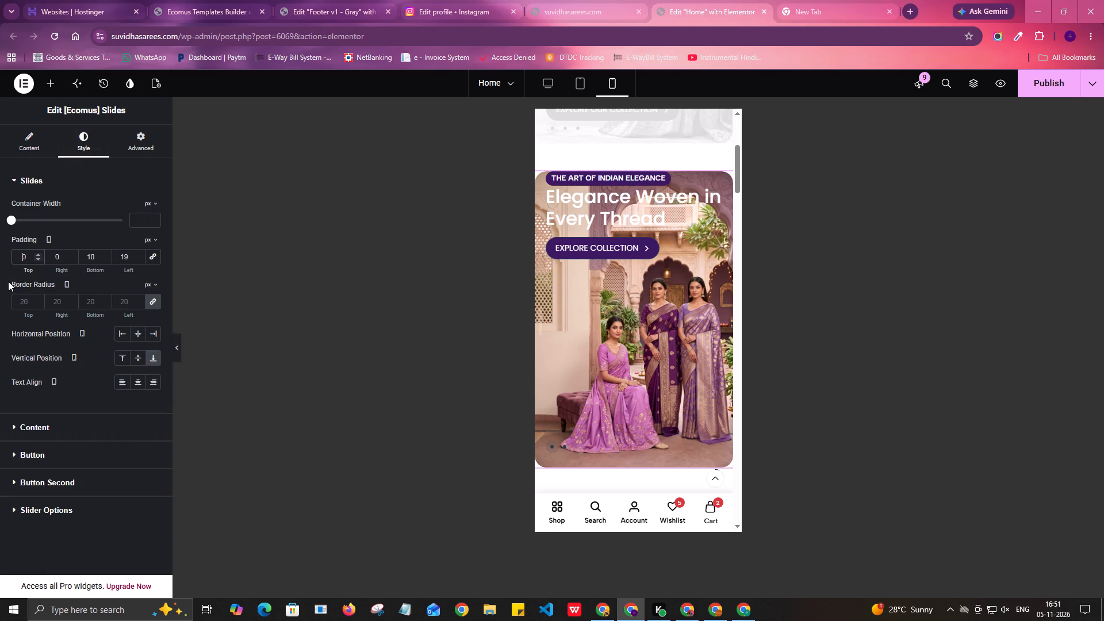
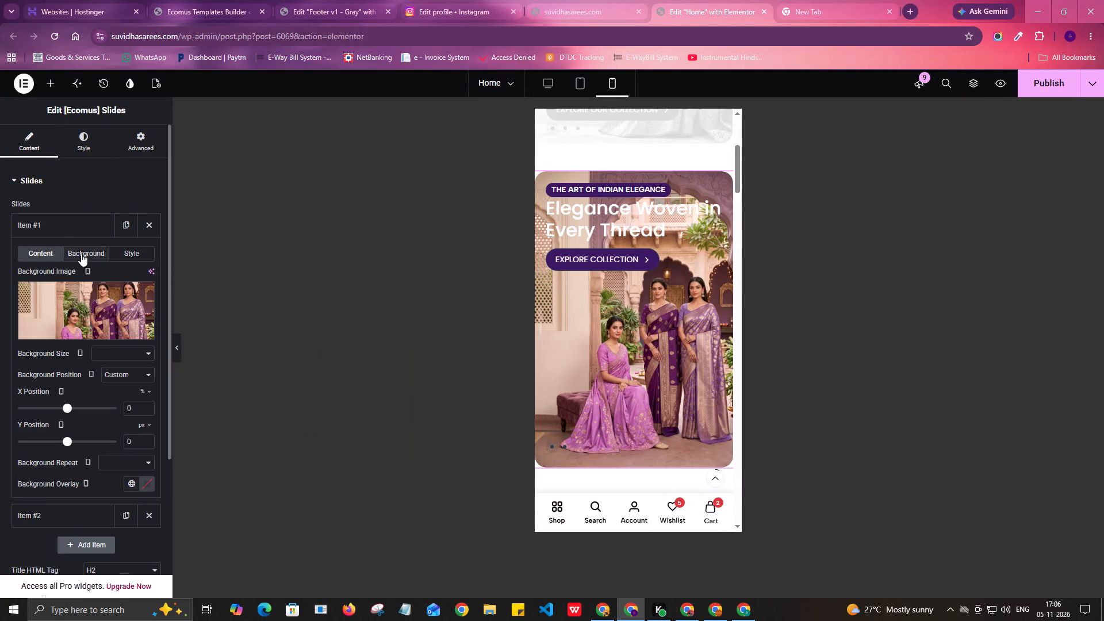
Start uploading a new background image file for the first slide, Item #1, of the Home page's mobile layout.
left_click(78, 313)
left_click(164, 120)
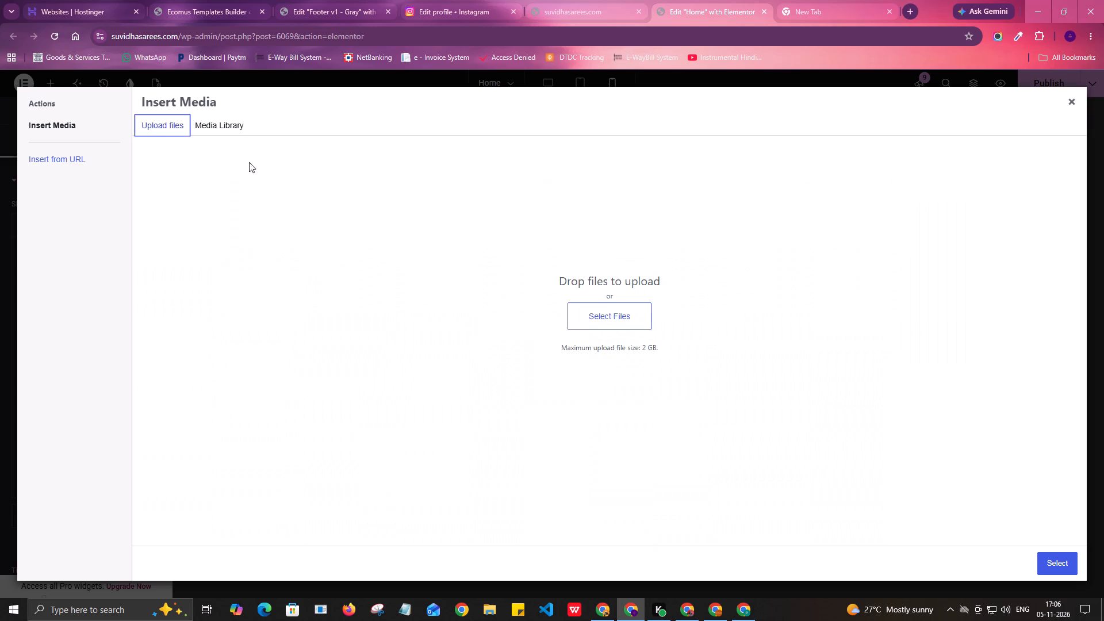
left_click(622, 312)
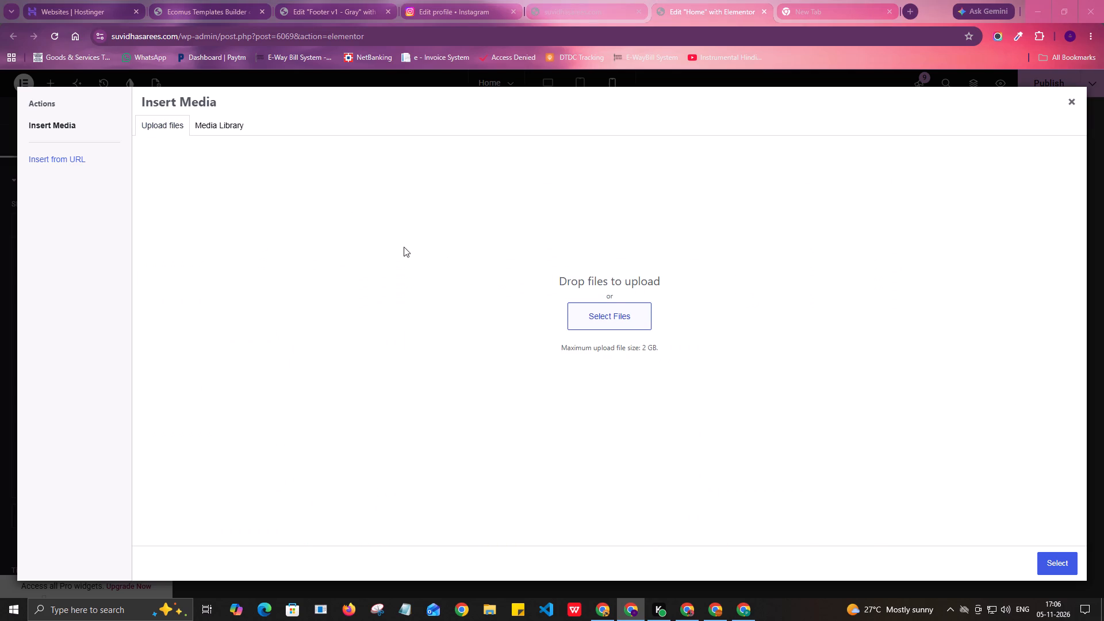
Upload the five newest magnific banner images from Downloads, from the distinct-natural-poses file through magnific_premium_dt7SD4LXSL, to the media library.
left_click(241, 170)
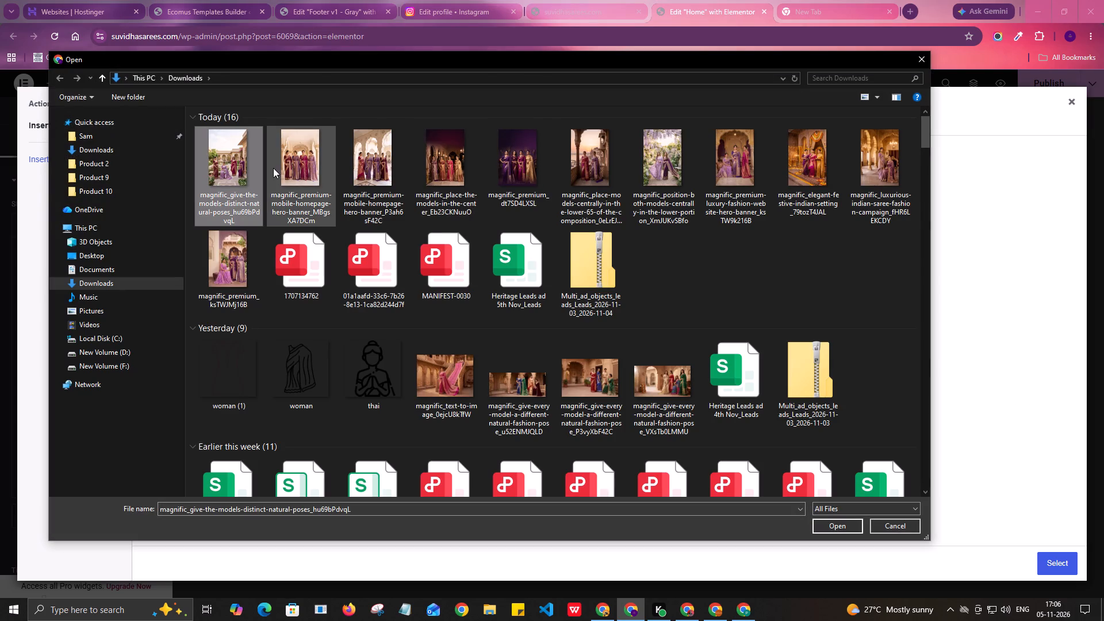
left_click(372, 169, "ctrl")
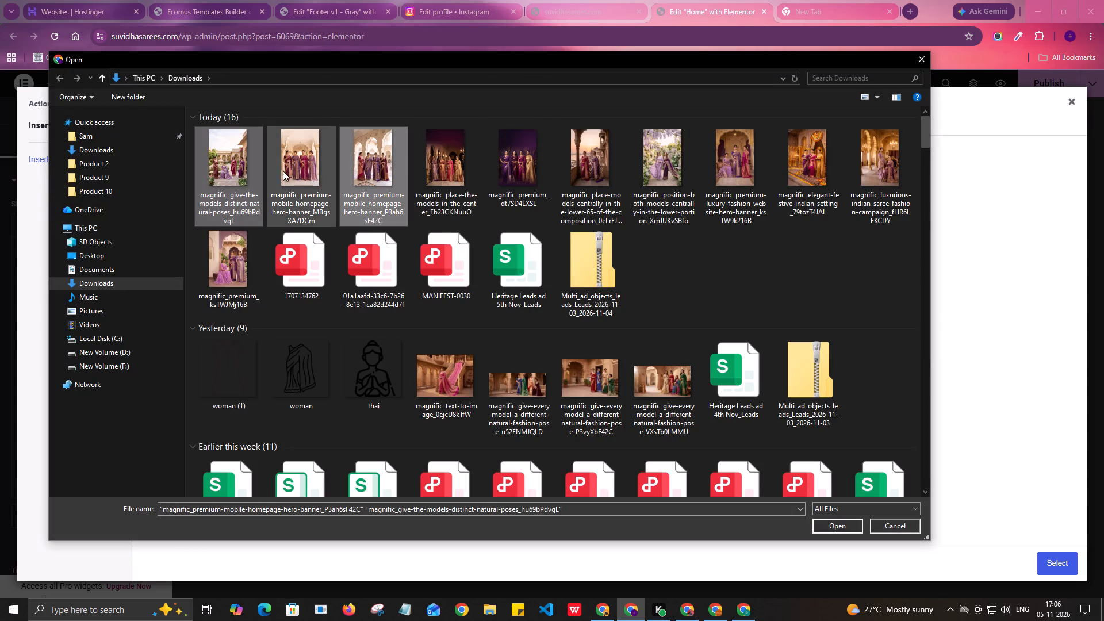
left_click(304, 176, "ctrl")
left_click(439, 170, "ctrl")
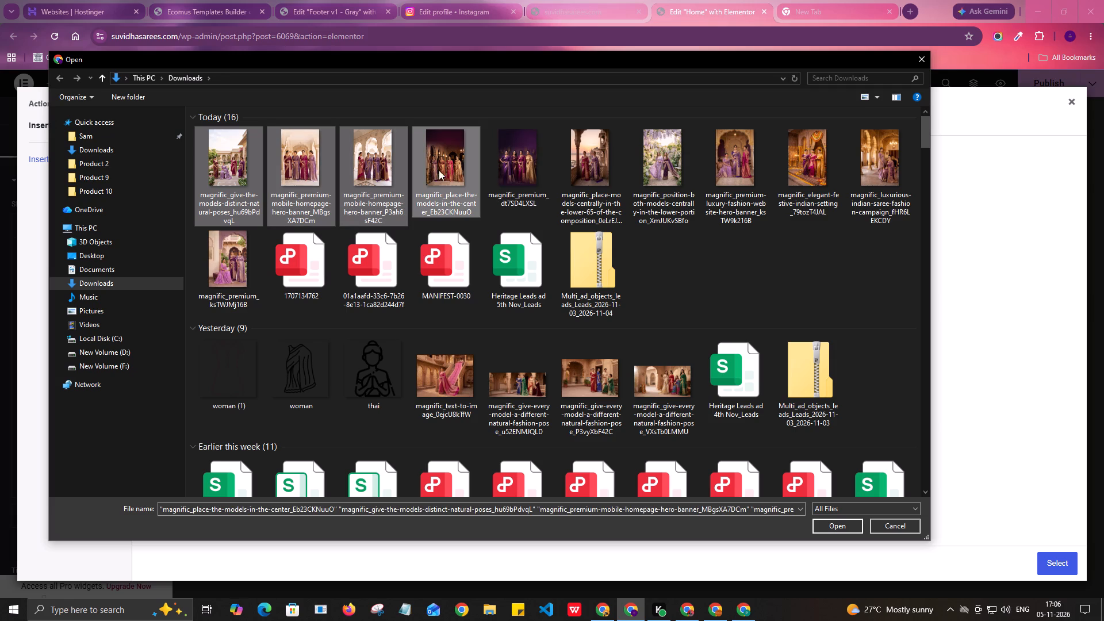
left_click(520, 170, "ctrl")
left_click(834, 527)
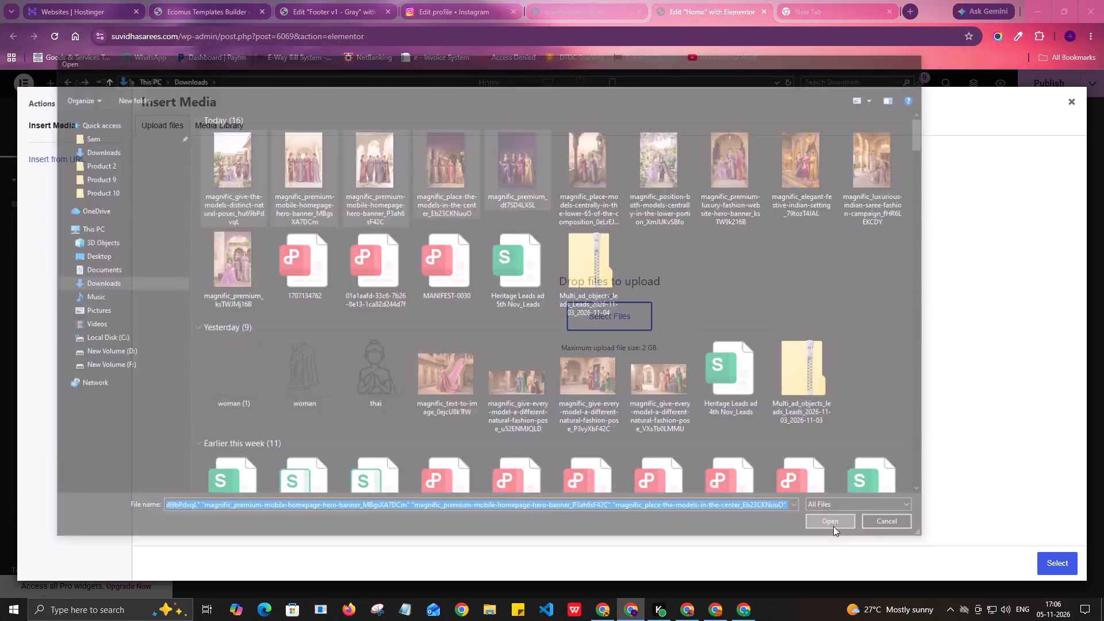
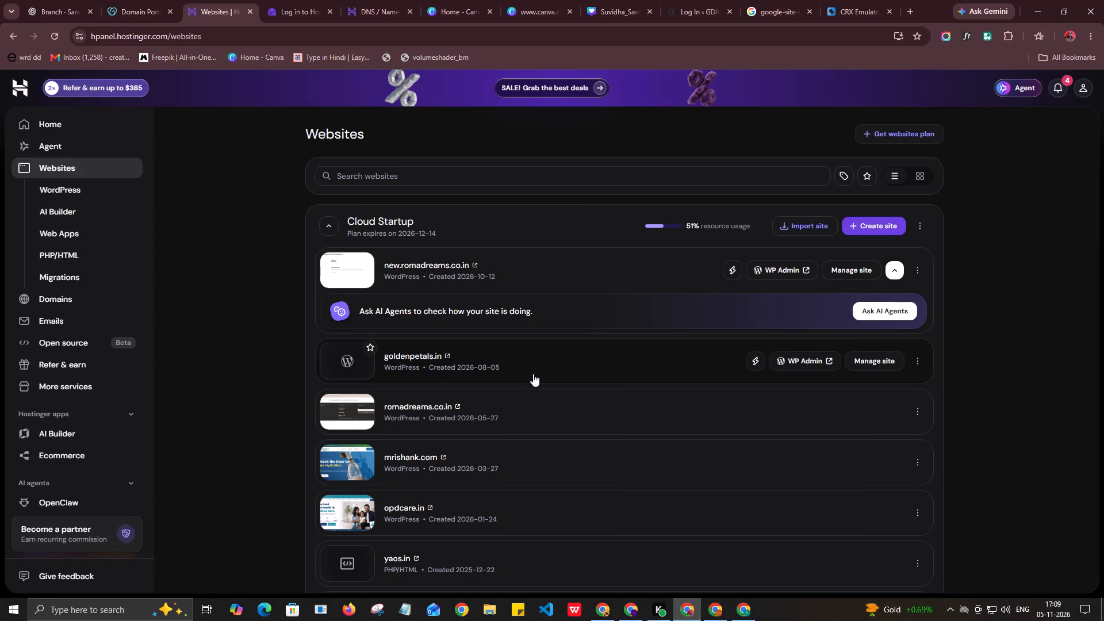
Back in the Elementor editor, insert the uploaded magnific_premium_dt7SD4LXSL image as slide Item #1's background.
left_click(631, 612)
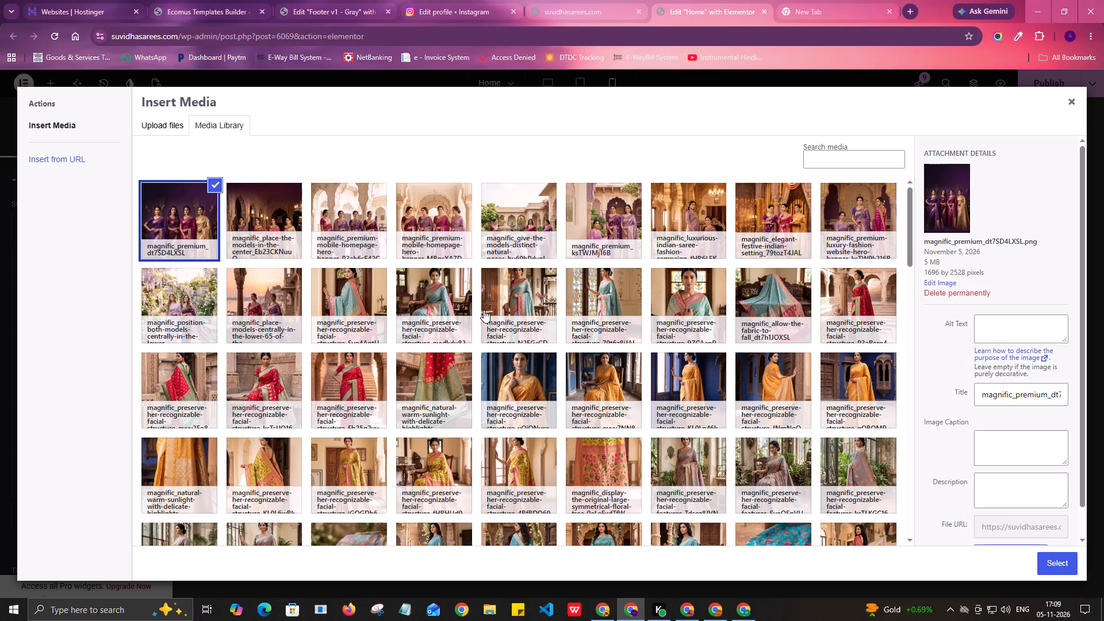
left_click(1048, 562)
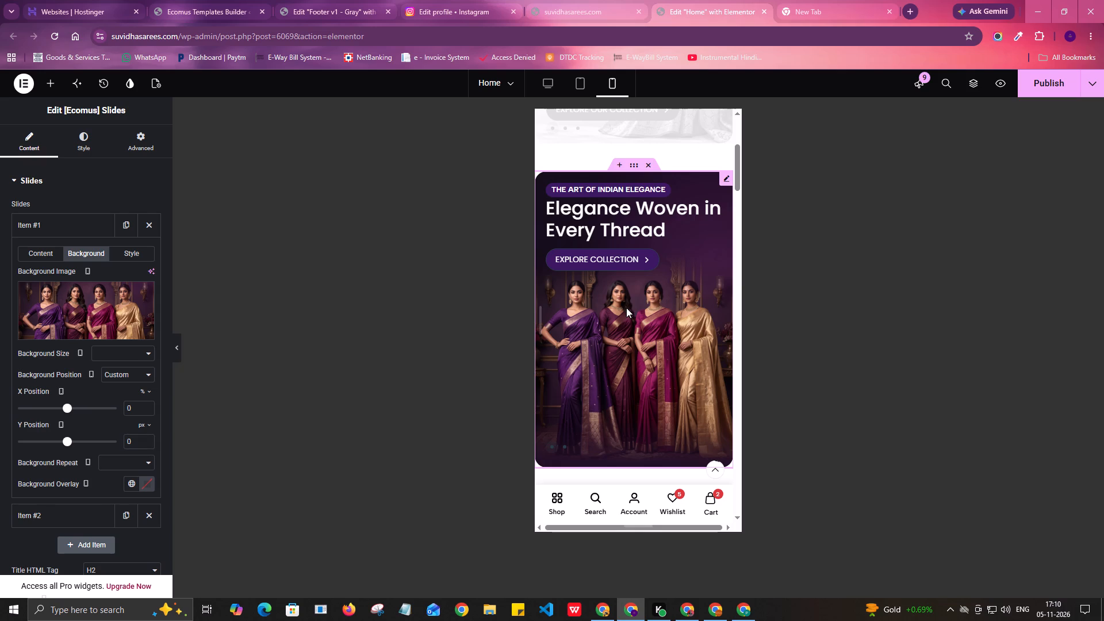
Set slide Item #1's background image to the magnific_give-the-models-distinct-natural-poses garden banner from the media library.
left_click(89, 303)
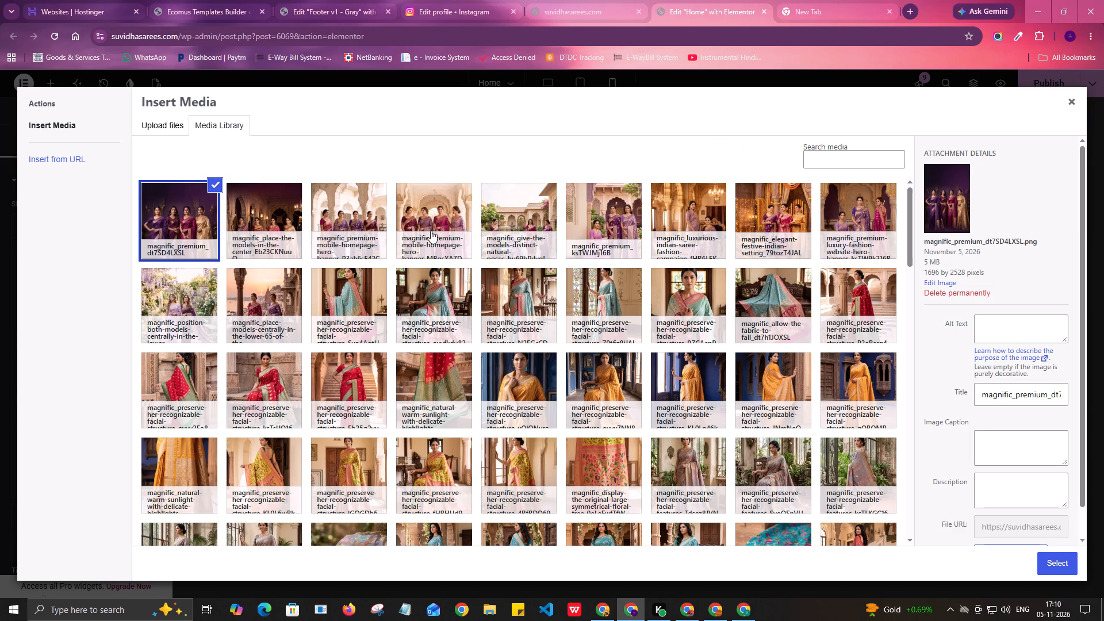
left_click(611, 220)
left_click(516, 216)
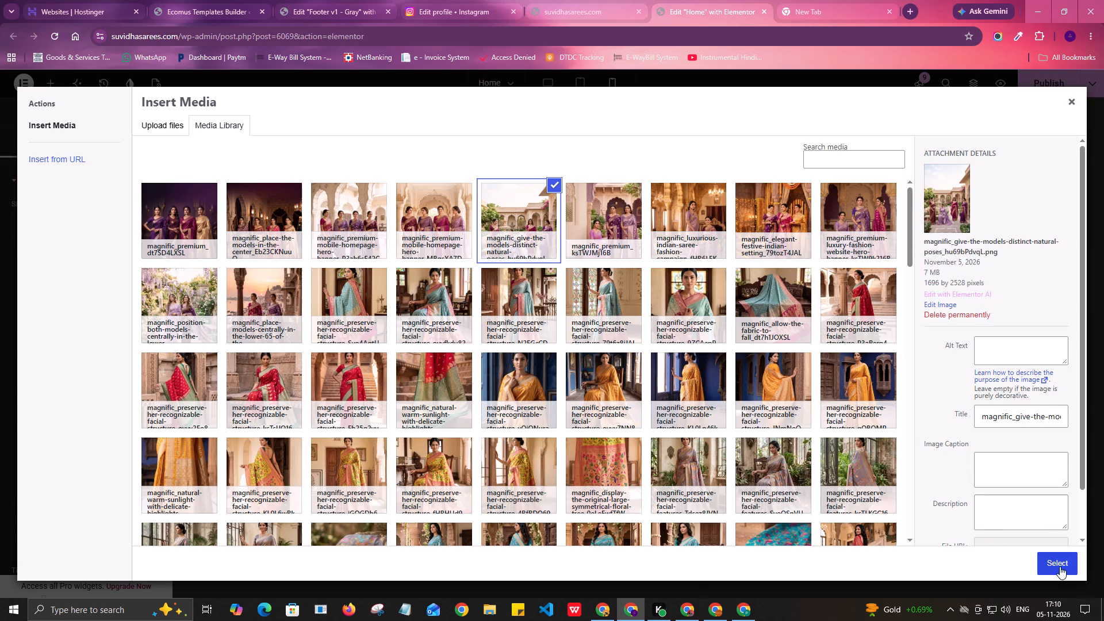
left_click(1061, 562)
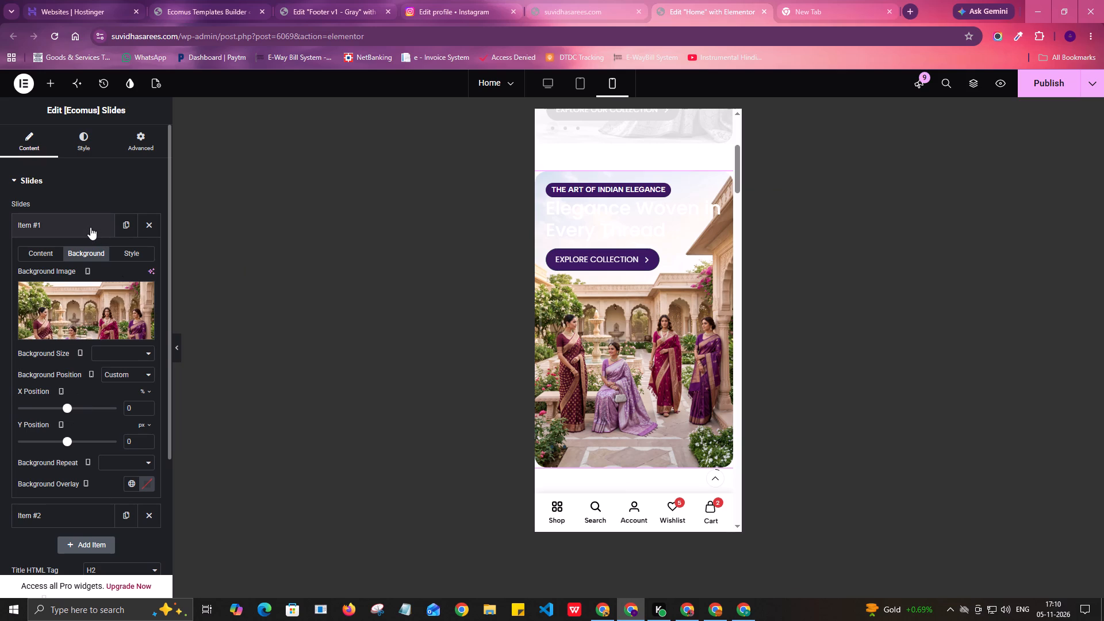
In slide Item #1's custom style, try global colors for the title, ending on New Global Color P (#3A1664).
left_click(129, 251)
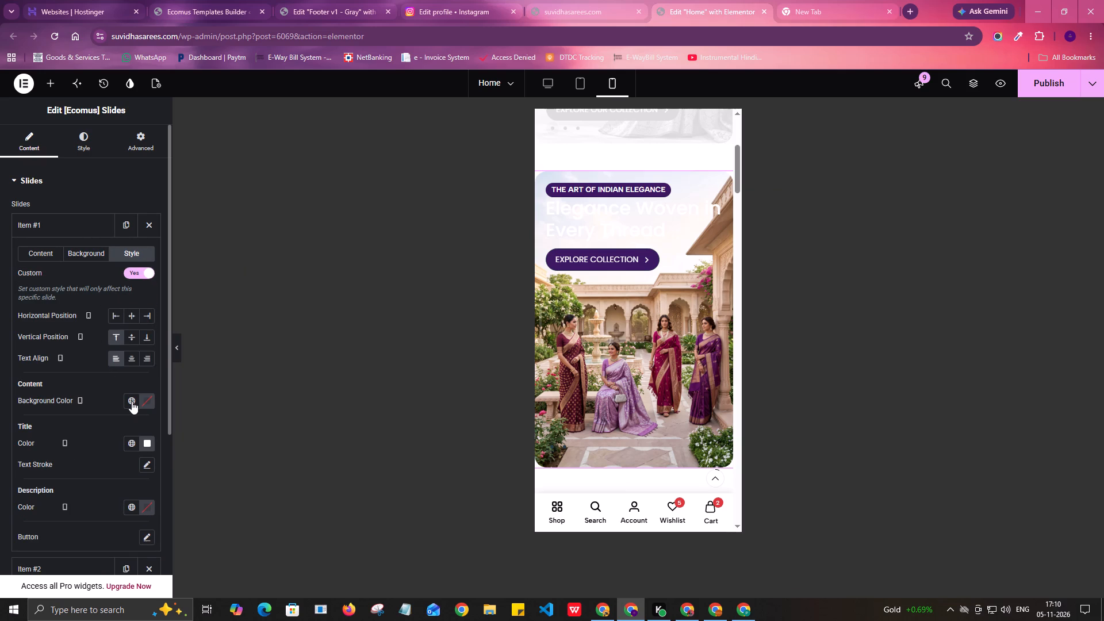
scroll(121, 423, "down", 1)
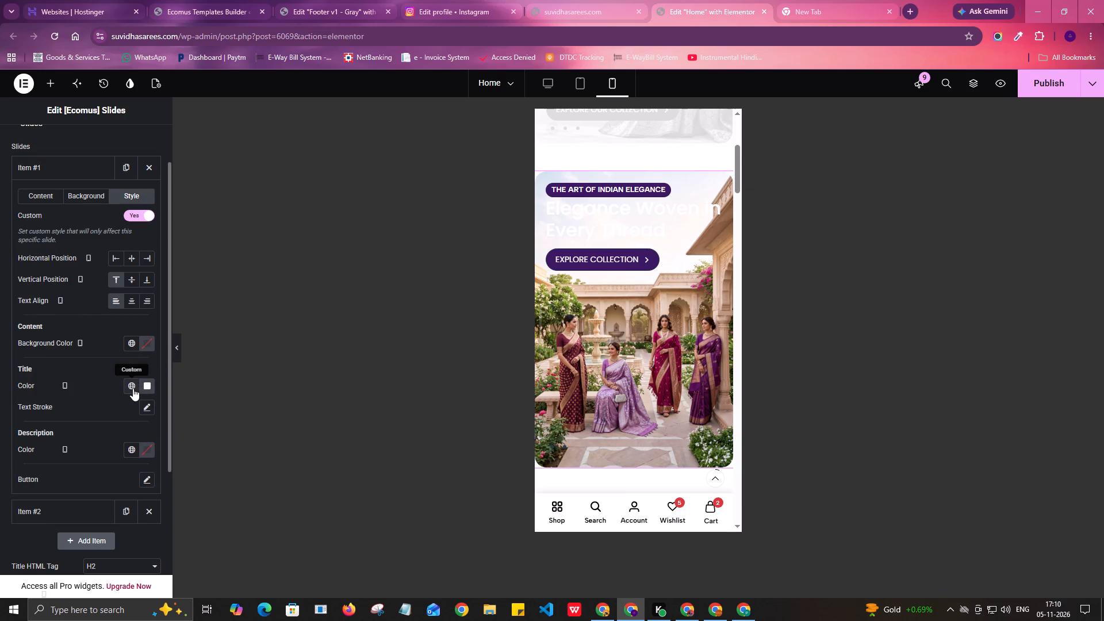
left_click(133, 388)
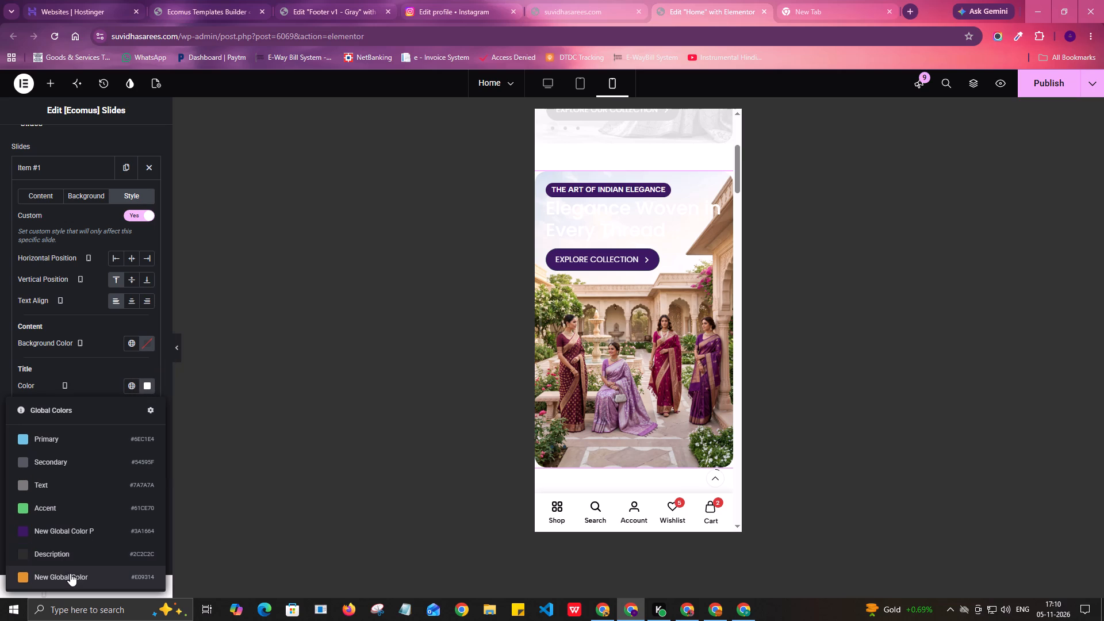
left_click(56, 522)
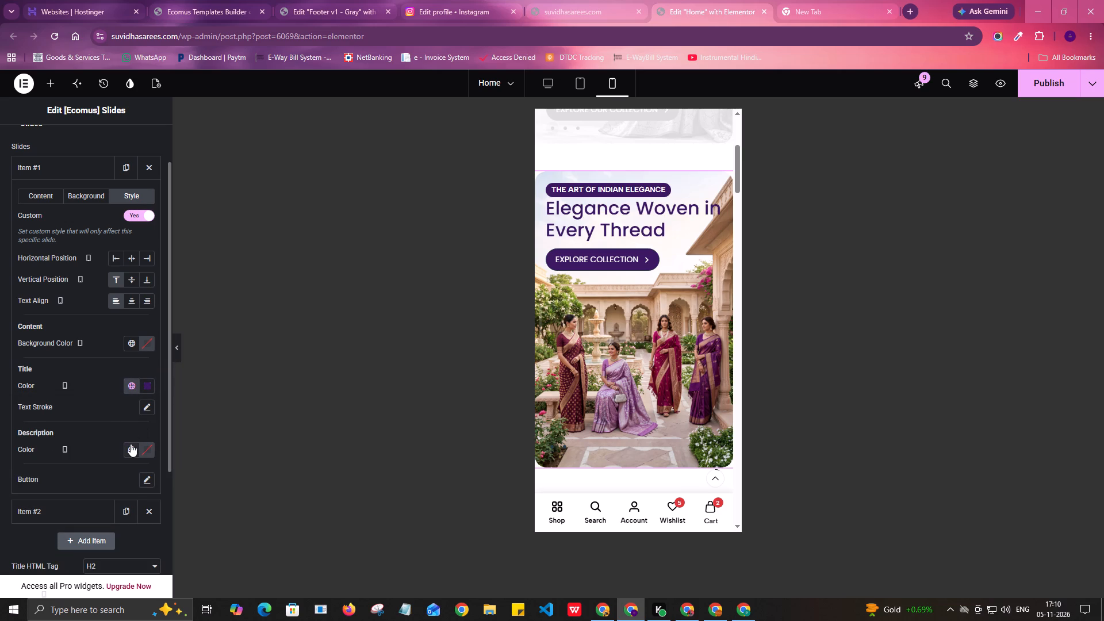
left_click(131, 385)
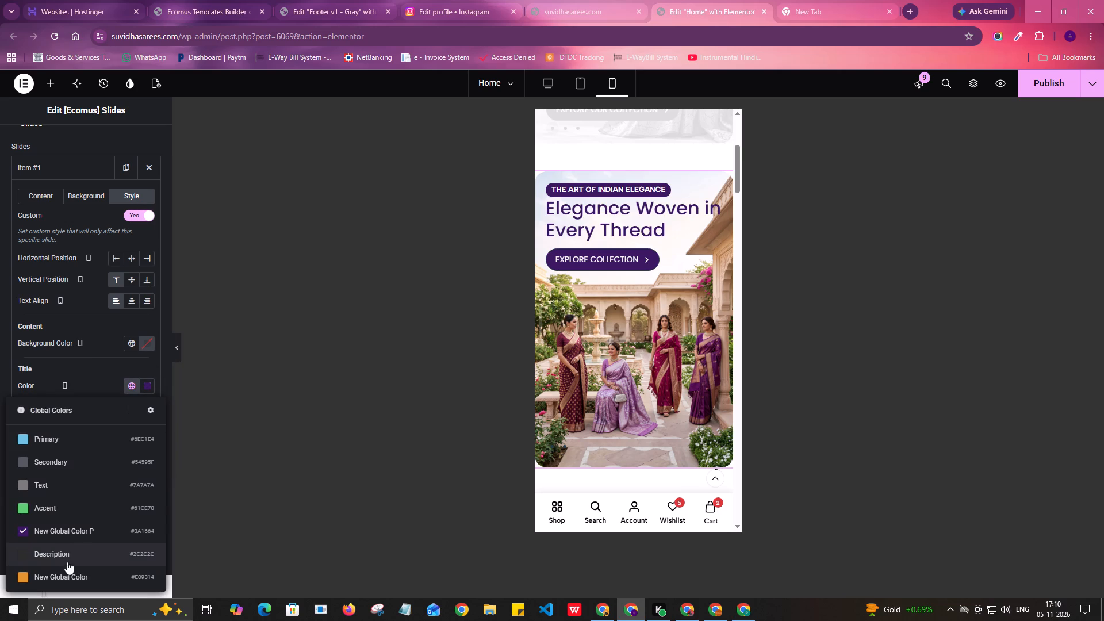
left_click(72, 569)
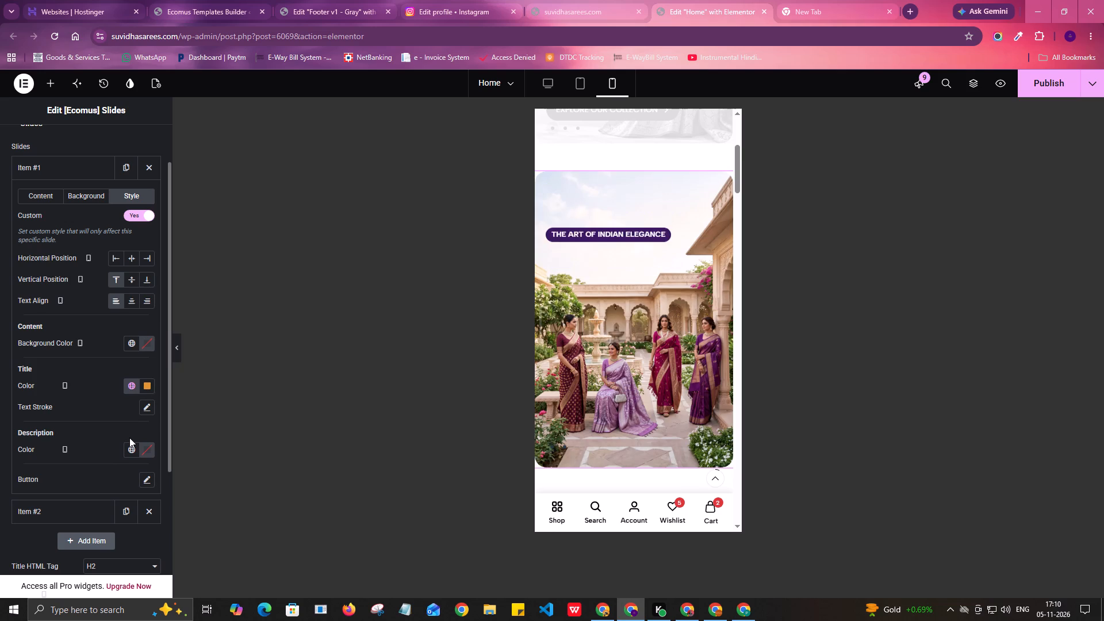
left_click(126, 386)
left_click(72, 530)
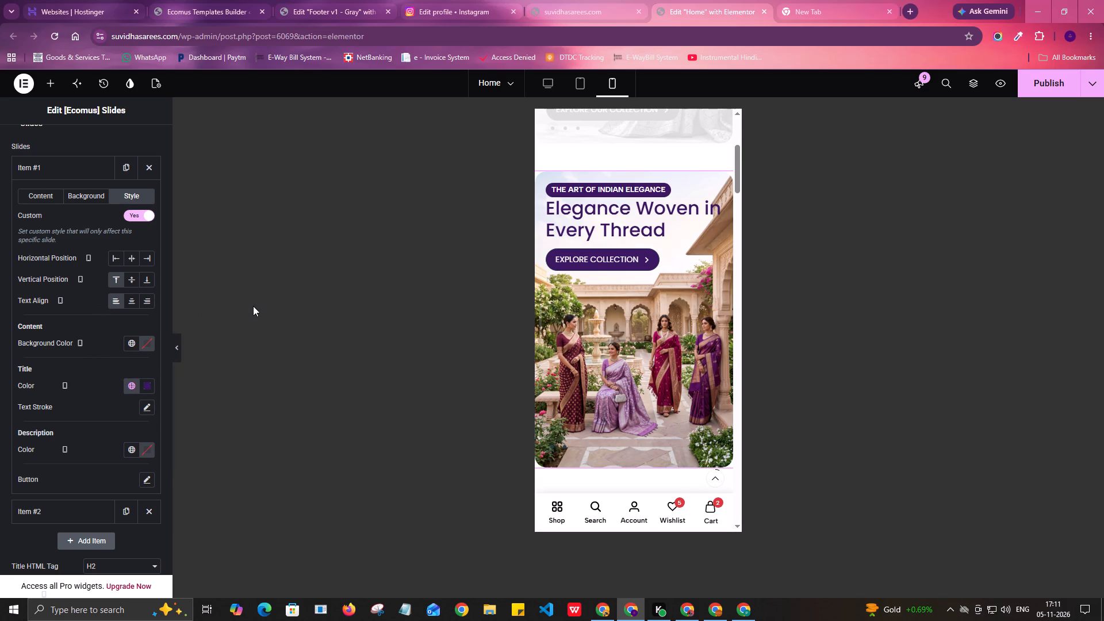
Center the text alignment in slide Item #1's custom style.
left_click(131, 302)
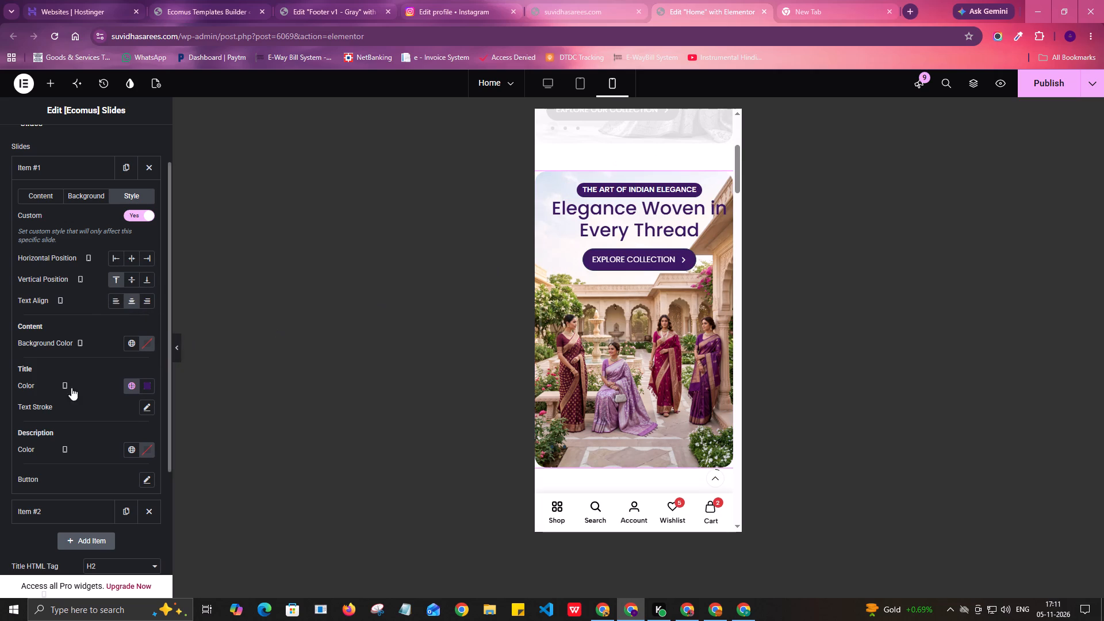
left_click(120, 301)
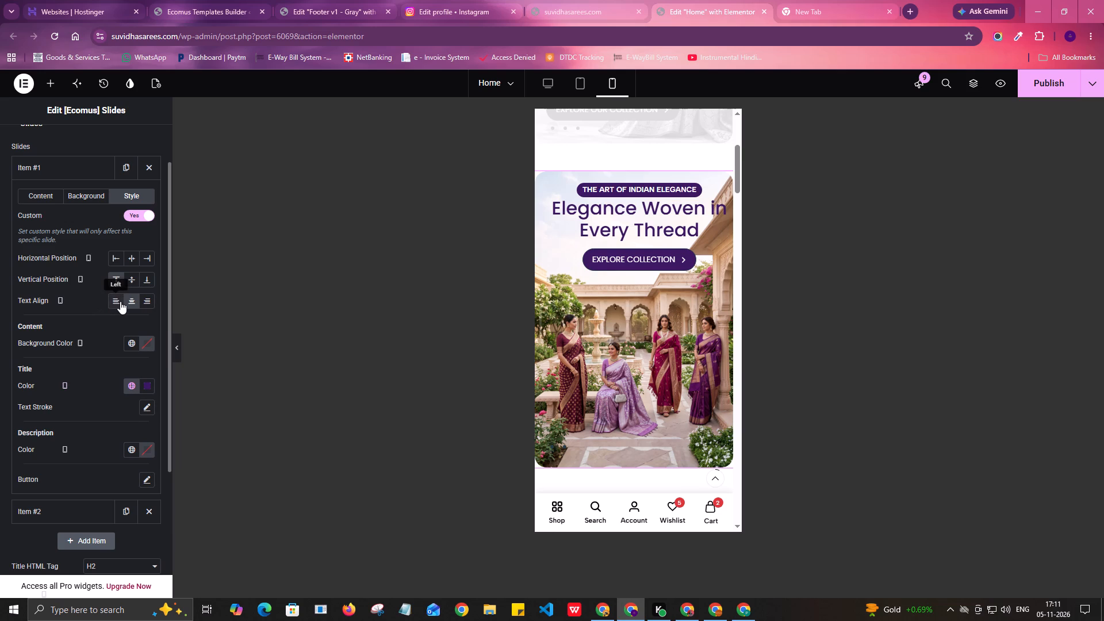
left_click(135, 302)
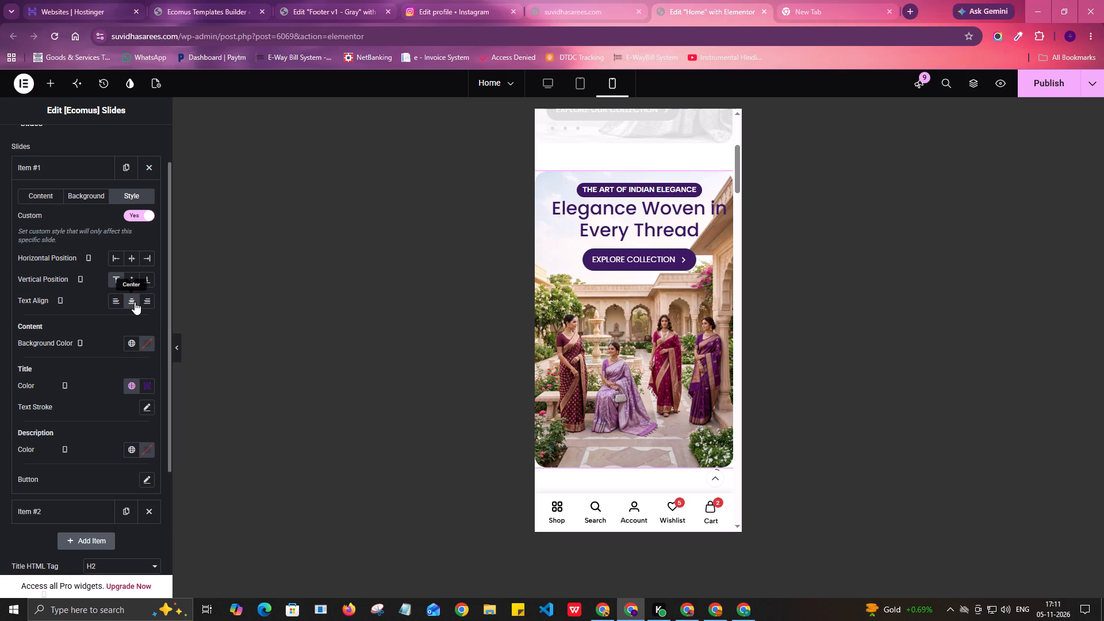
Turn off the custom style for slide Item #1.
left_click(143, 215)
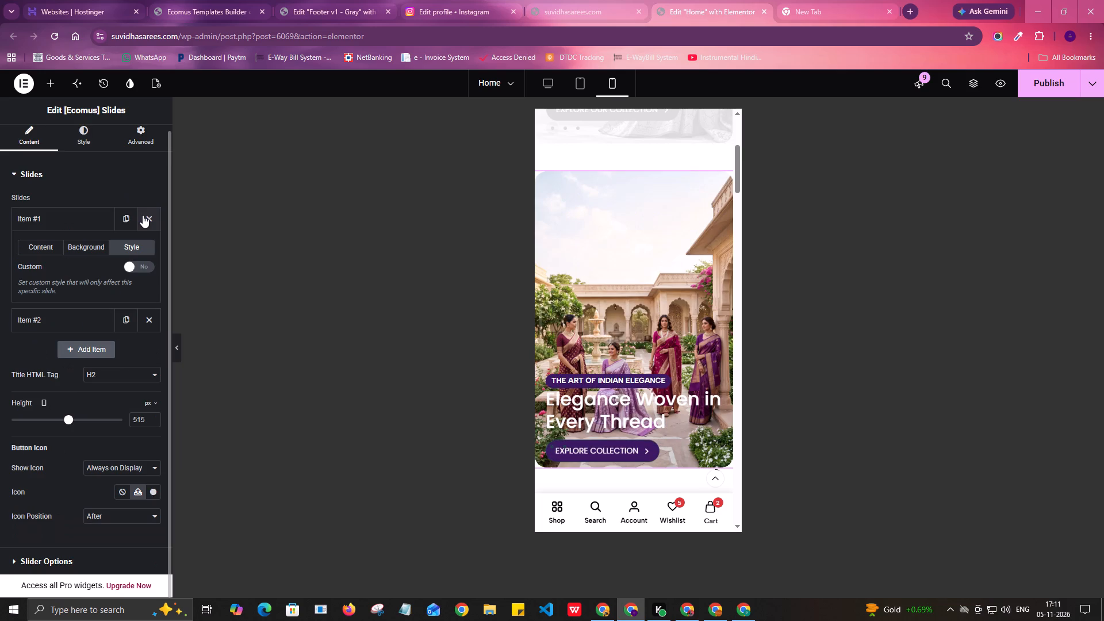
Set the left padding in the widget-wide Slides style to 20 px for mobile.
left_click(80, 139)
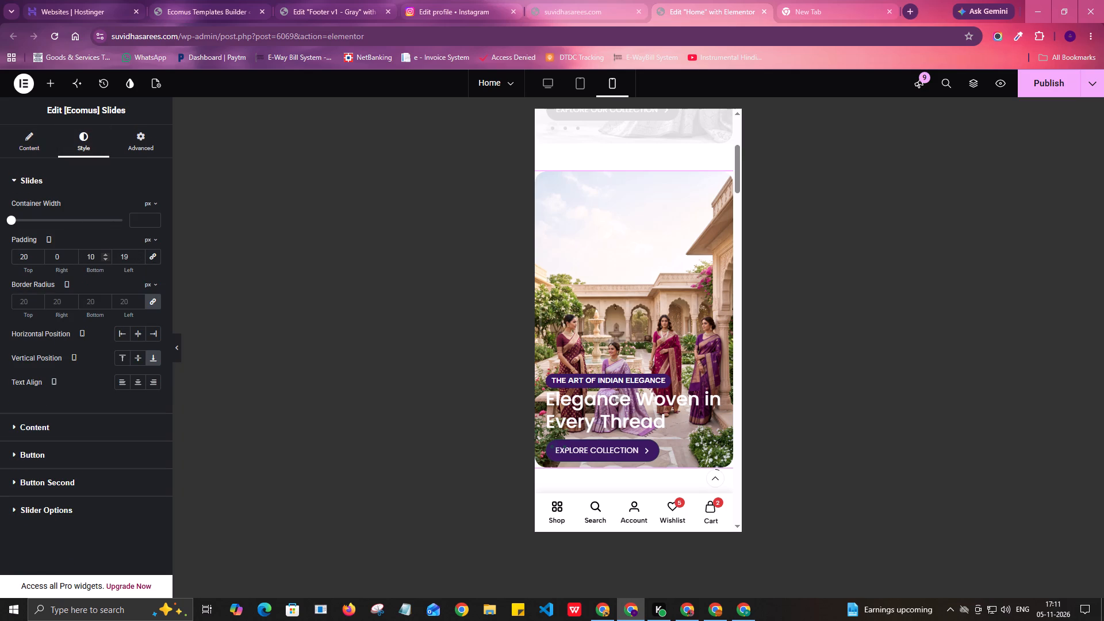
left_click_drag(96, 257, 83, 257)
left_click_drag(132, 257, 113, 262)
type("20")
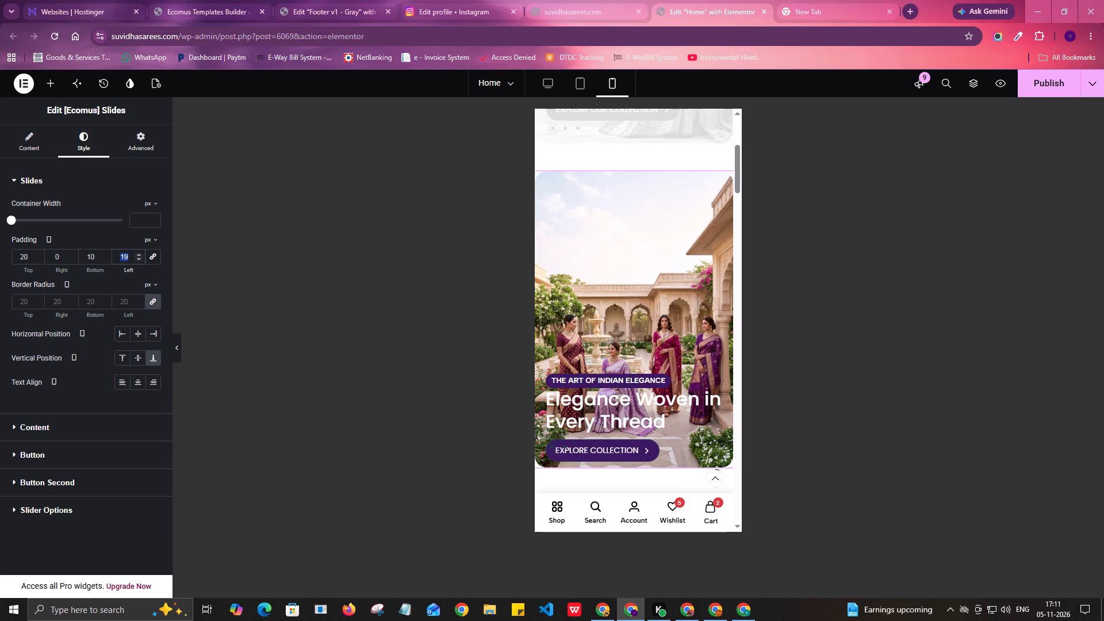
left_click(0, 277)
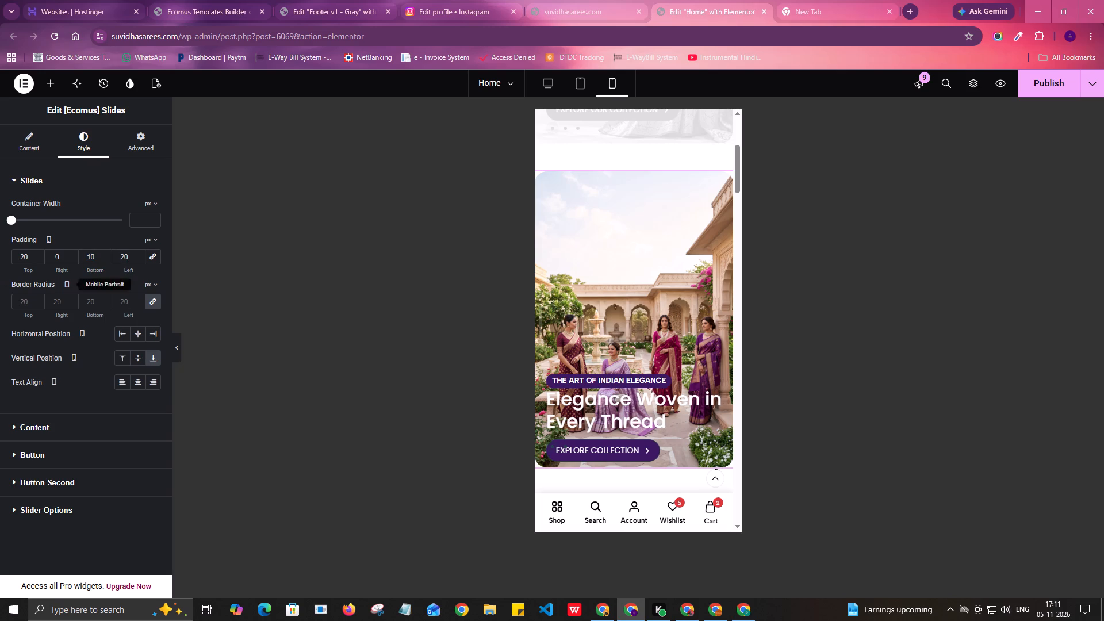
In the widget-wide Slides style, set the vertical position to top and the text alignment to center.
left_click(140, 336)
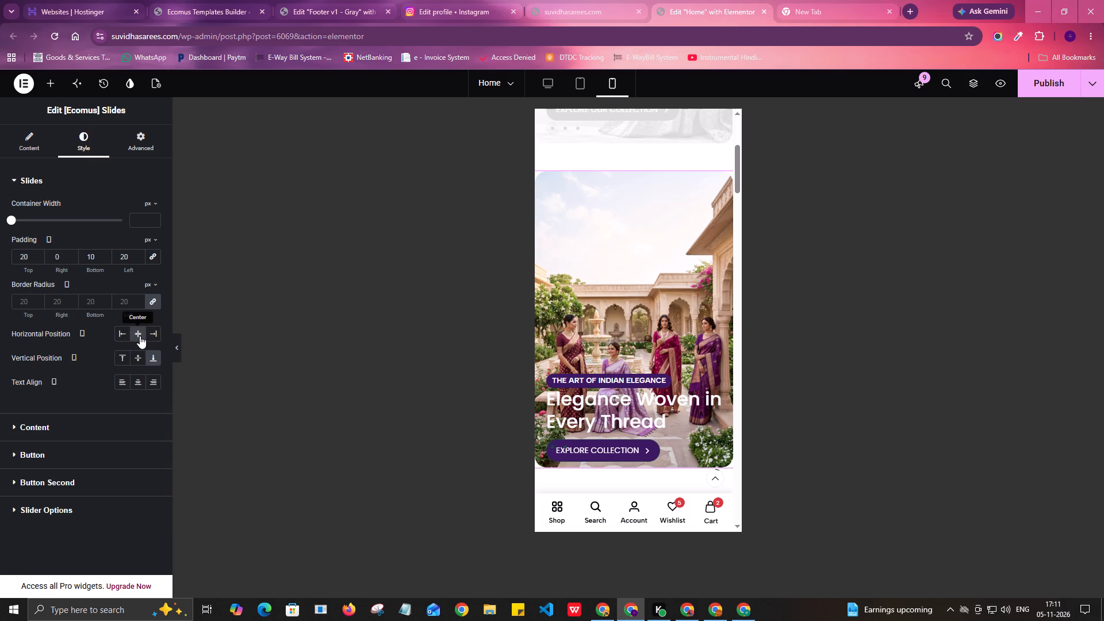
left_click(140, 336)
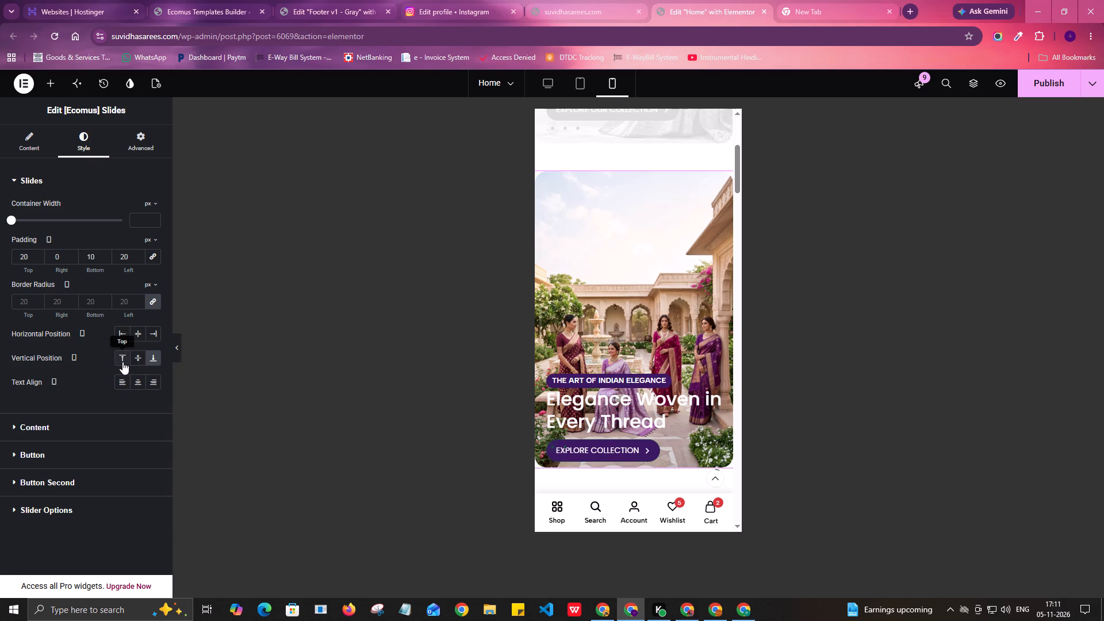
left_click(122, 362)
left_click(138, 386)
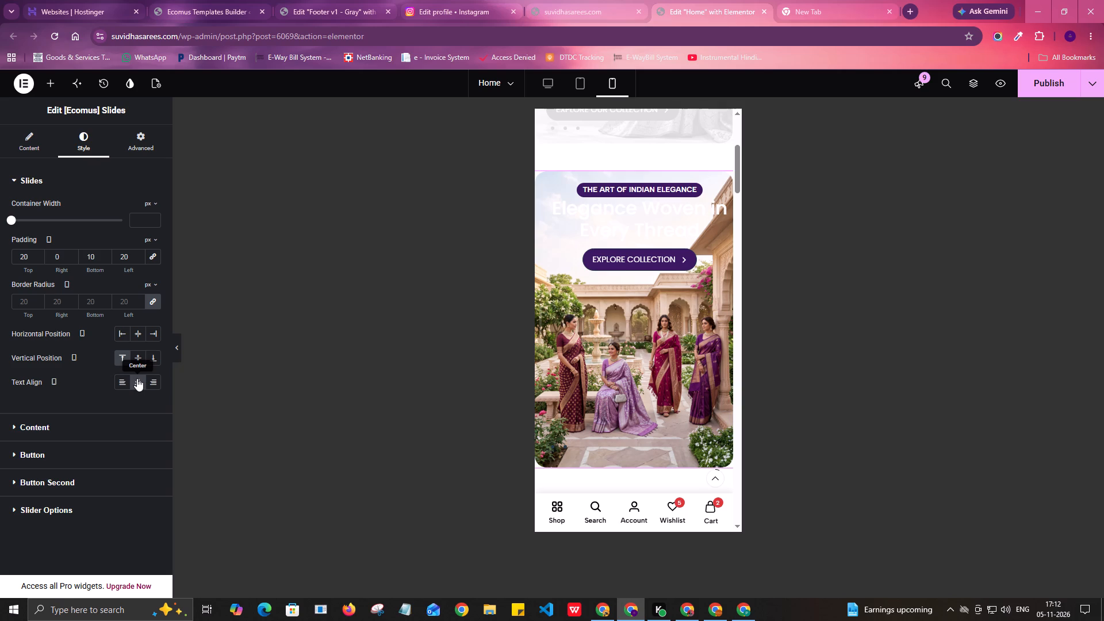
Set the widget-wide Content title color to the Description global color (#2C2C2C).
left_click(46, 423)
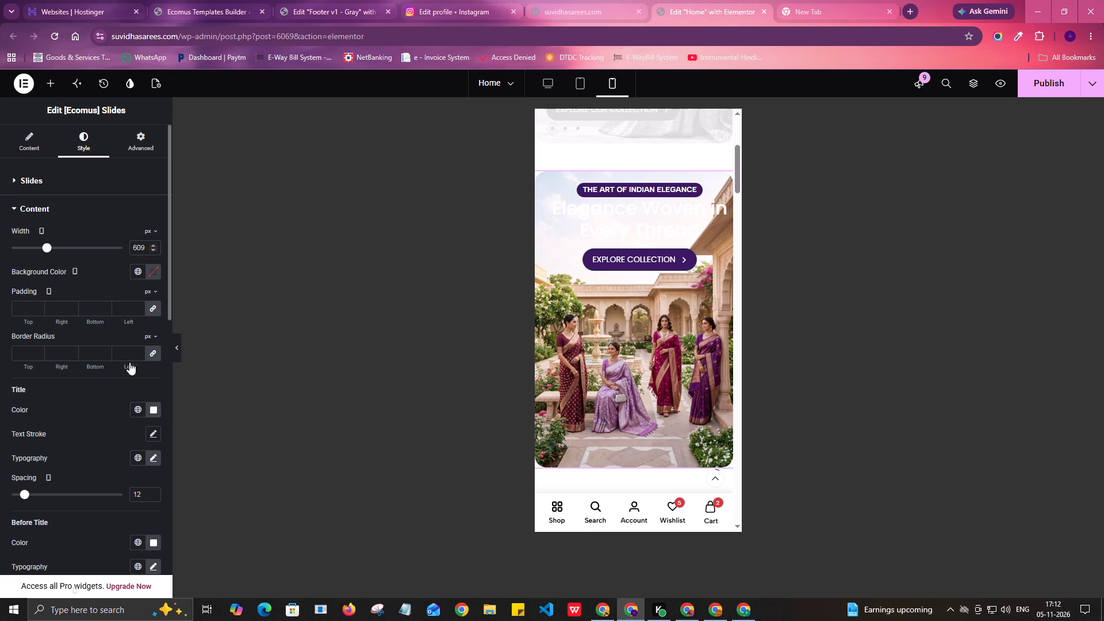
left_click(134, 411)
left_click(81, 361)
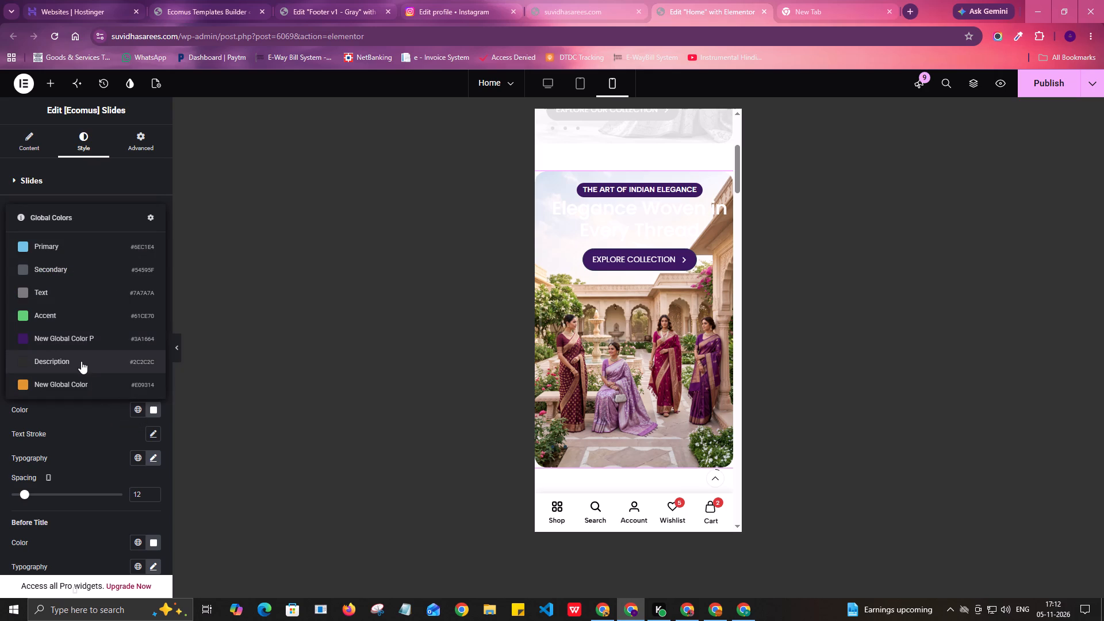
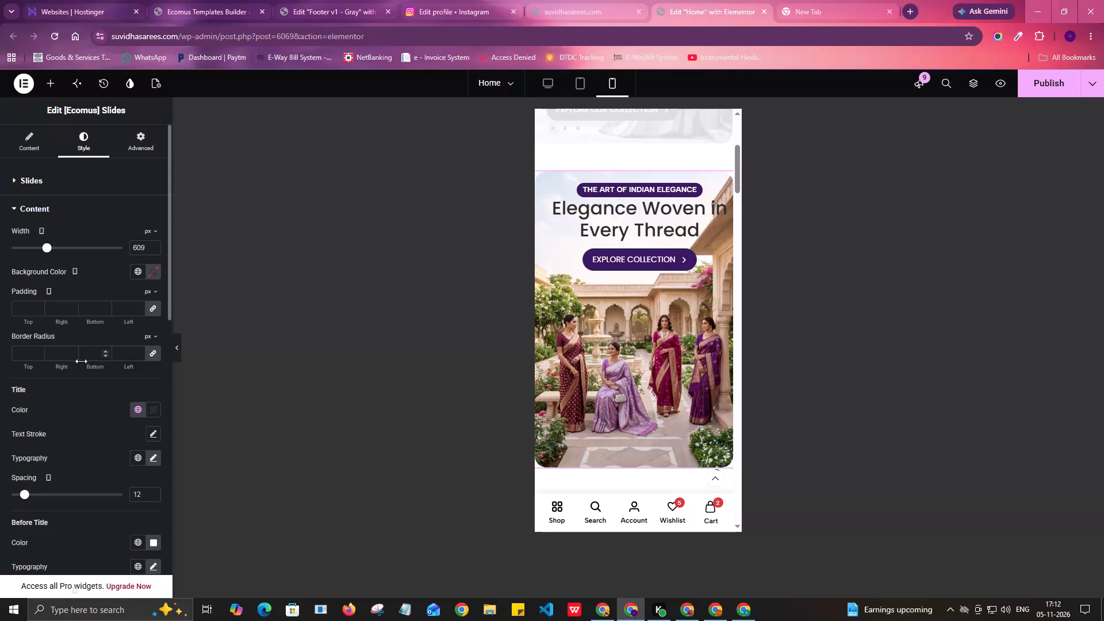
Set the widget-wide Content title color to the New Global Color P (#3A1664).
left_click(139, 410)
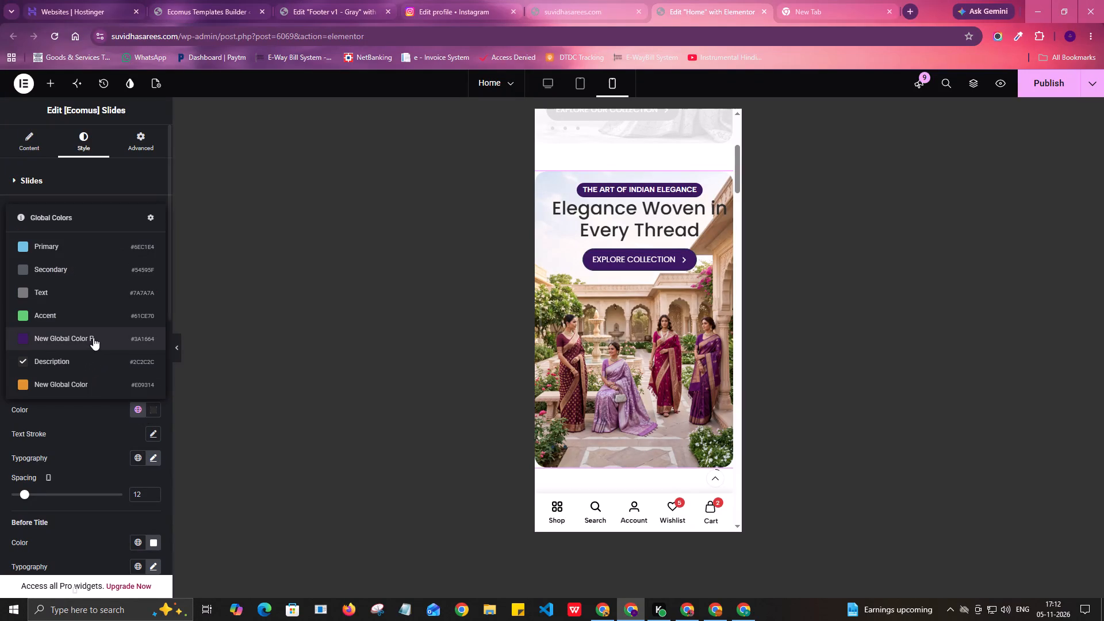
left_click(93, 338)
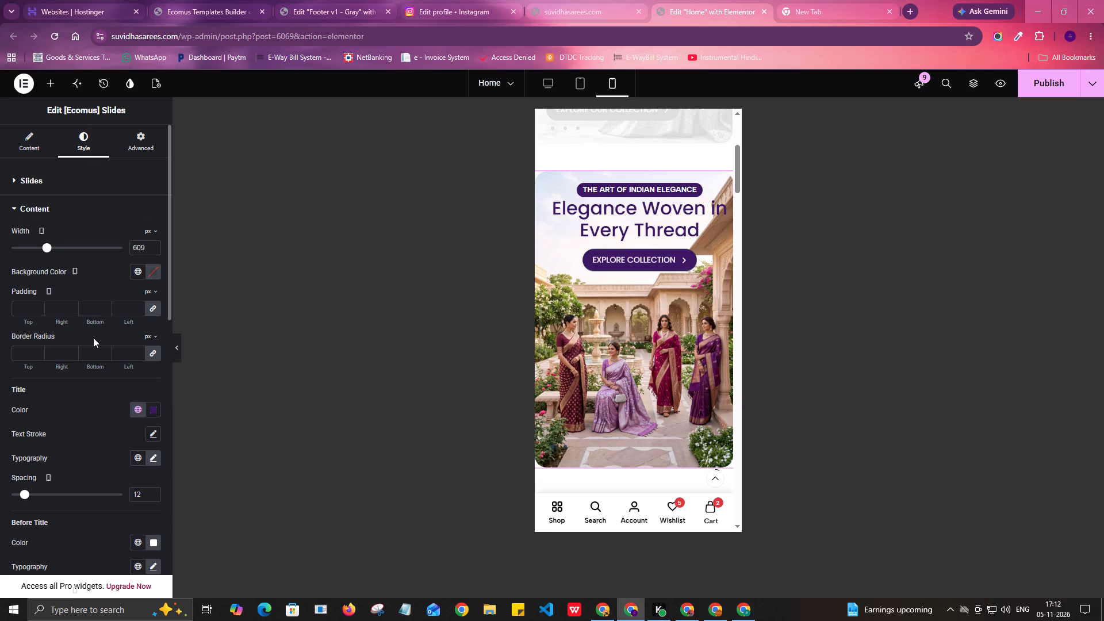
Set the text alignment in the widget-wide Slides style to left for mobile.
left_click(36, 178)
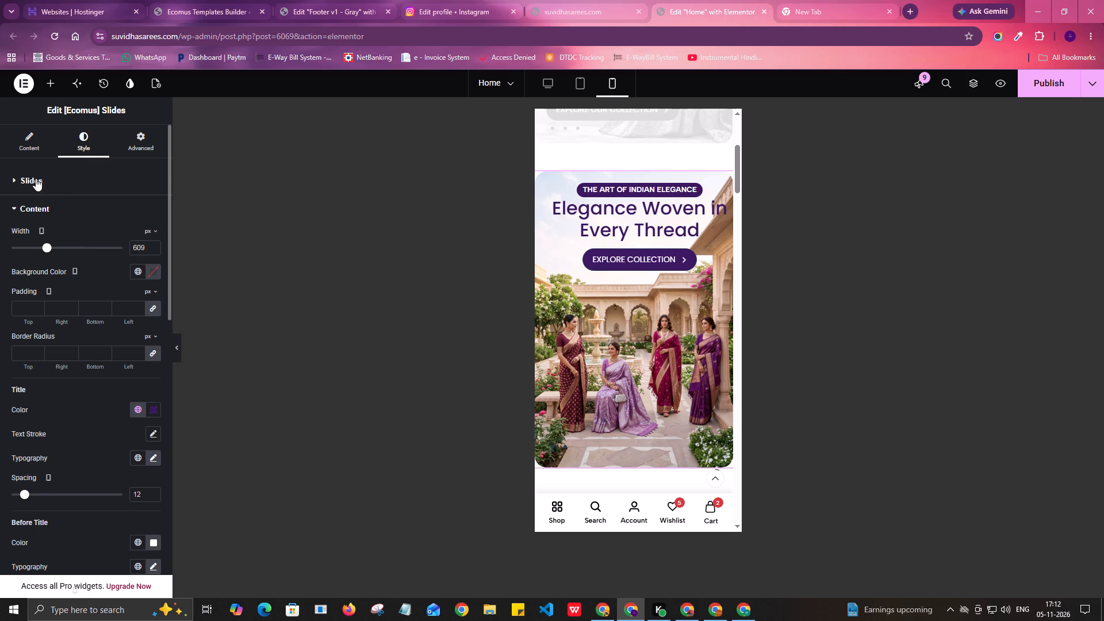
left_click(120, 375)
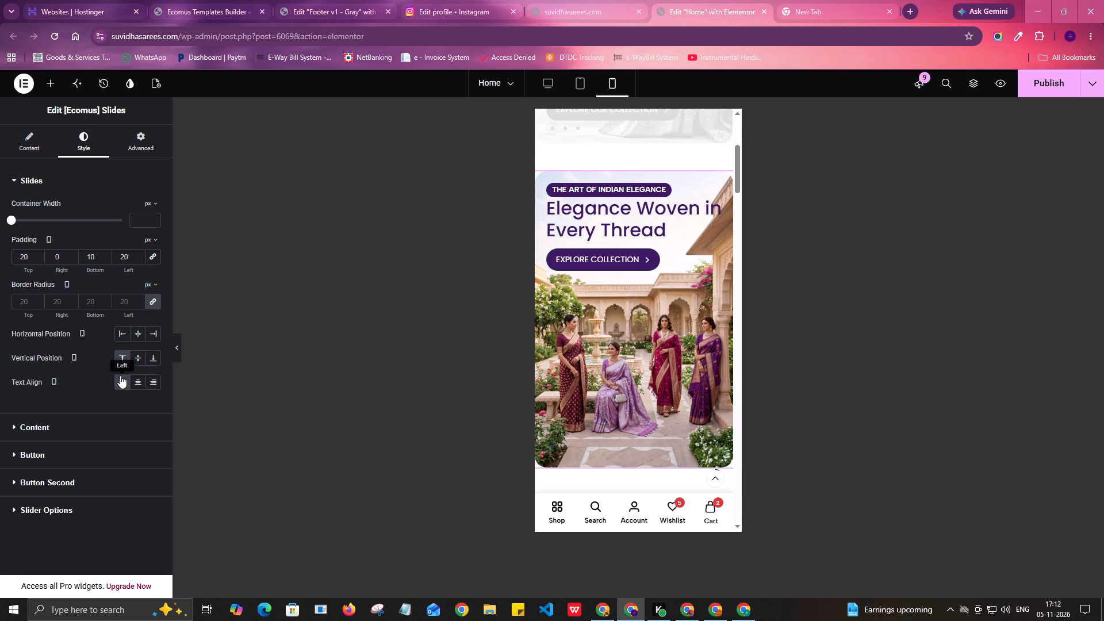
Clear the Before Title background color in the widget-wide Content style.
left_click(40, 428)
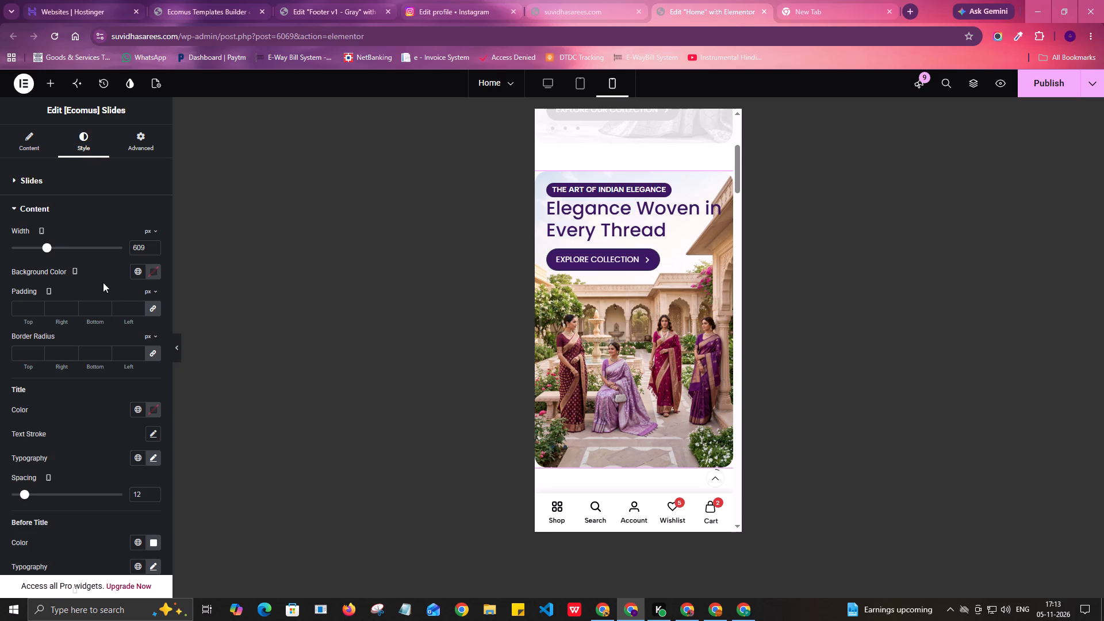
scroll(105, 342, "down", 3)
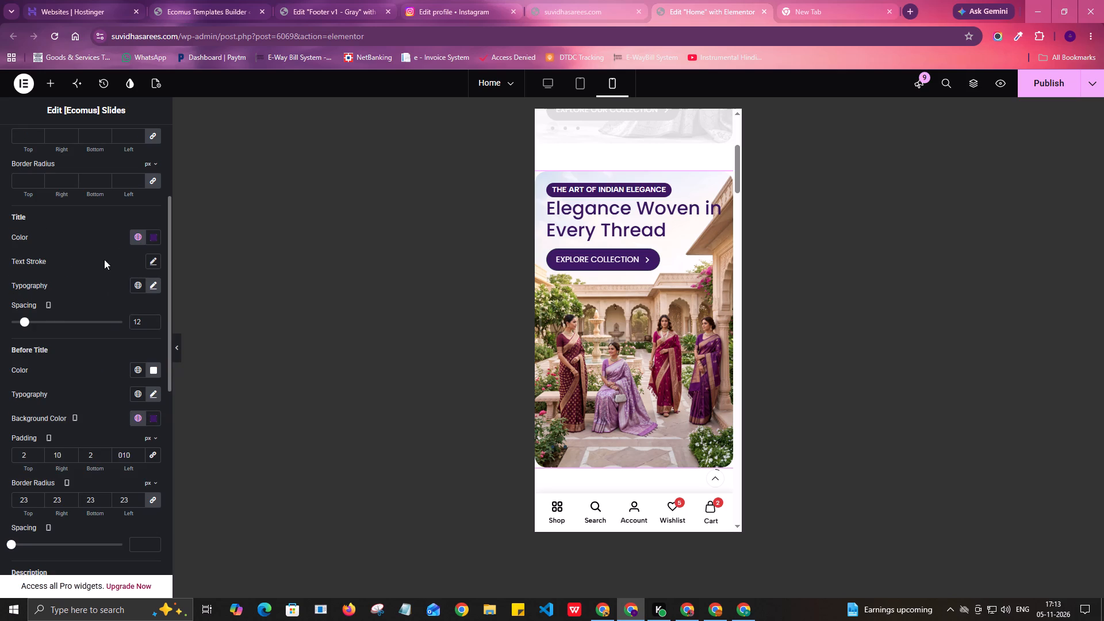
scroll(110, 378, "down", 1)
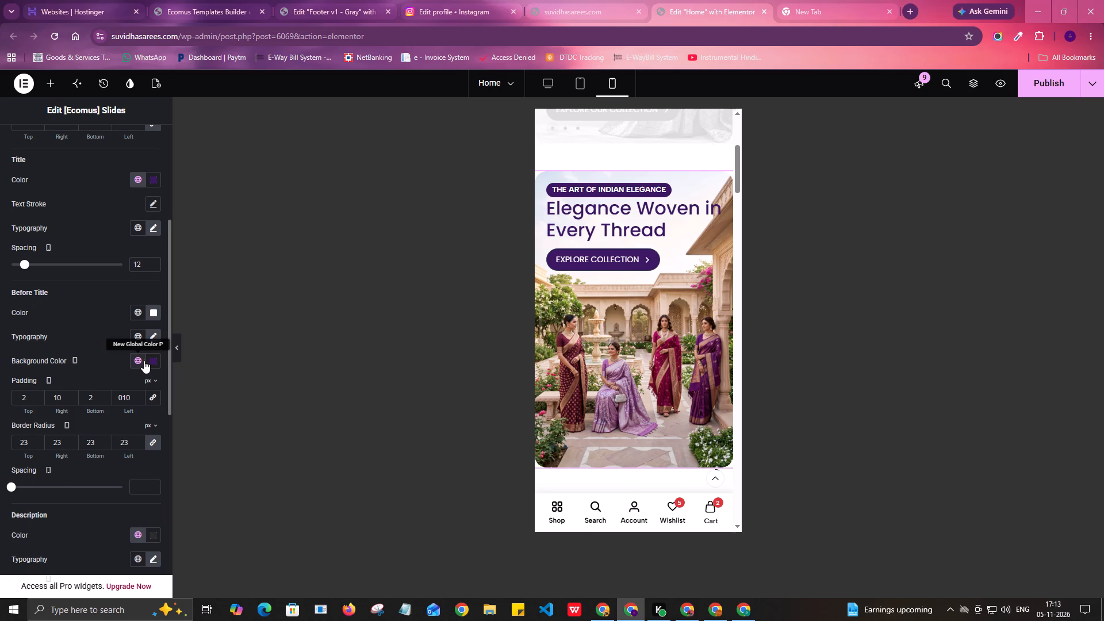
left_click(148, 360)
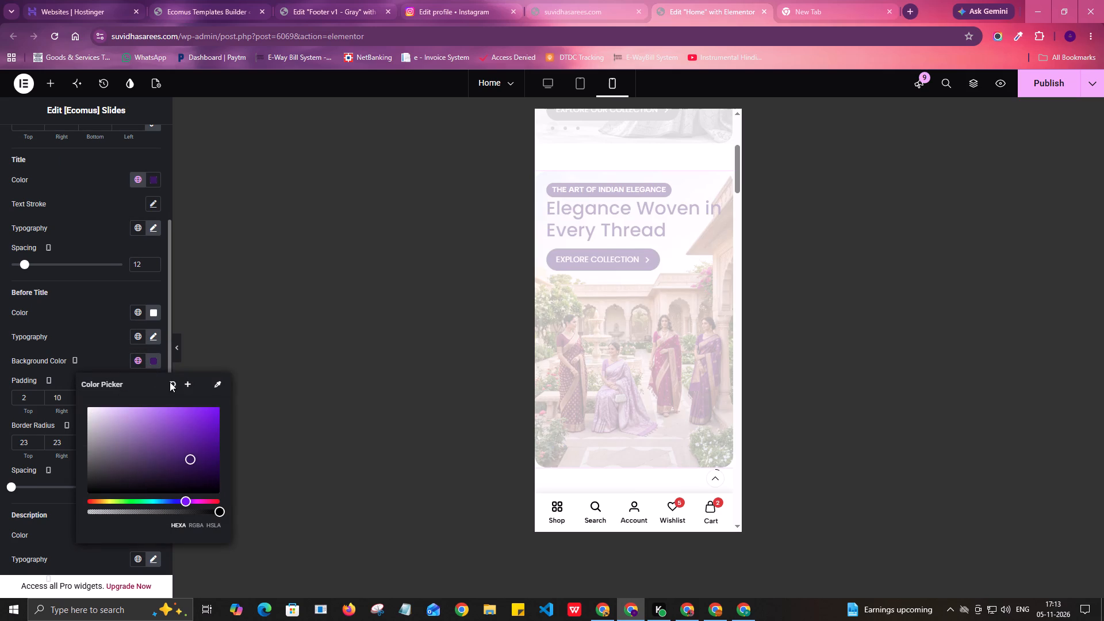
left_click(171, 383)
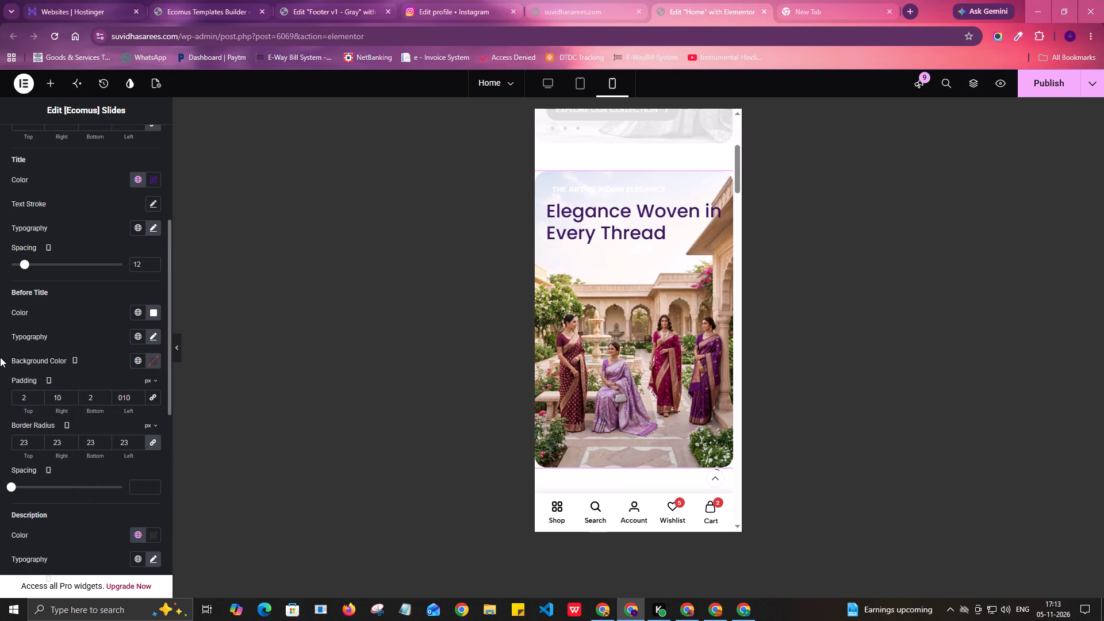
Set the Before Title text color to dark gray #5C5C5C.
left_click(151, 312)
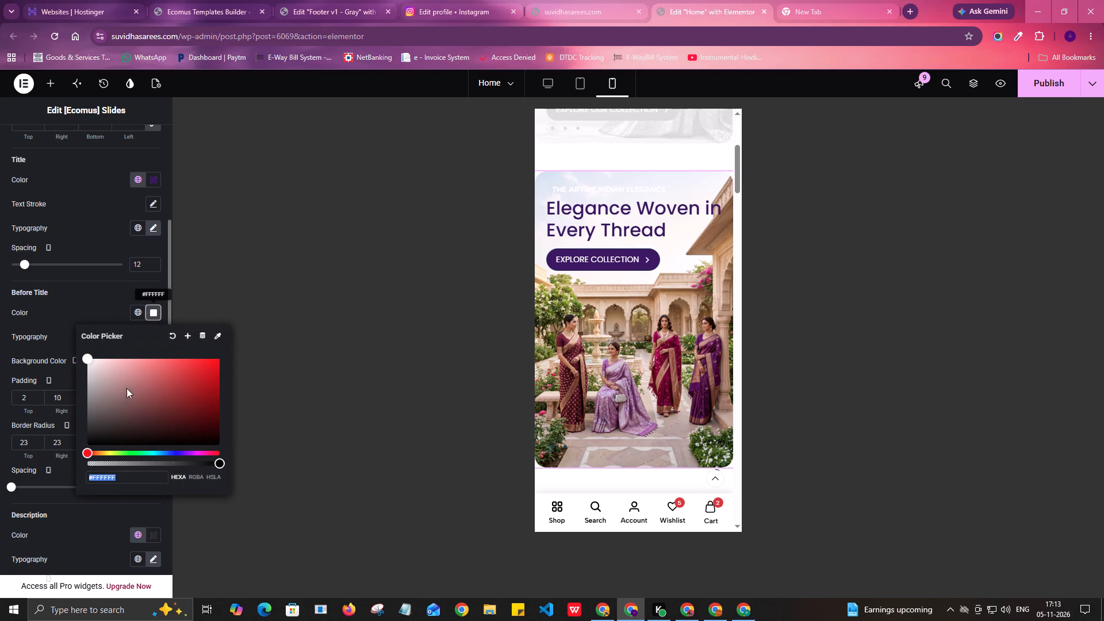
left_click_drag(101, 404, 78, 414)
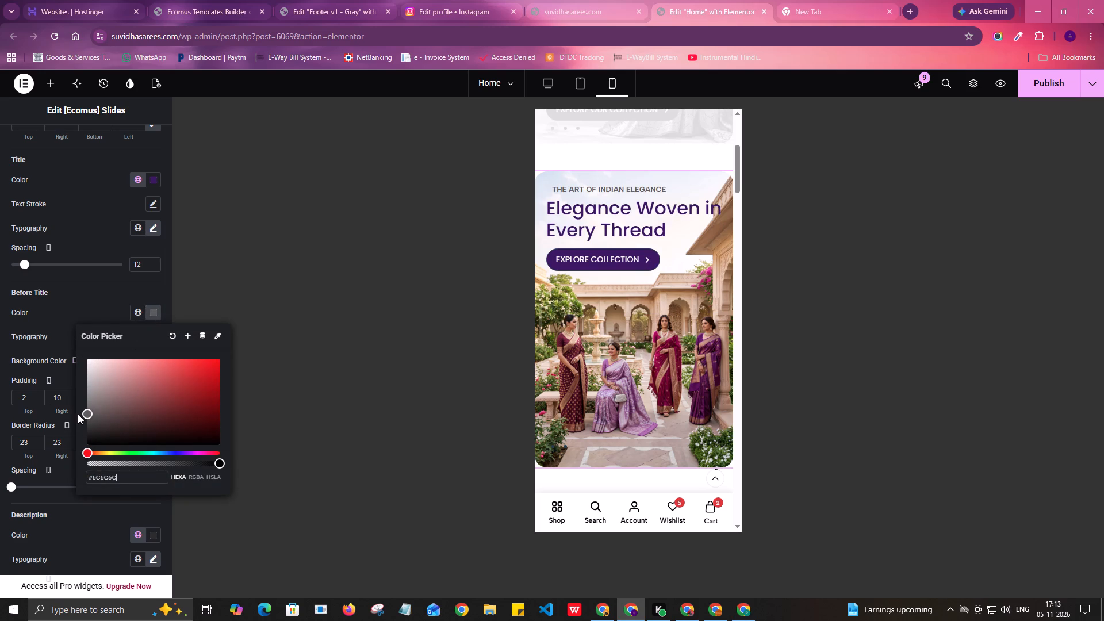
left_click(0, 346)
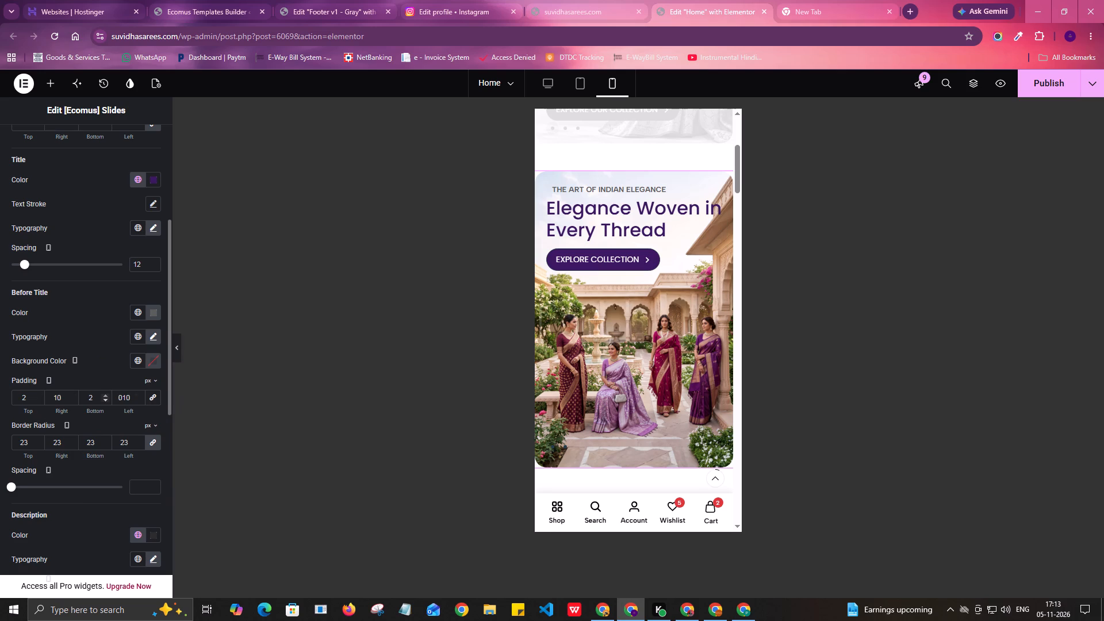
Set the Before Title's left and right padding to 0 px.
left_click_drag(132, 396, 93, 402)
key("BackSpace")
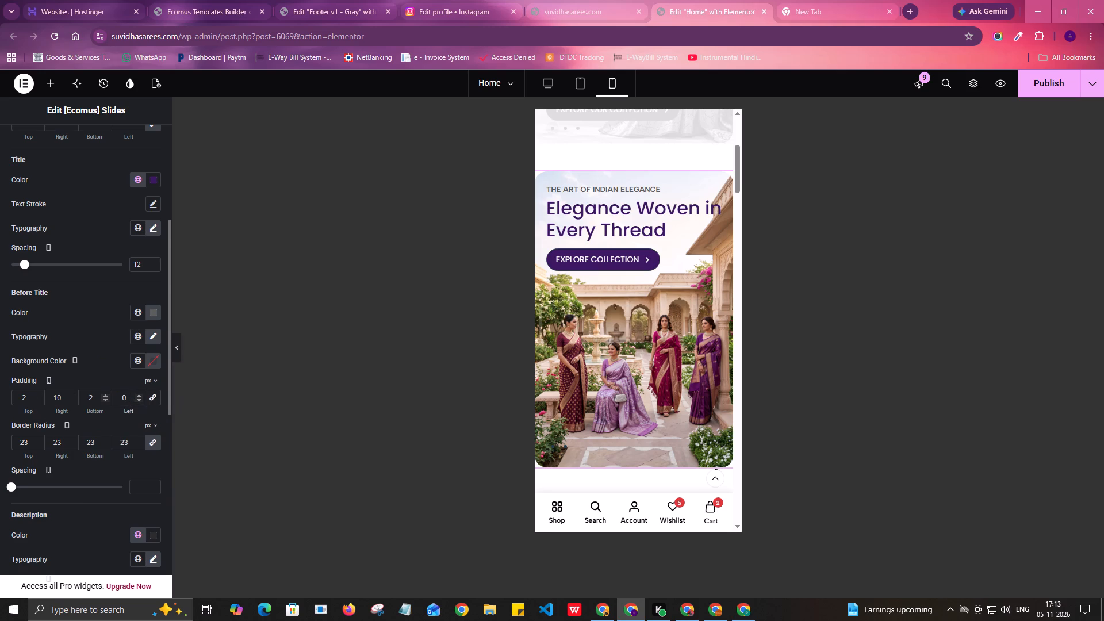
left_click_drag(63, 401, 44, 406)
key("BackSpace")
left_click(0, 385)
Clear the Before Title's border radius values on all corners.
left_click_drag(28, 444, 0, 450)
key("BackSpace")
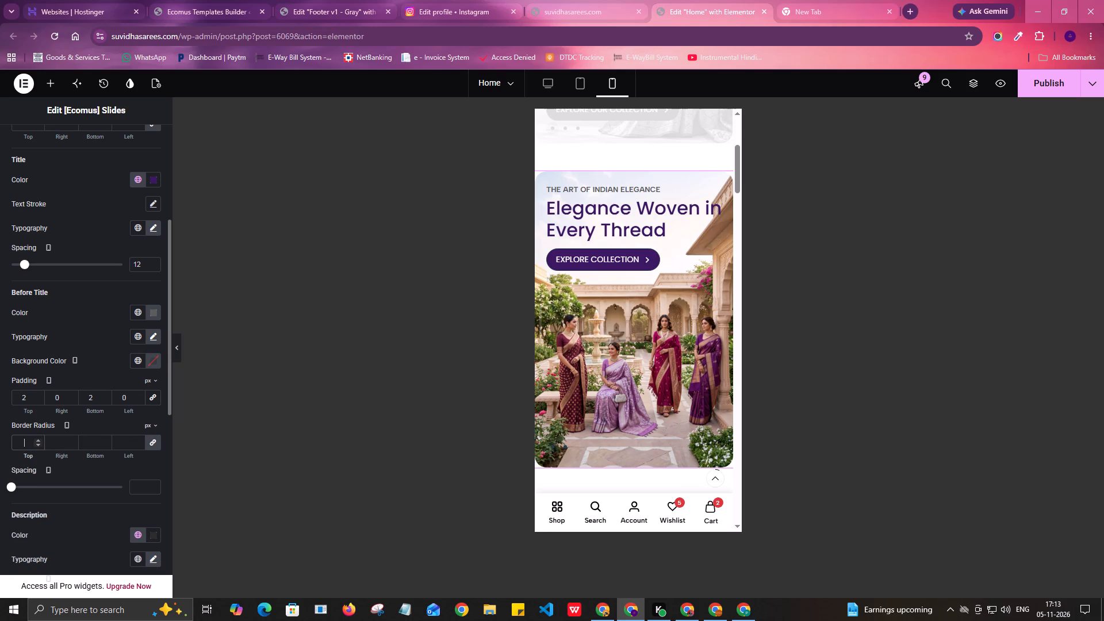
left_click(0, 413)
Reset the slide title's text stroke to its default.
left_click(153, 206)
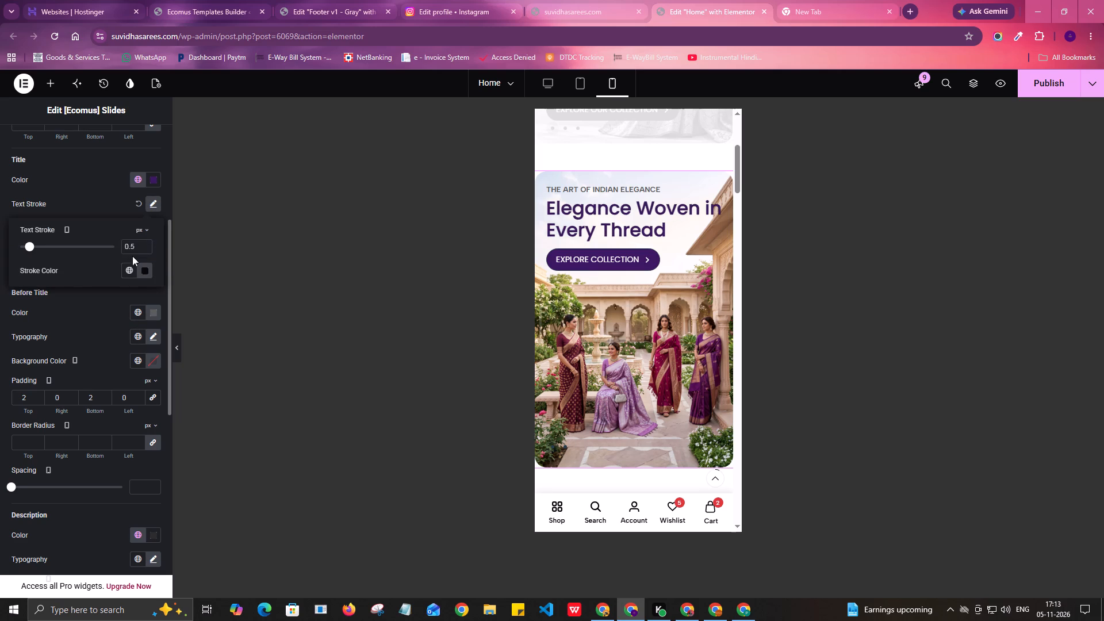
left_click(138, 203)
Set the slide title's mobile font size to 30 px, trying 25 px first.
left_click(154, 228)
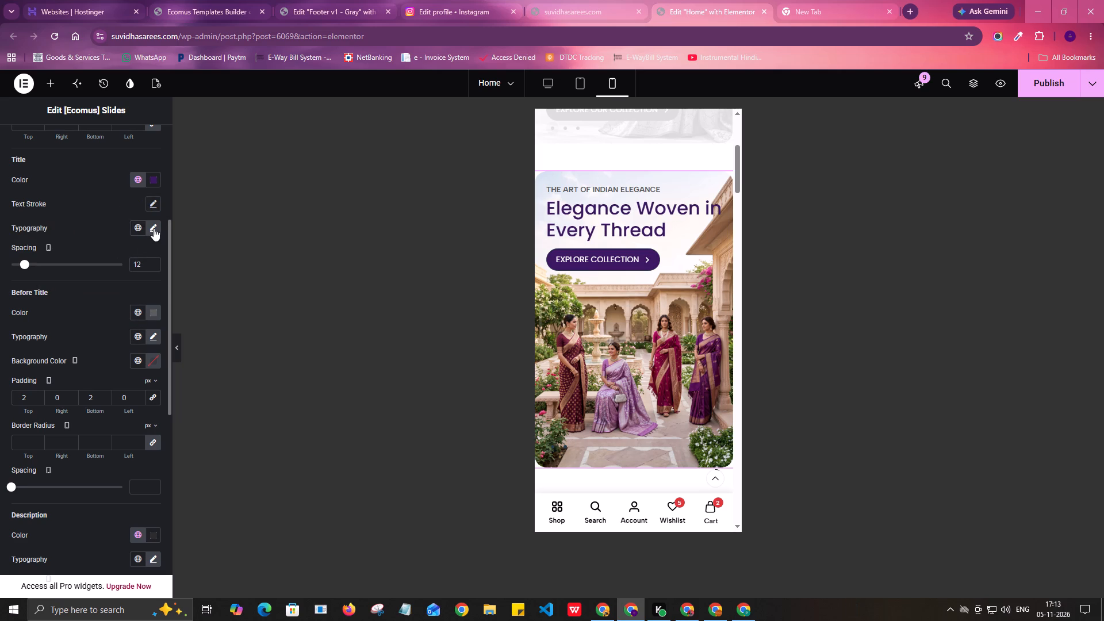
left_click_drag(132, 319, 86, 324)
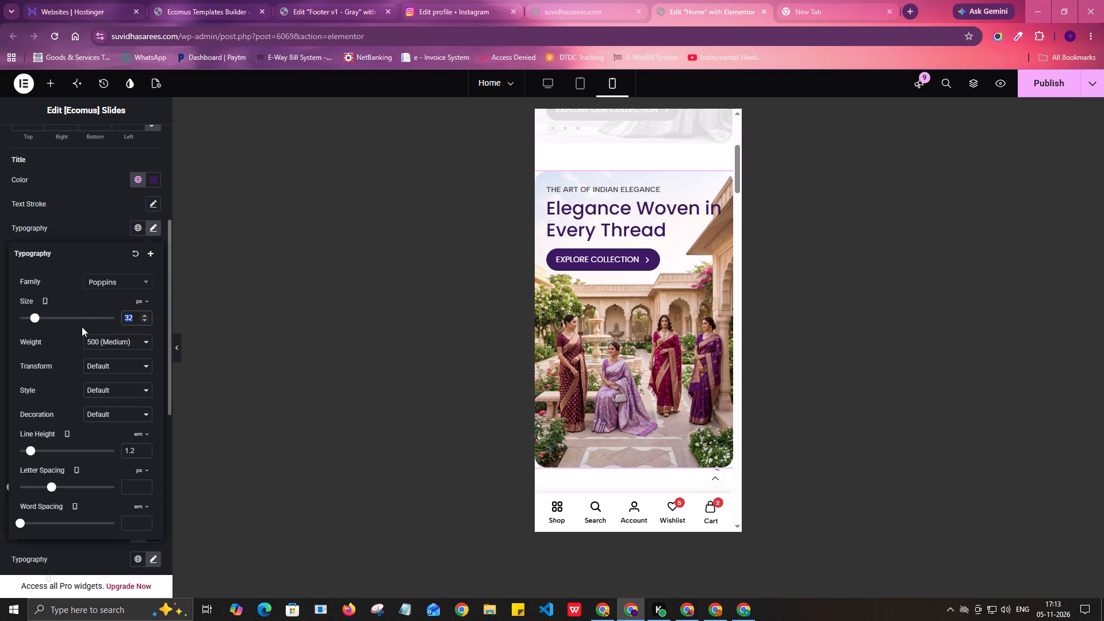
type("25")
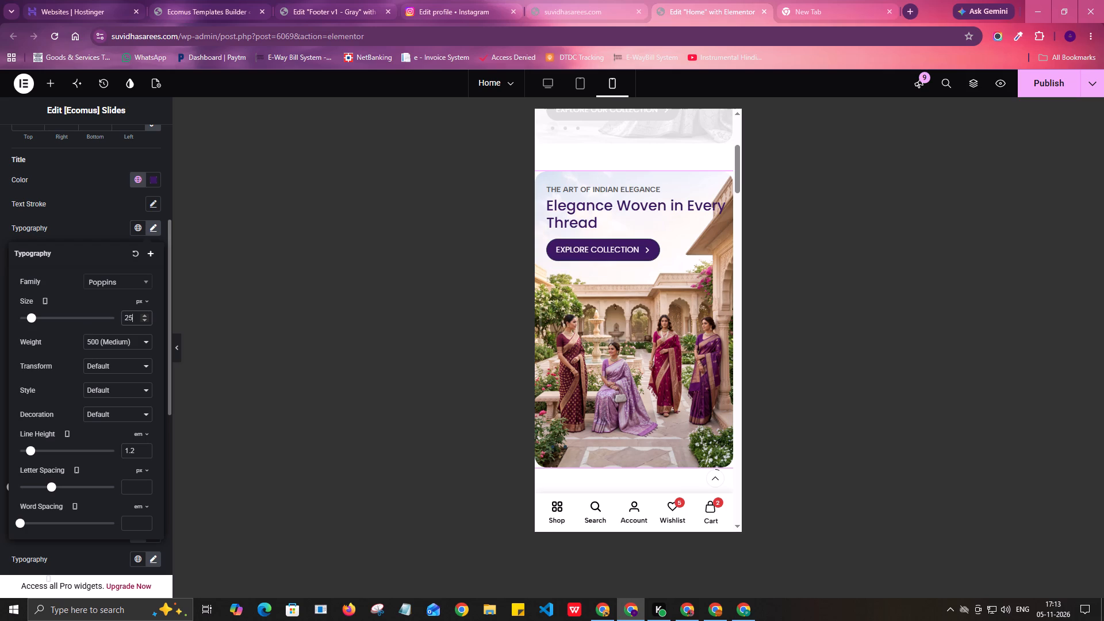
left_click_drag(133, 315, 114, 321)
type("30")
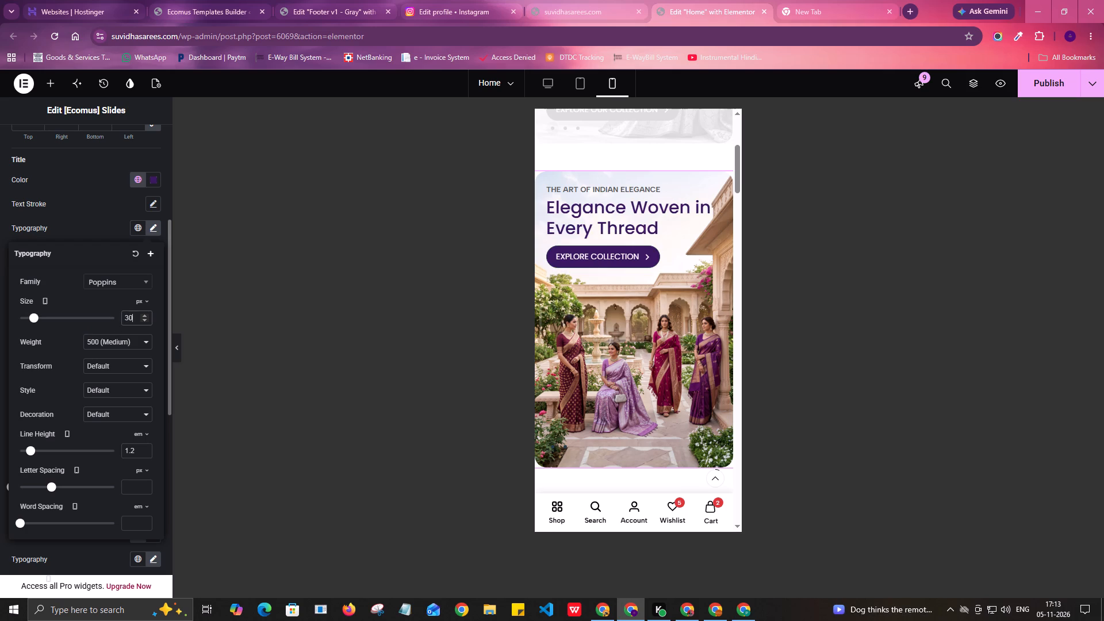
left_click(0, 244)
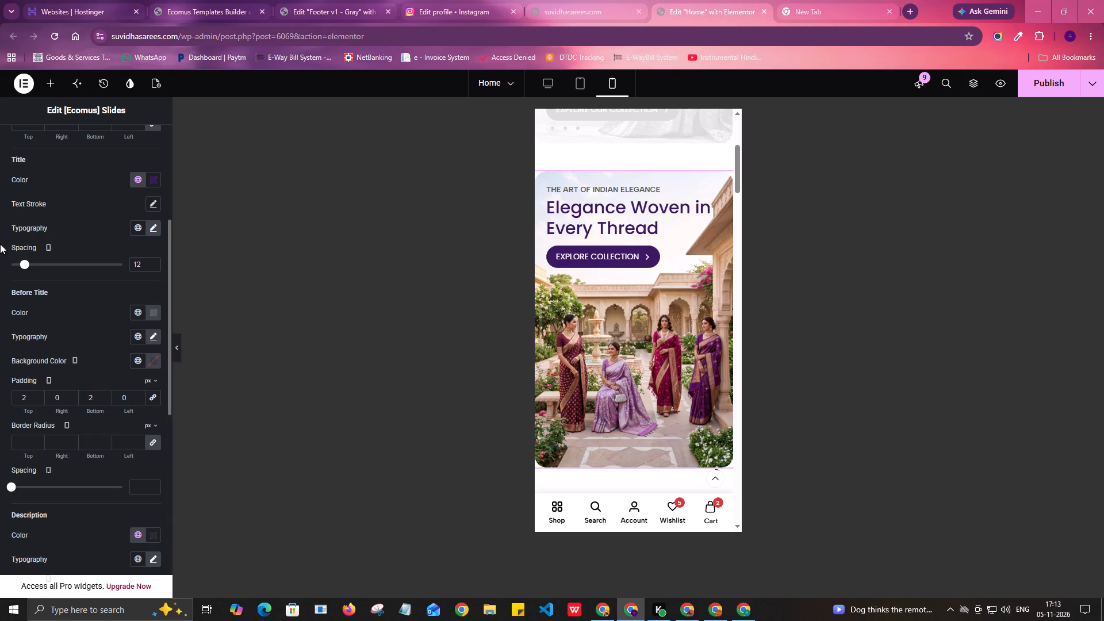
Reduce the slide Content width for mobile to about 452 px.
scroll(64, 363, "up", 2)
scroll(64, 363, "down", 2)
scroll(64, 363, "up", 5)
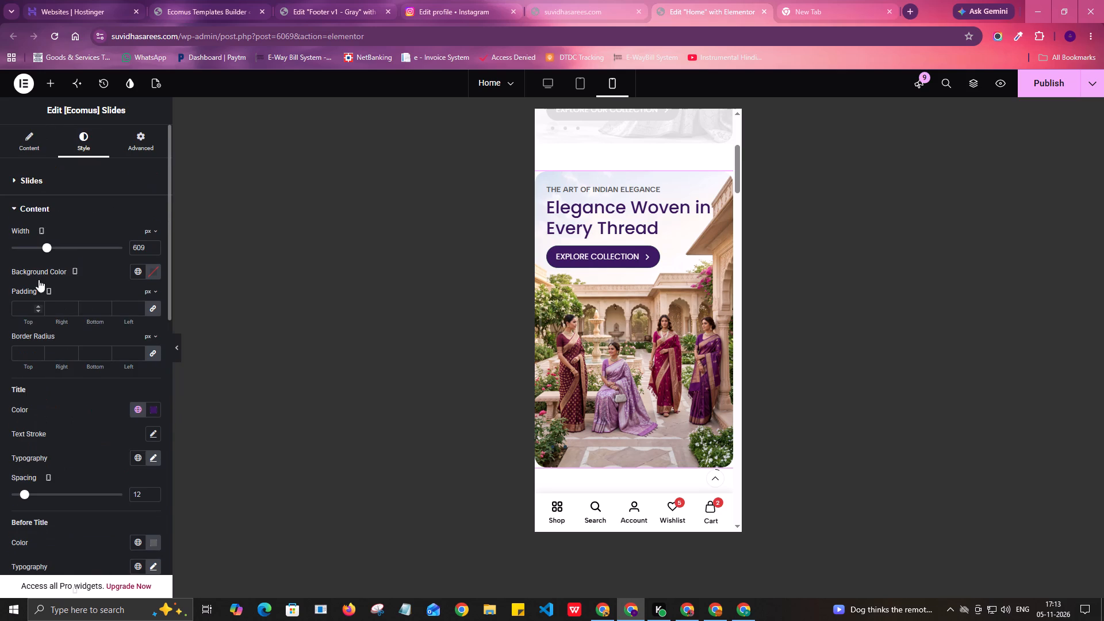
left_click_drag(47, 248, 43, 248)
left_click_drag(43, 248, 37, 248)
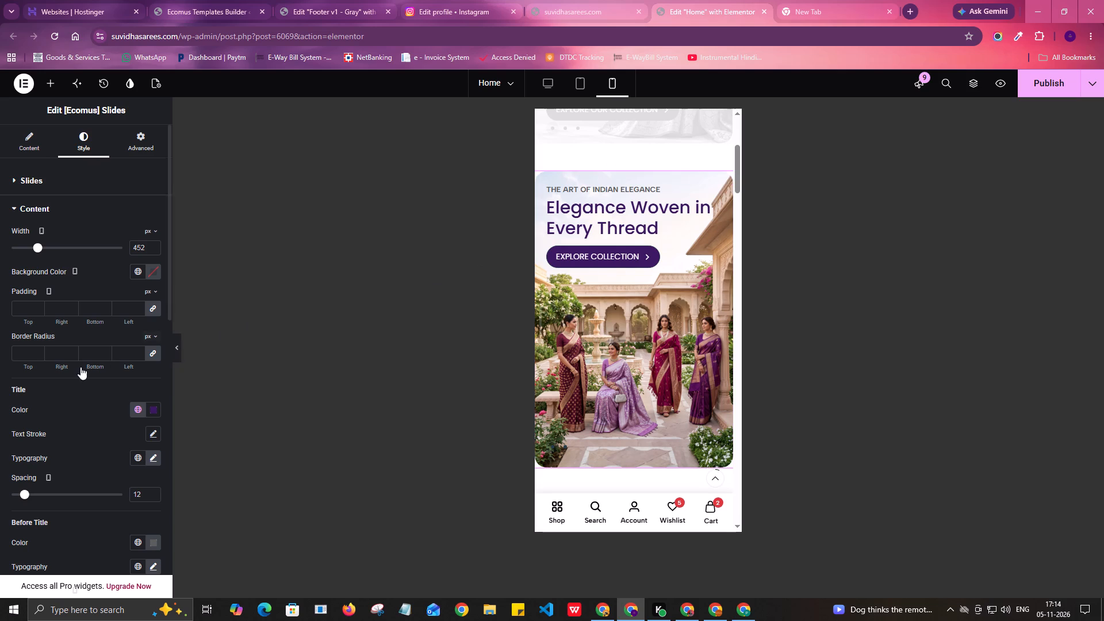
Reorder the slides by moving Item #1 below Item #2 in the widget's slide list.
scroll(80, 367, "down", 2)
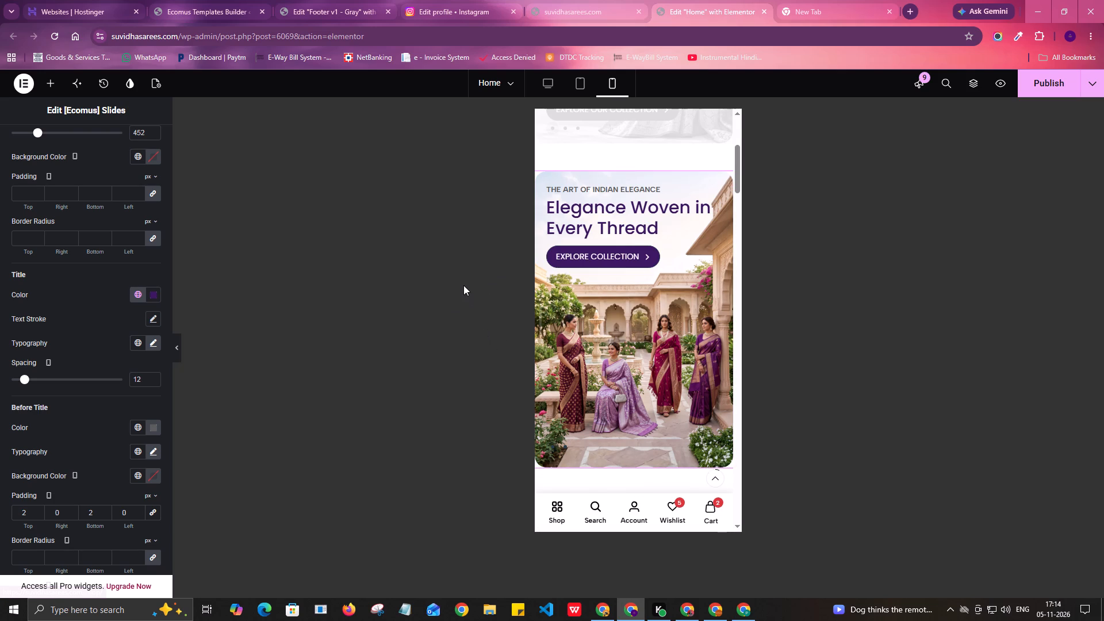
scroll(84, 290, "up", 3)
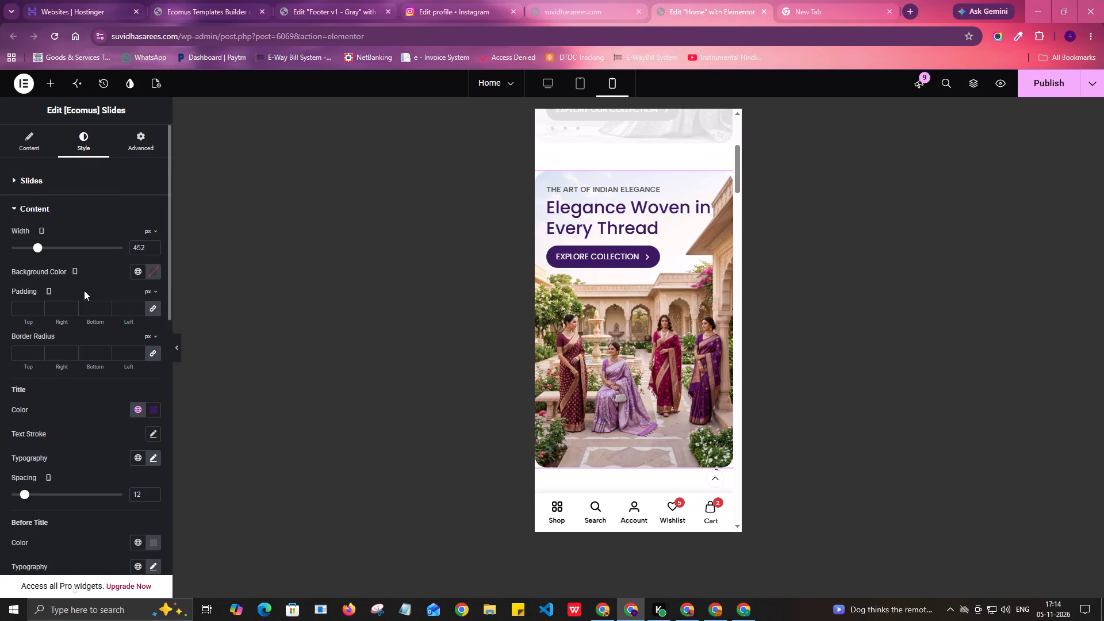
scroll(84, 290, "up", 5)
left_click(26, 152)
left_click(58, 217)
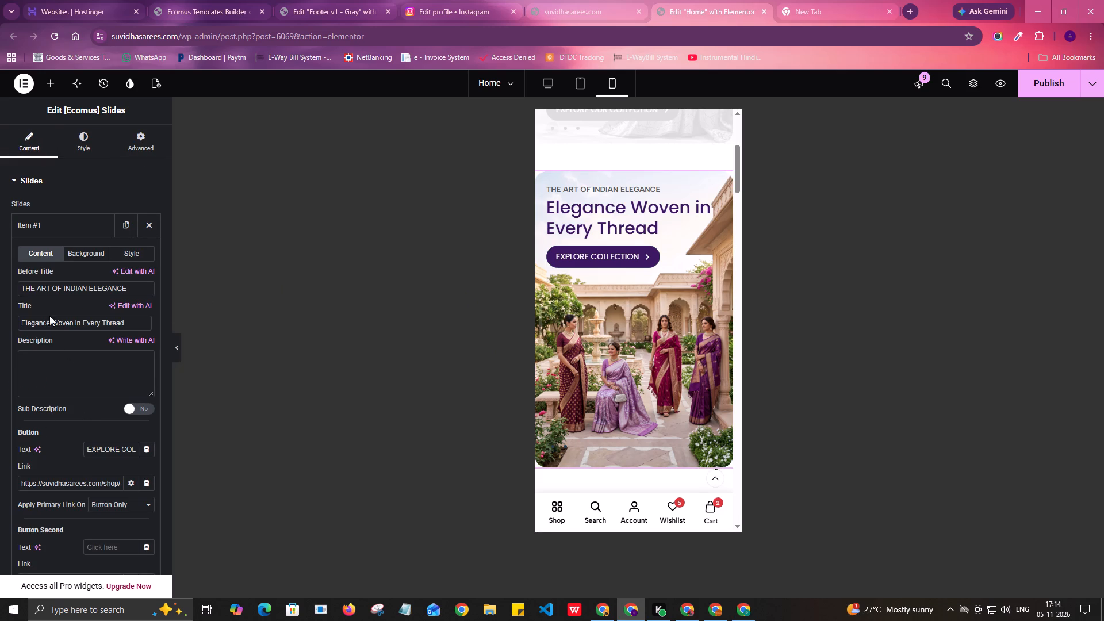
left_click(61, 221)
left_click_drag(61, 221, 61, 259)
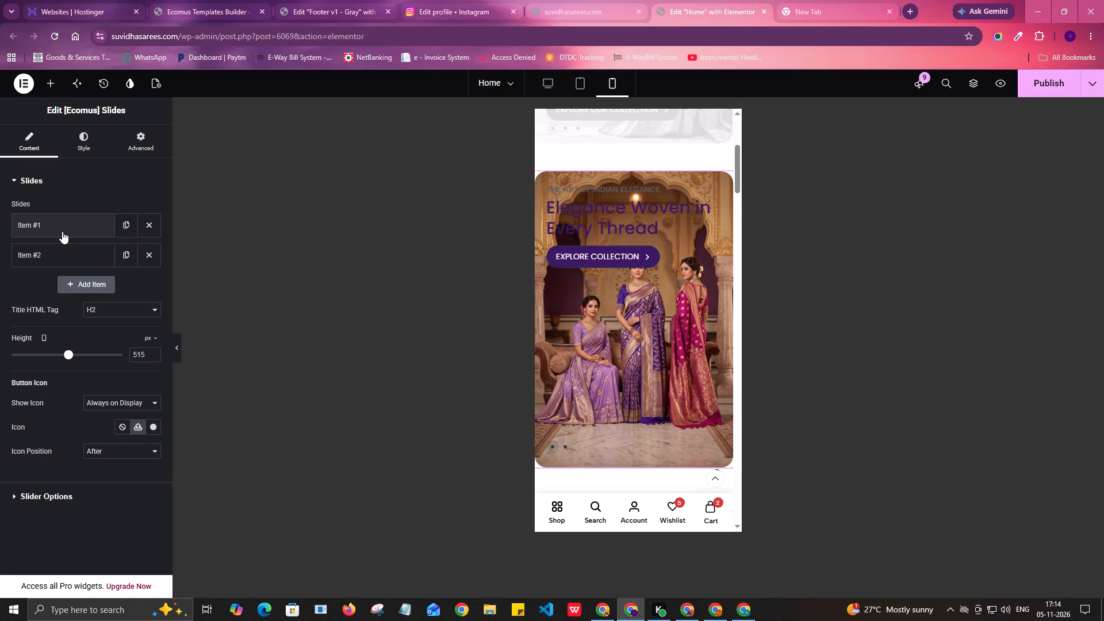
Replace Item #1's mobile background image with the magnific_premium-mobile-homepage-hero-banner_MBgsXA7DCm.png banner from the media library.
left_click(62, 231)
left_click(89, 255)
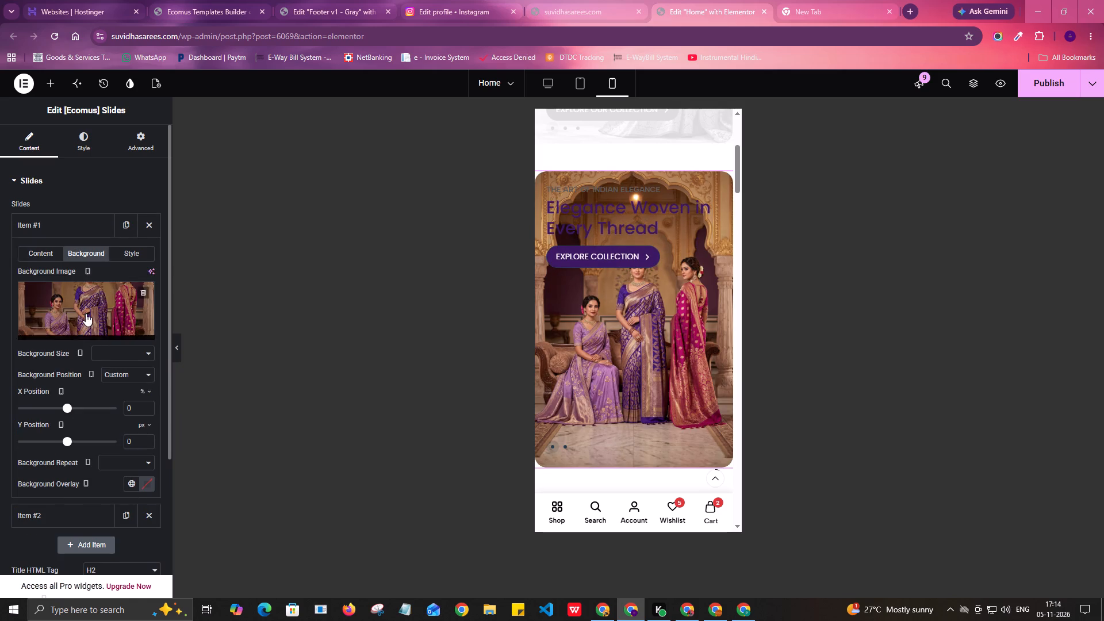
left_click(86, 313)
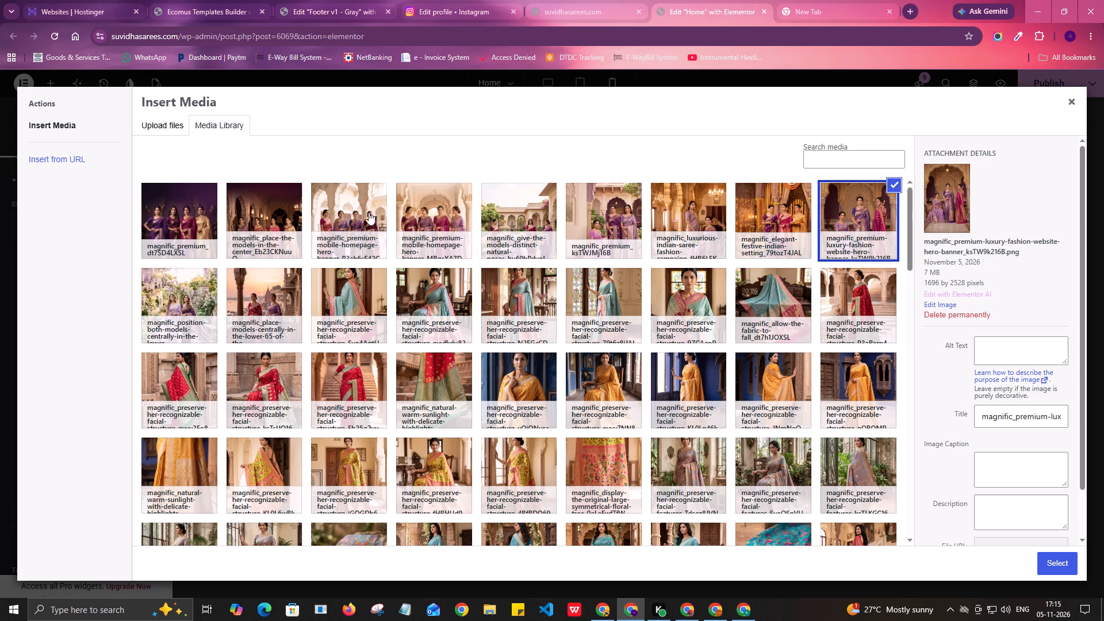
left_click(369, 212)
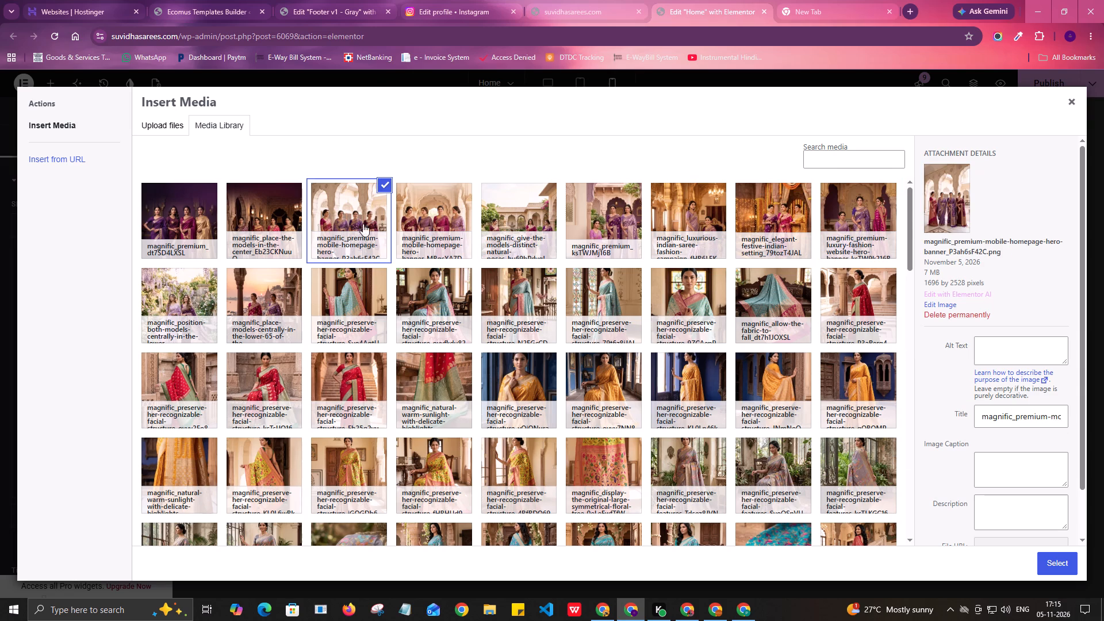
left_click(439, 206)
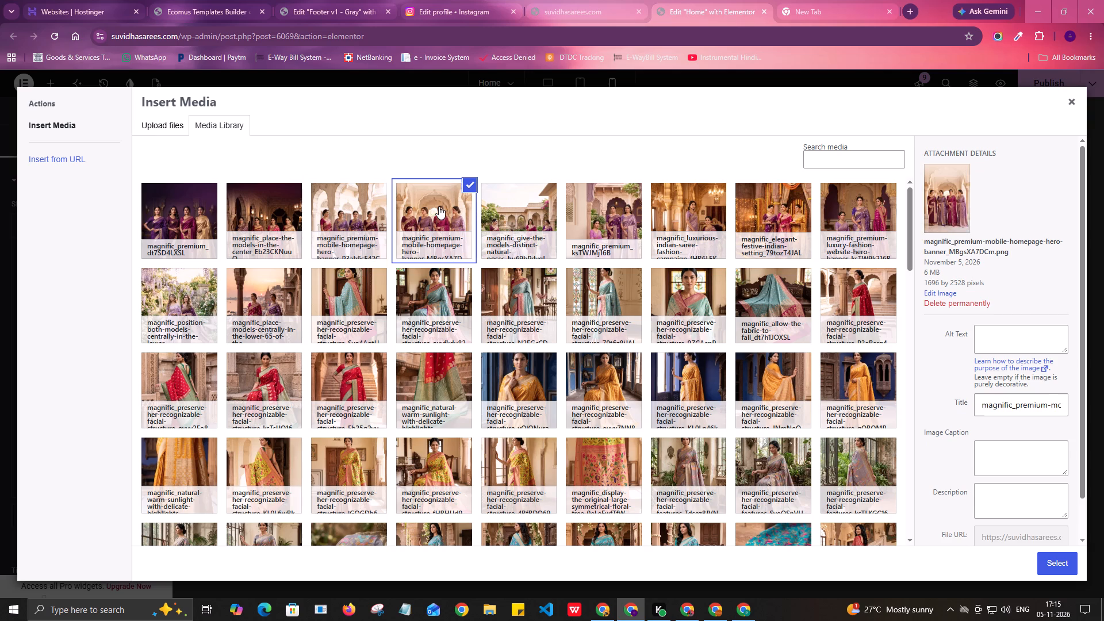
left_click(1053, 560)
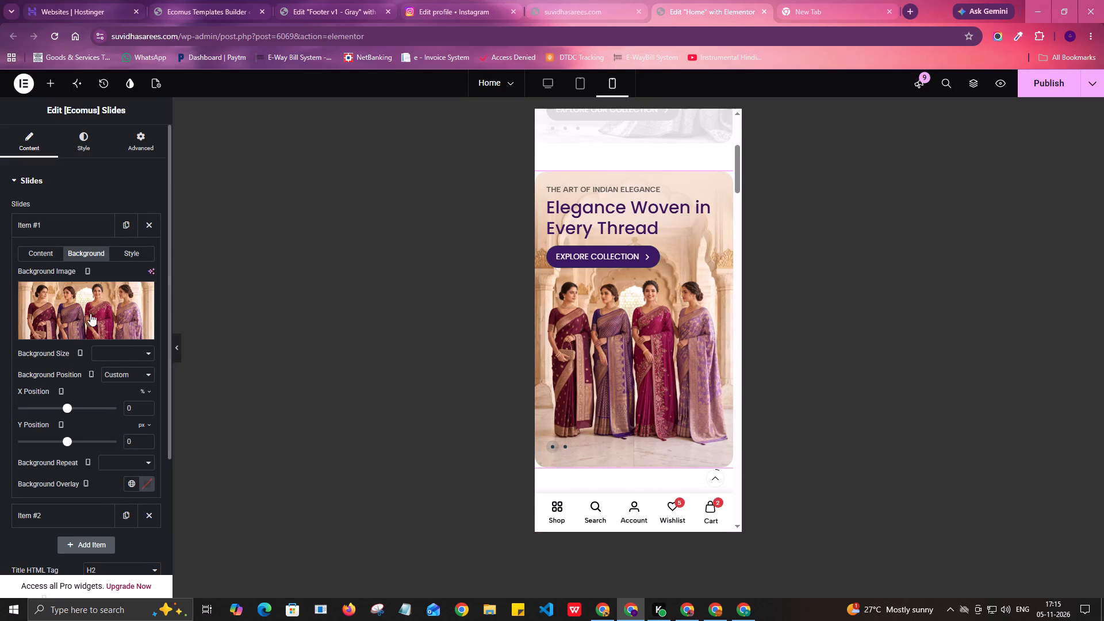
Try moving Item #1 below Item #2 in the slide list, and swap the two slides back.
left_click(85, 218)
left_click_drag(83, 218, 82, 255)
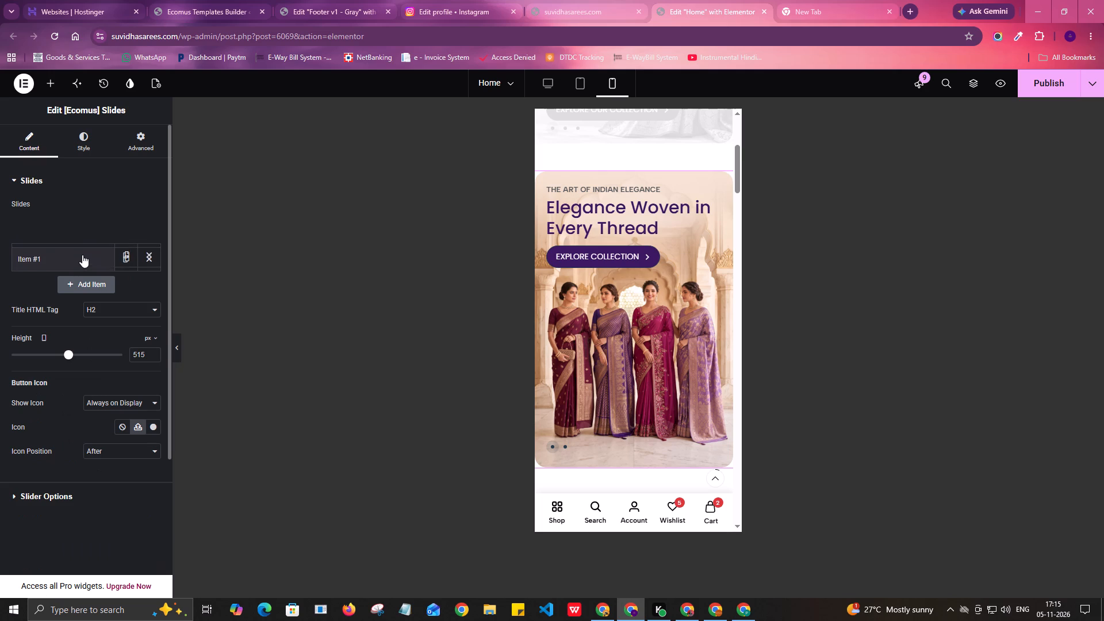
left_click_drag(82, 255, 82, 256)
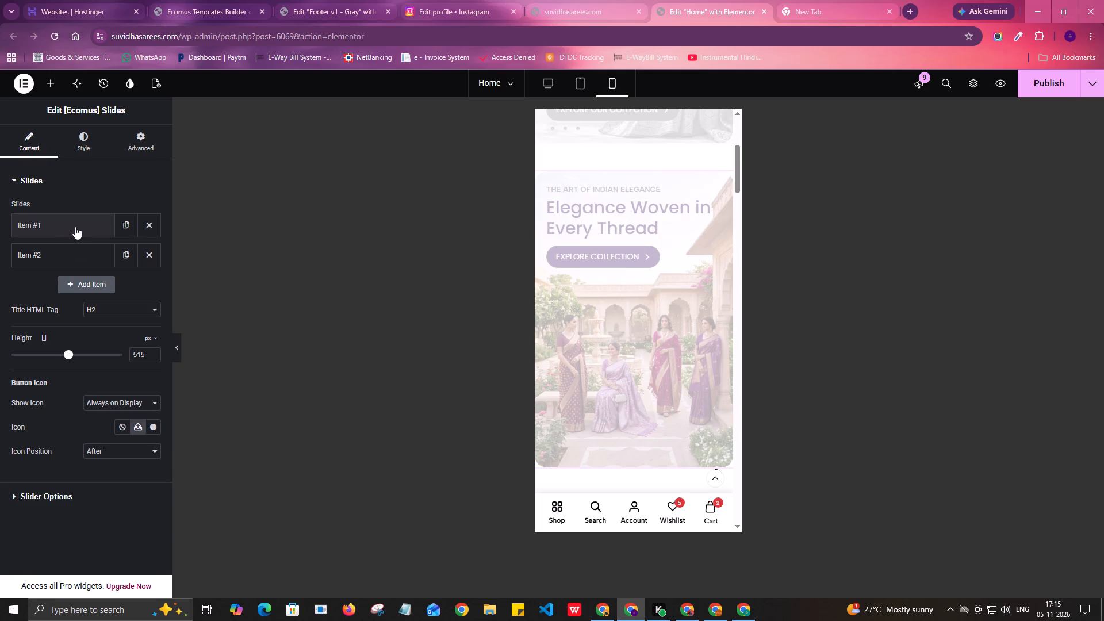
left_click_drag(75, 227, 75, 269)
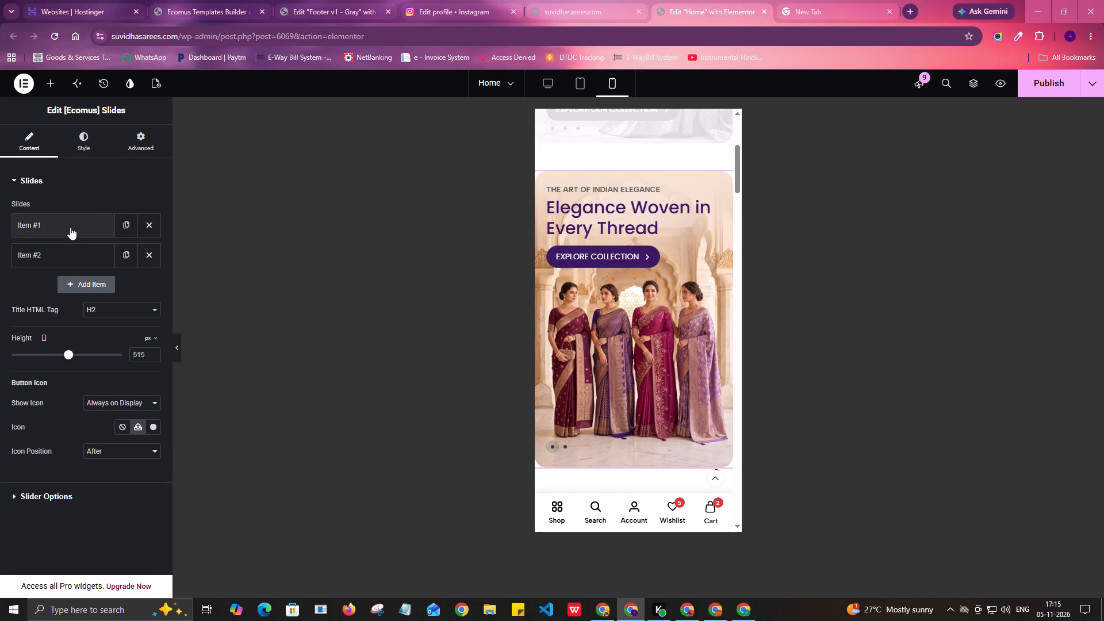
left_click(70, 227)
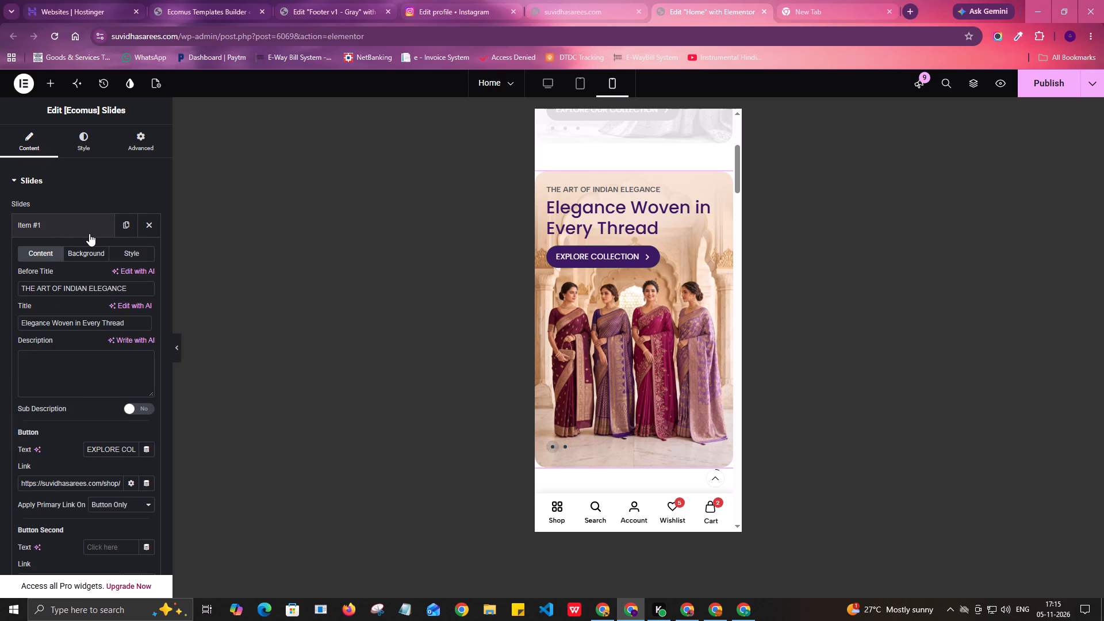
key("alt+Tab")
key("alt+Tab")
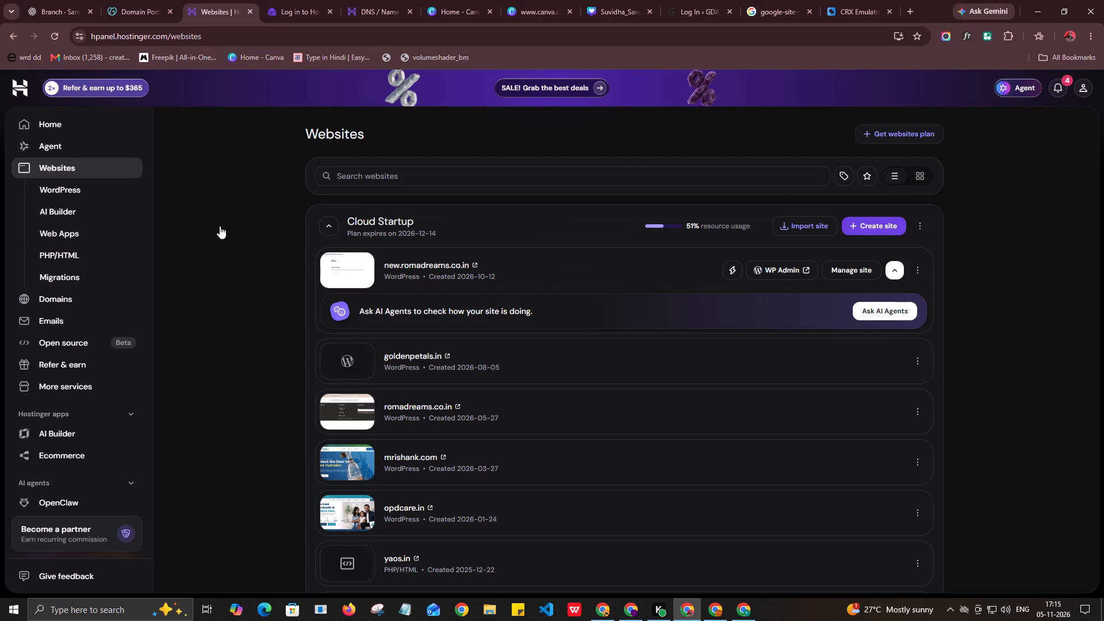
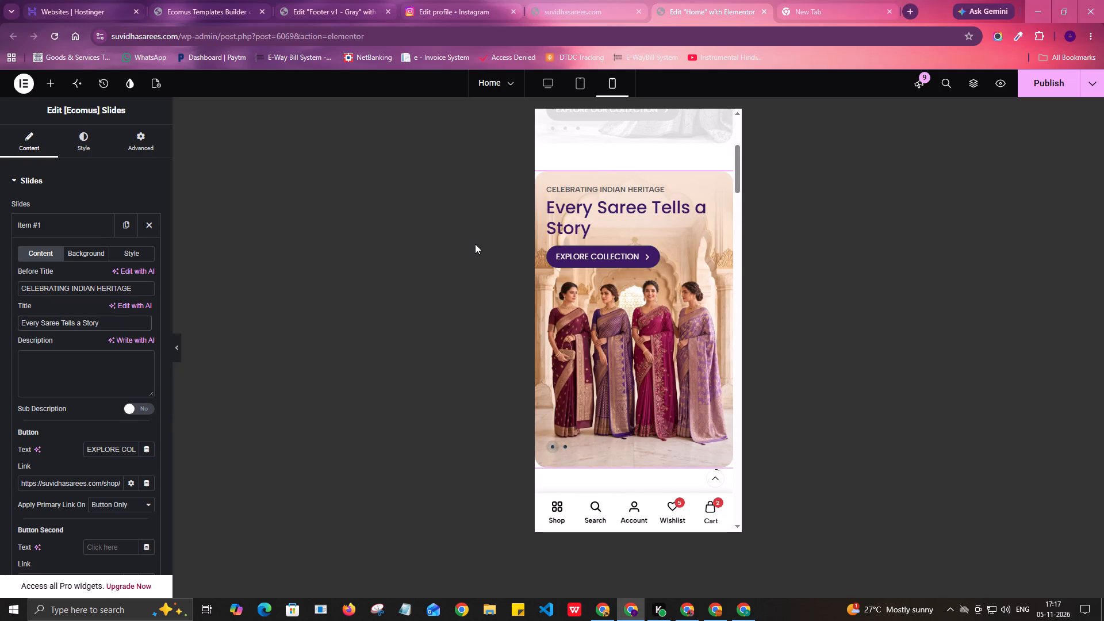
Change the first slide's primary button text to Discover Your Story.
left_click(113, 451)
key("ctrl+a")
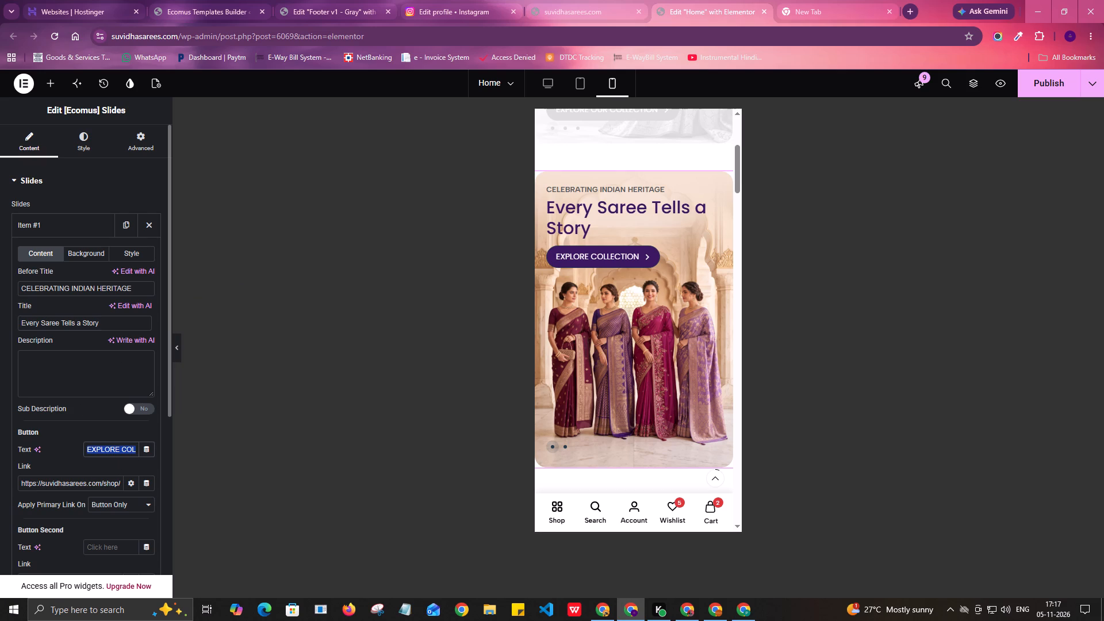
type("Discover Your Story")
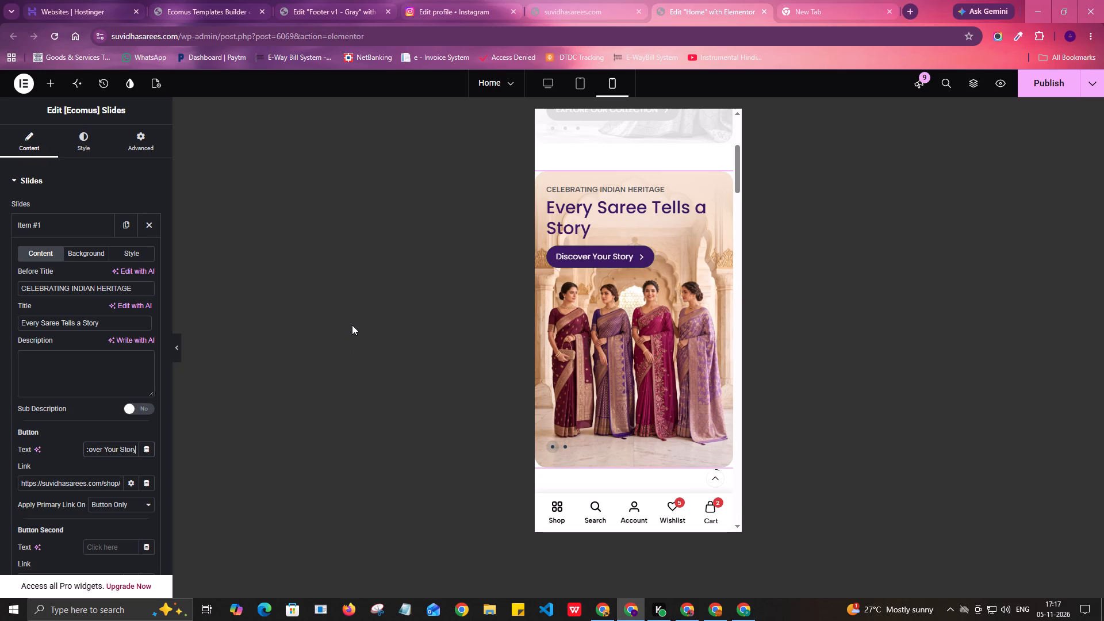
Check the second slide in the mobile preview and publish the home page with the revised slide text.
scroll(676, 231, "down", 1)
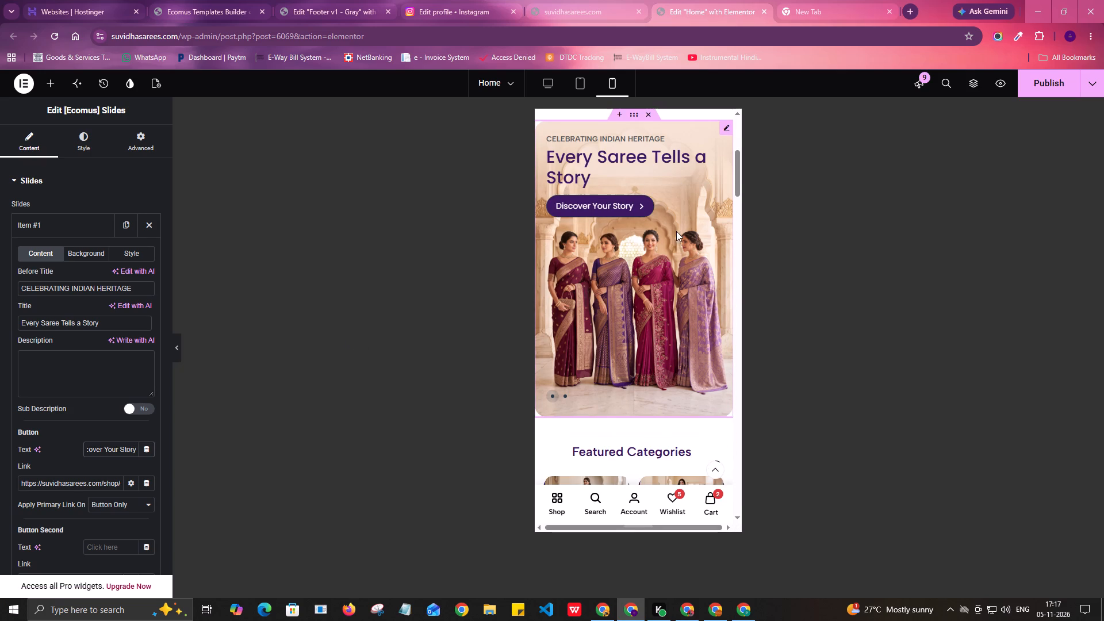
left_click(565, 388)
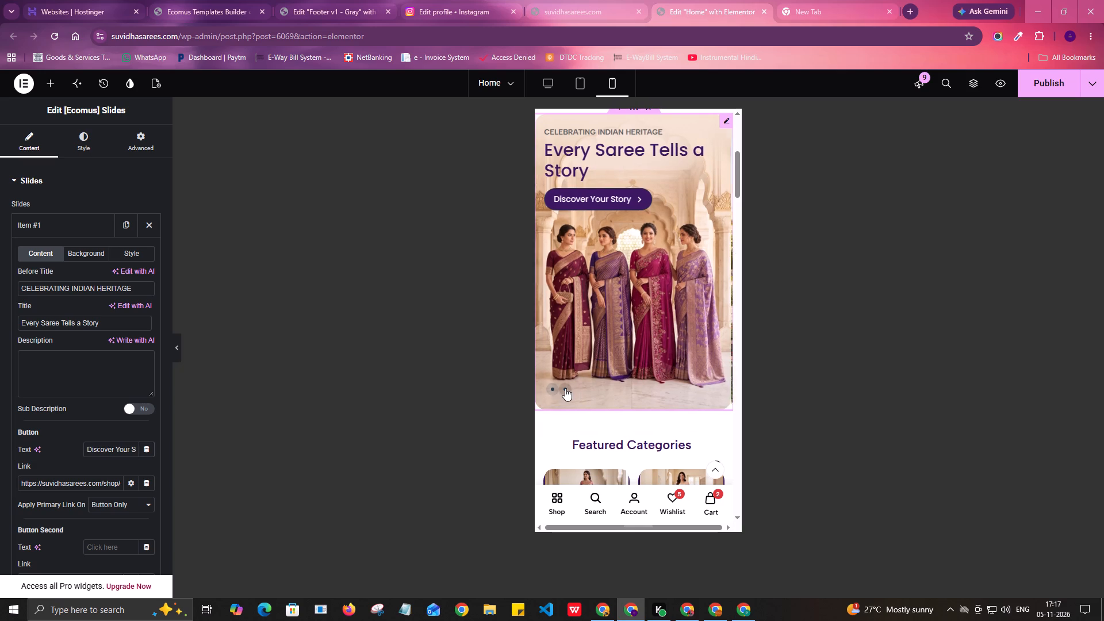
scroll(646, 346, "up", 1)
scroll(646, 346, "down", 1)
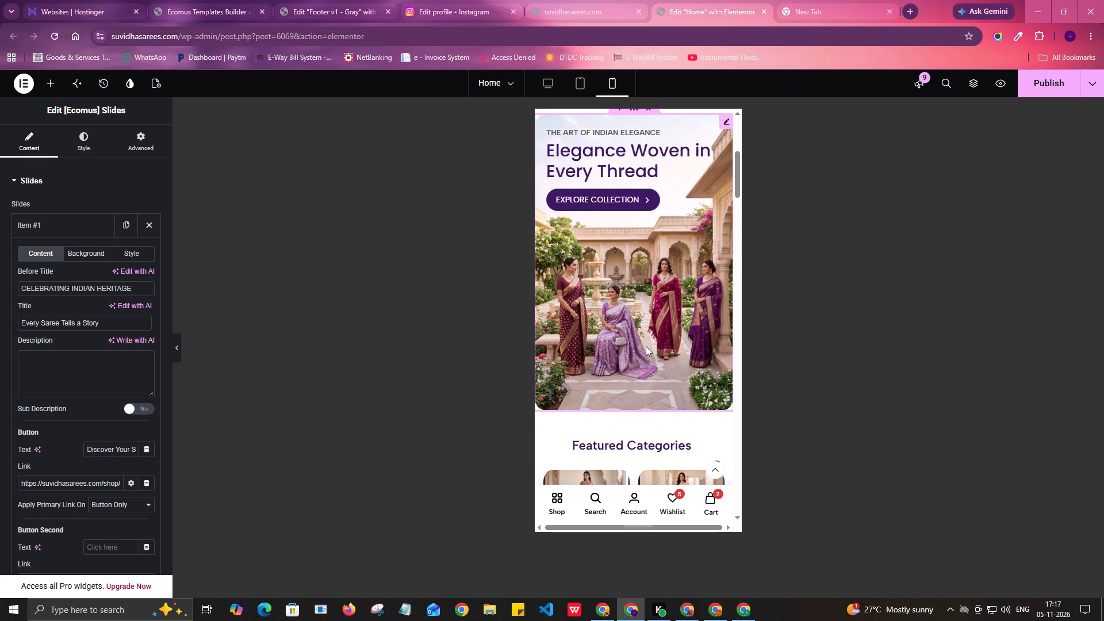
scroll(646, 346, "up", 1)
left_click(1029, 91)
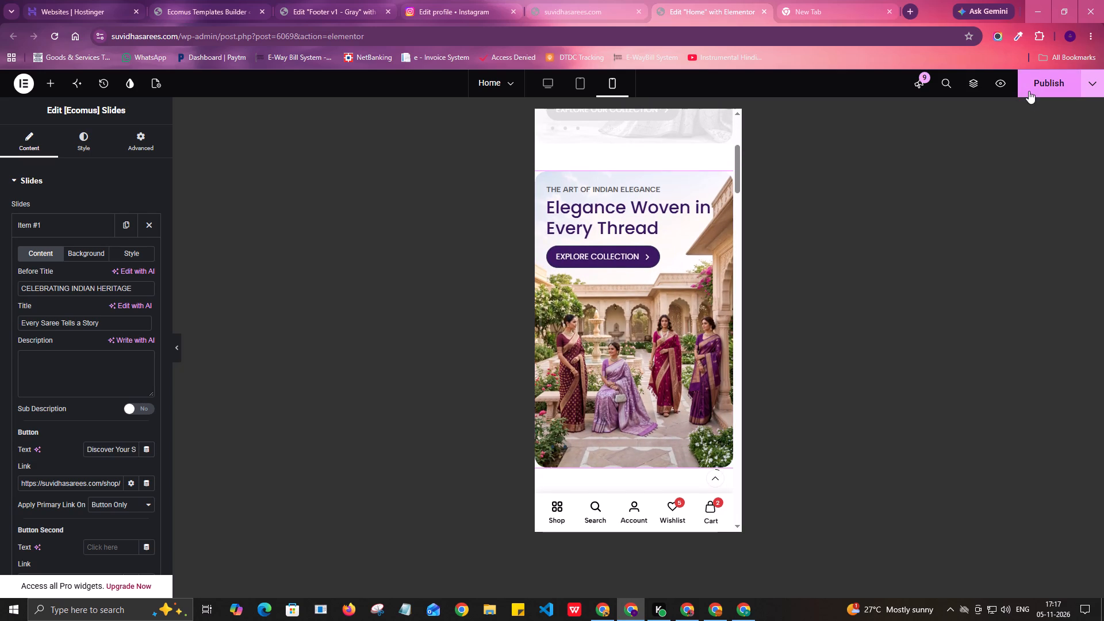
Compare the two slides in the mobile preview, checking their text, buttons and banner images above Featured Categories.
scroll(668, 323, "down", 2)
scroll(668, 323, "up", 2)
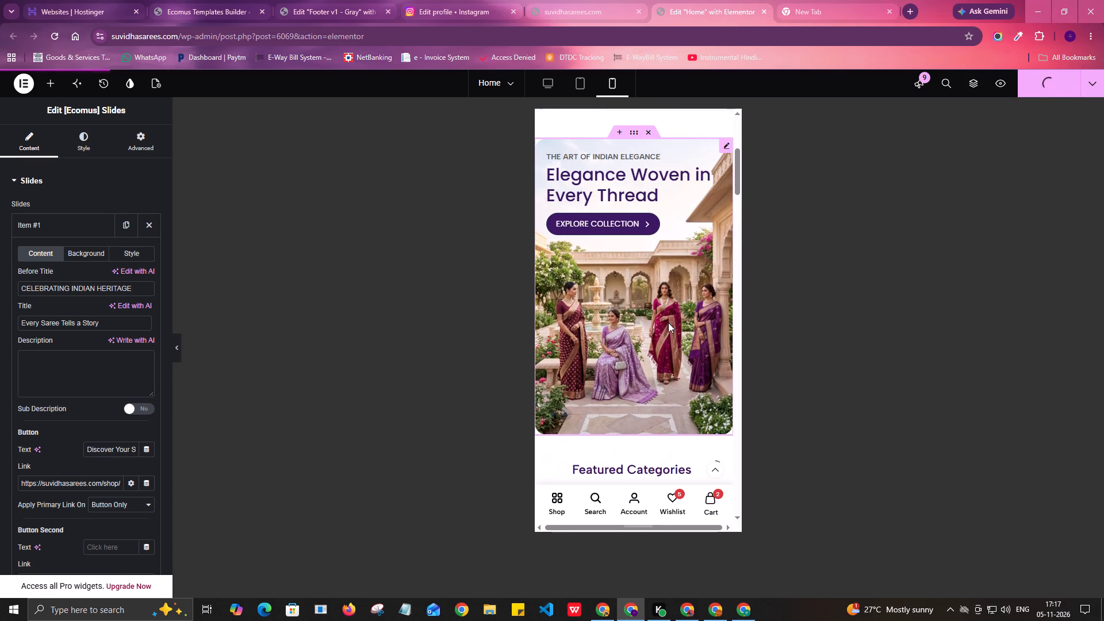
scroll(668, 323, "up", 2)
scroll(668, 323, "down", 5)
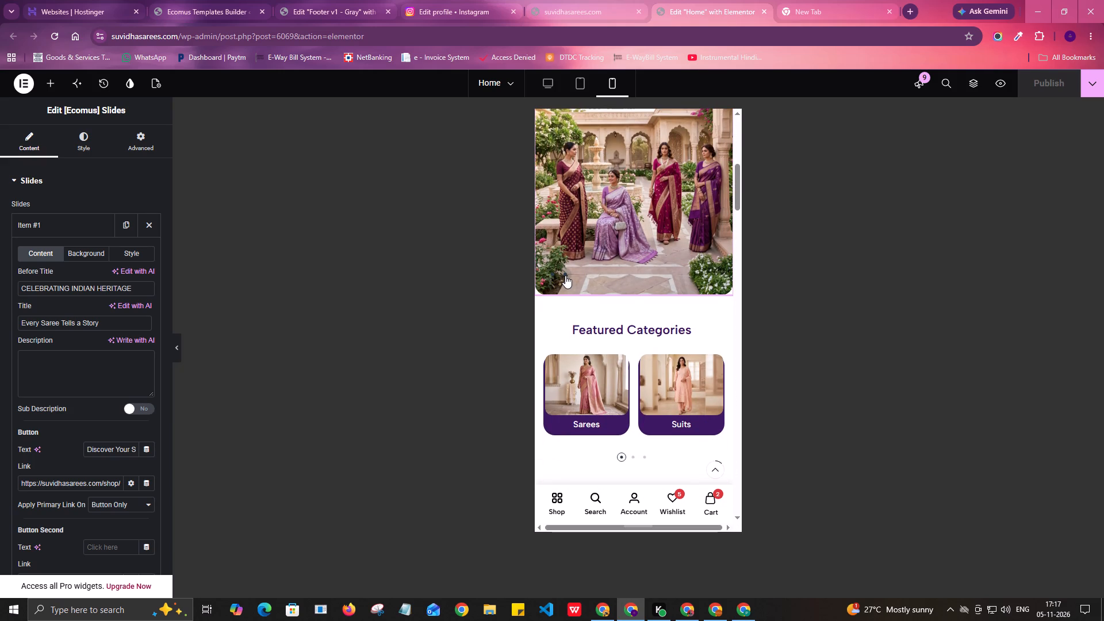
left_click(565, 275)
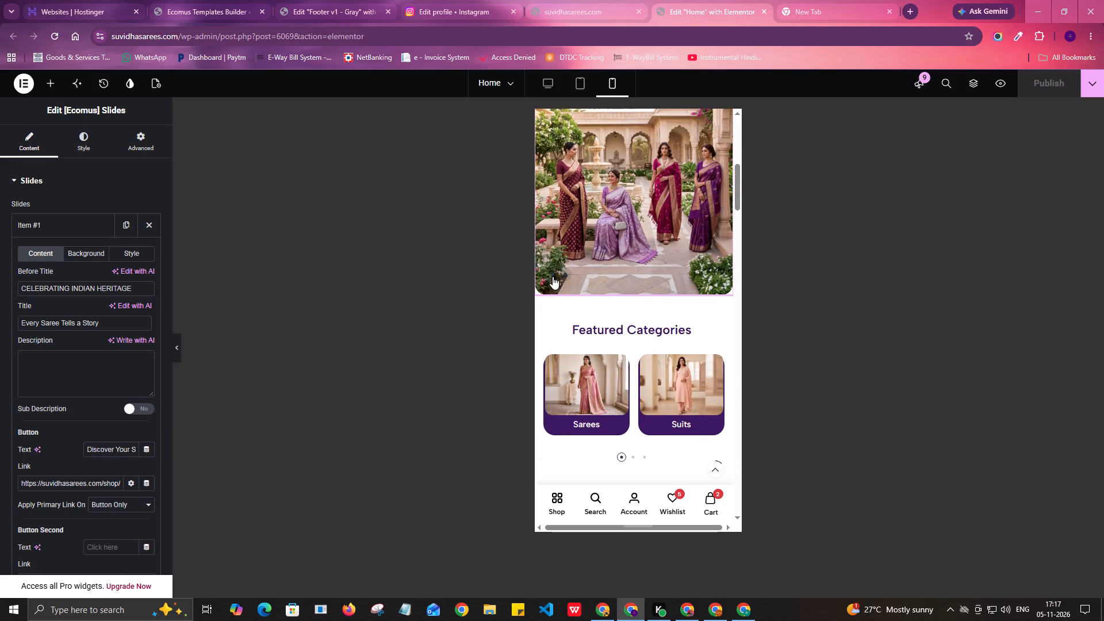
left_click(552, 277)
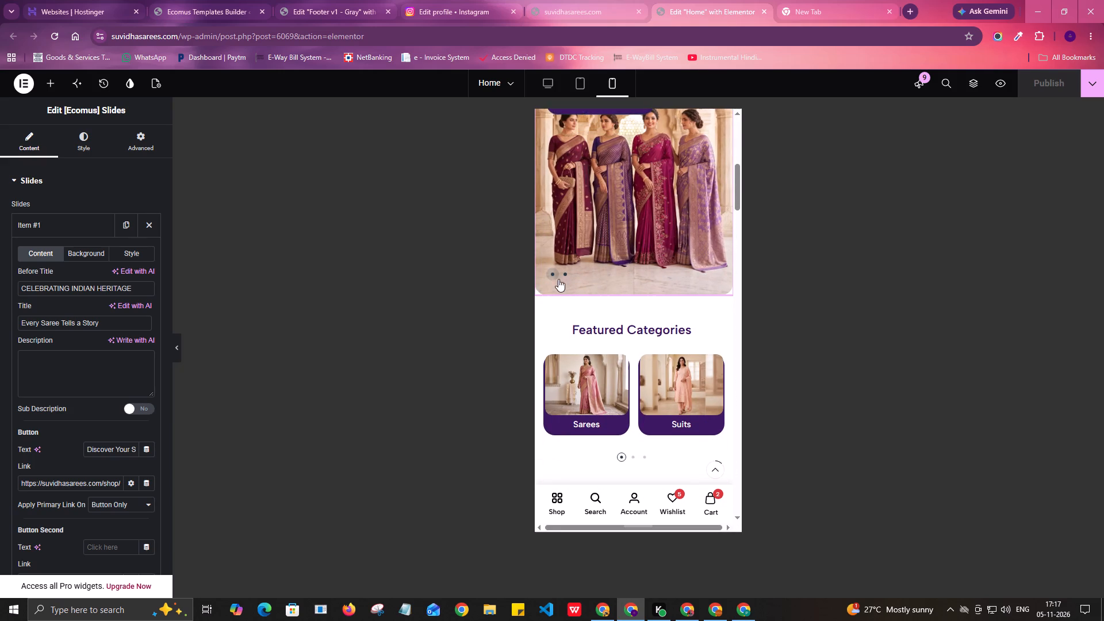
scroll(582, 286, "up", 3)
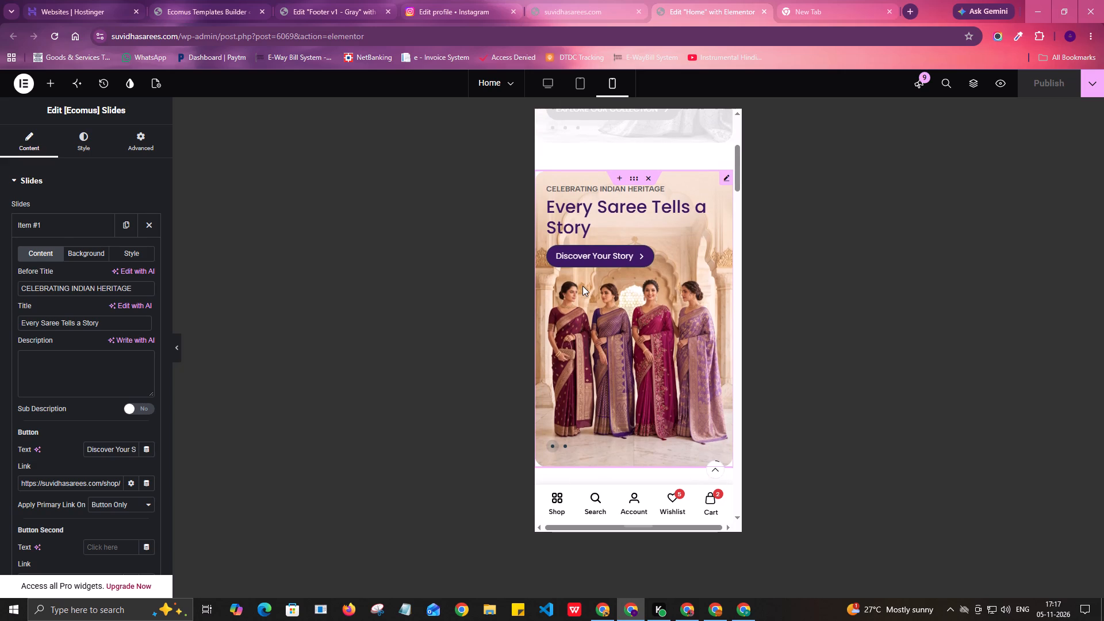
scroll(582, 286, "down", 2)
scroll(582, 286, "up", 2)
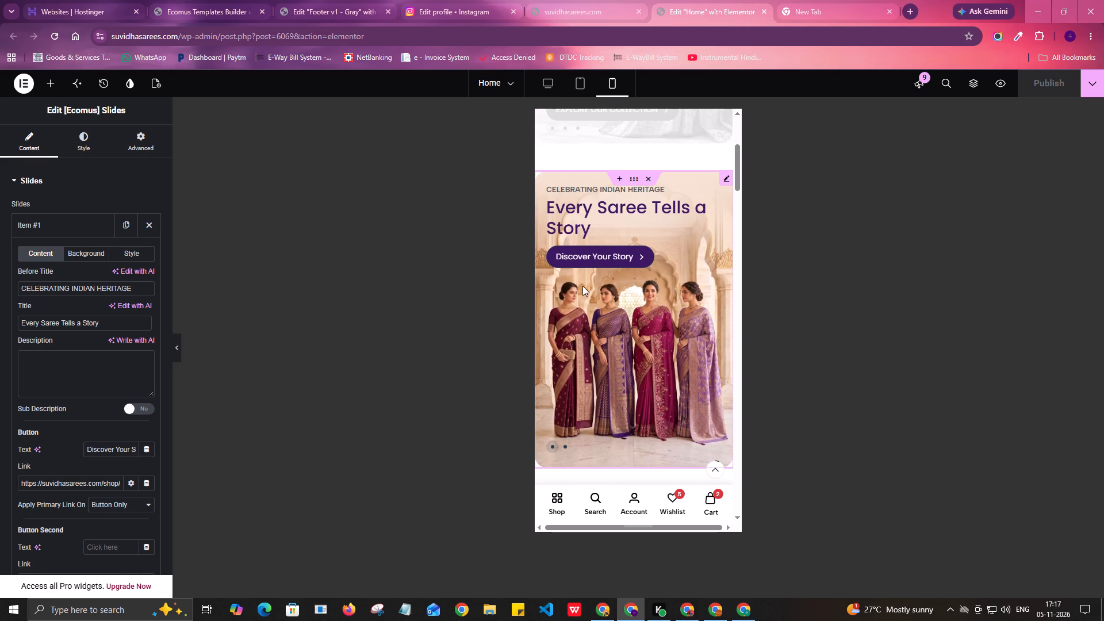
scroll(582, 286, "down", 3)
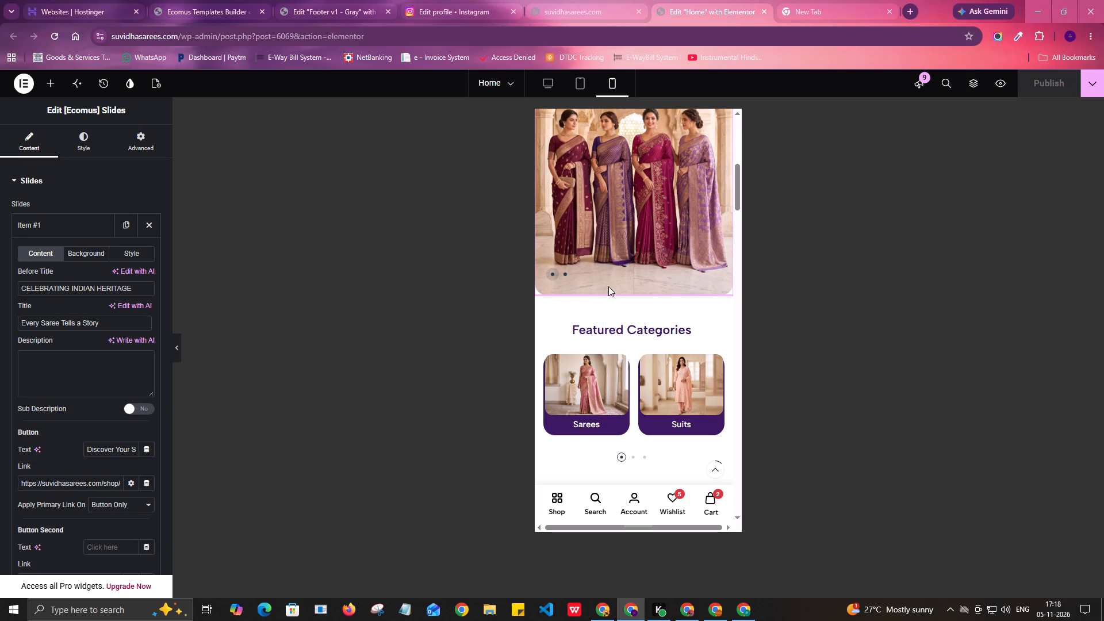
Move the Every Saree Tells a Story slide to second place in the slider and publish the page.
left_click(74, 220)
left_click_drag(67, 225, 63, 265)
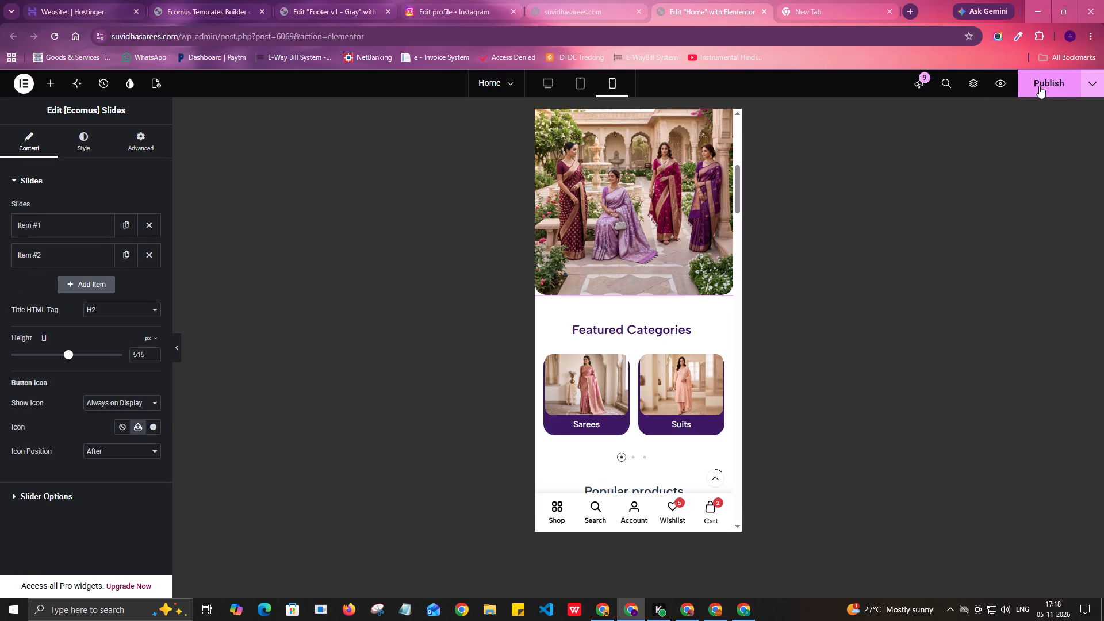
left_click(1039, 86)
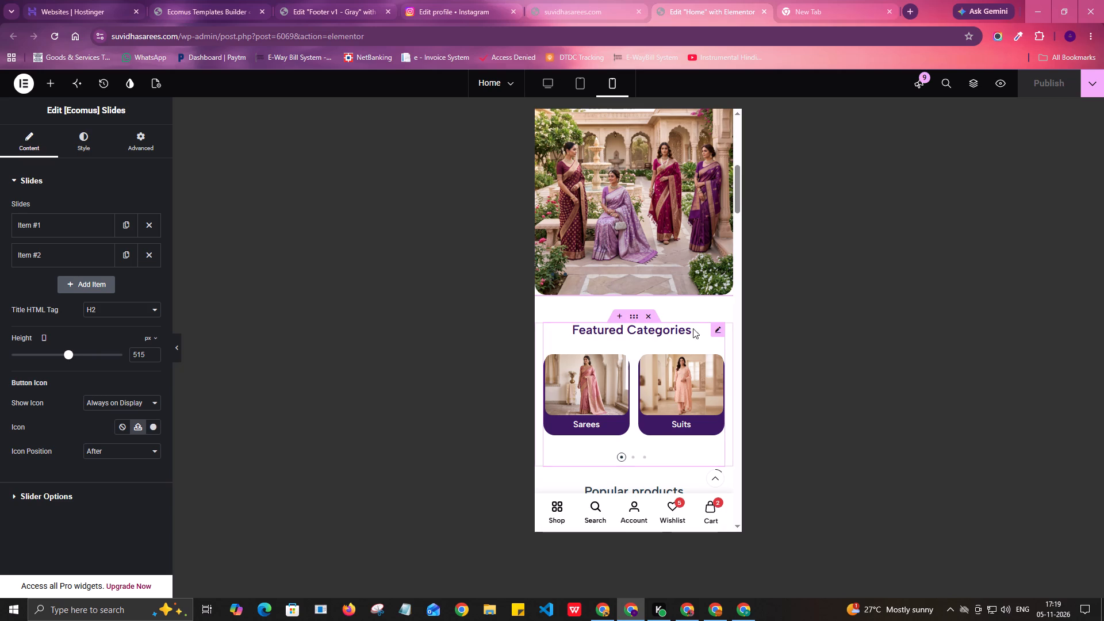
Set the Featured Categories carousel heading's mobile font size to 25 px and publish the page.
left_click(714, 329)
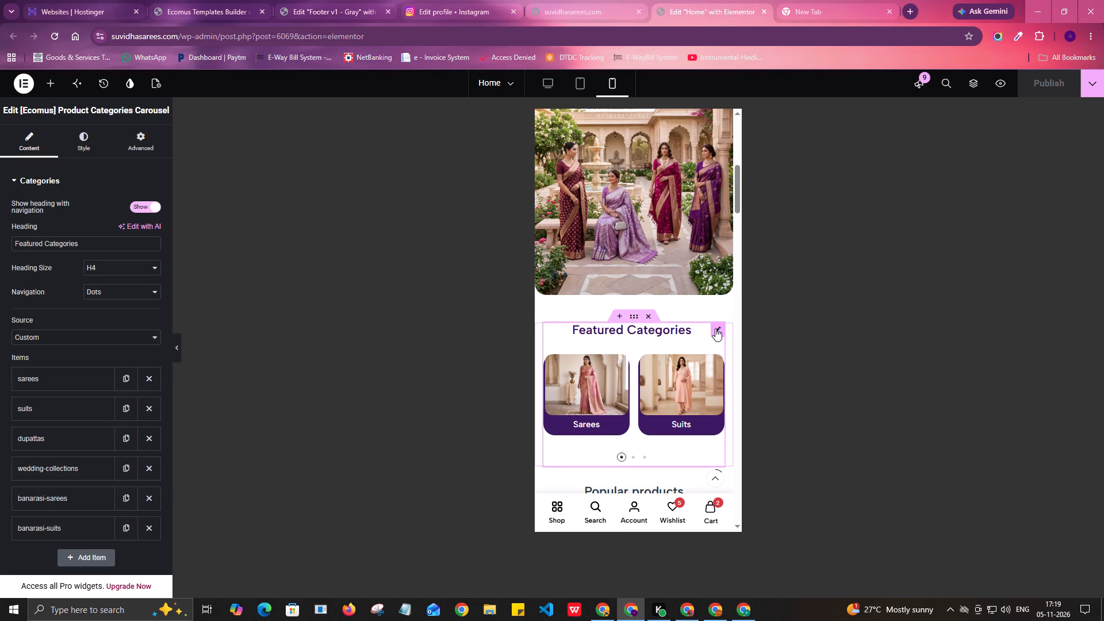
left_click(92, 145)
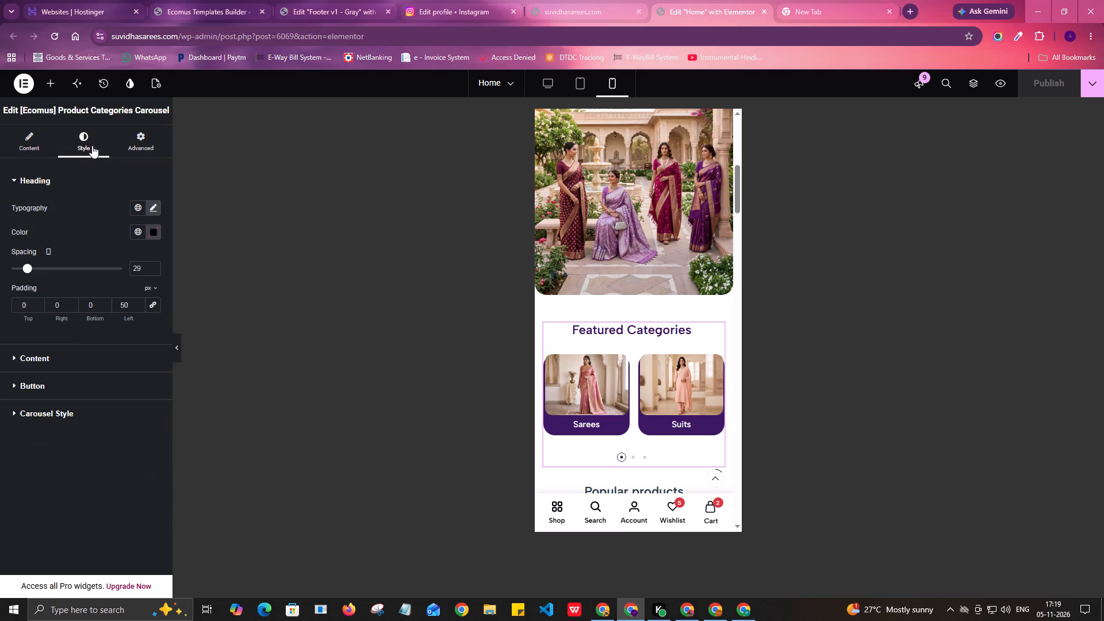
left_click(154, 209)
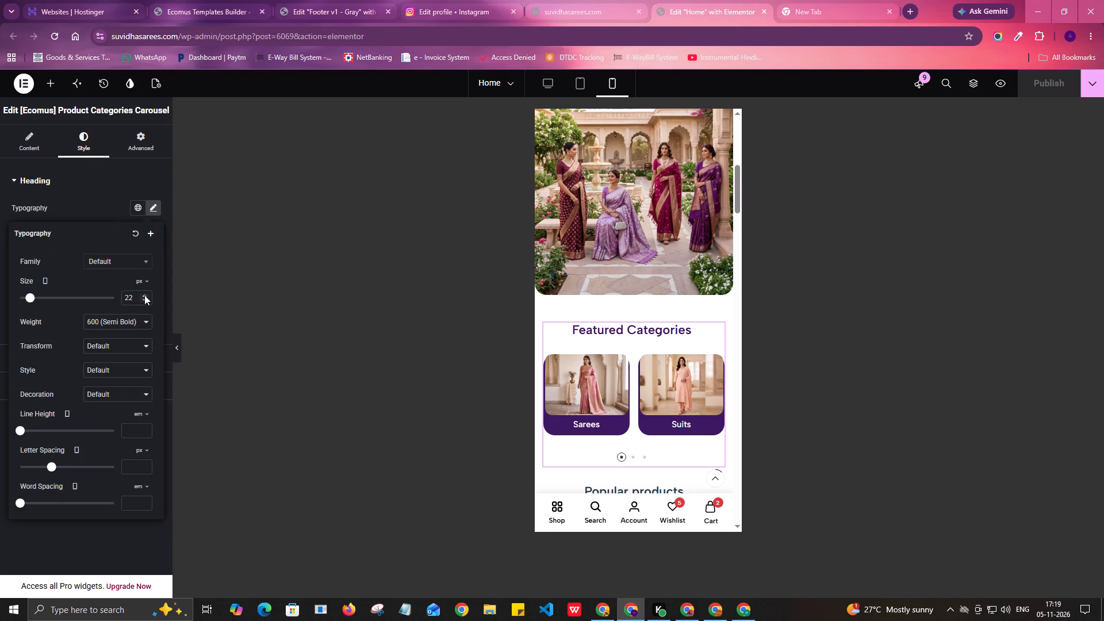
triple_click(144, 295)
left_click(144, 295)
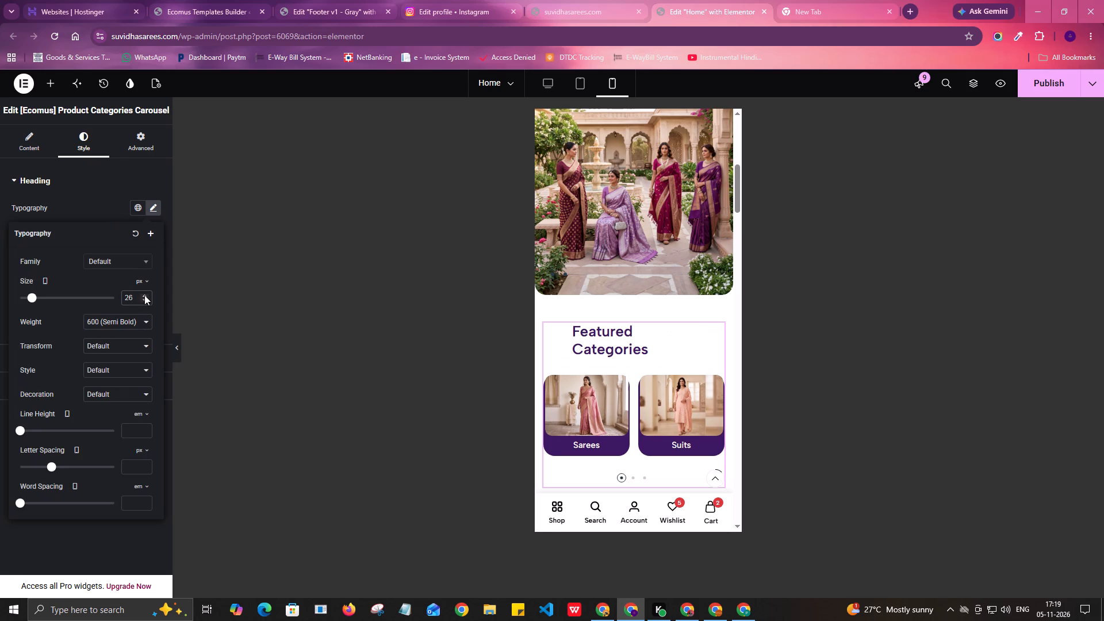
left_click(147, 299)
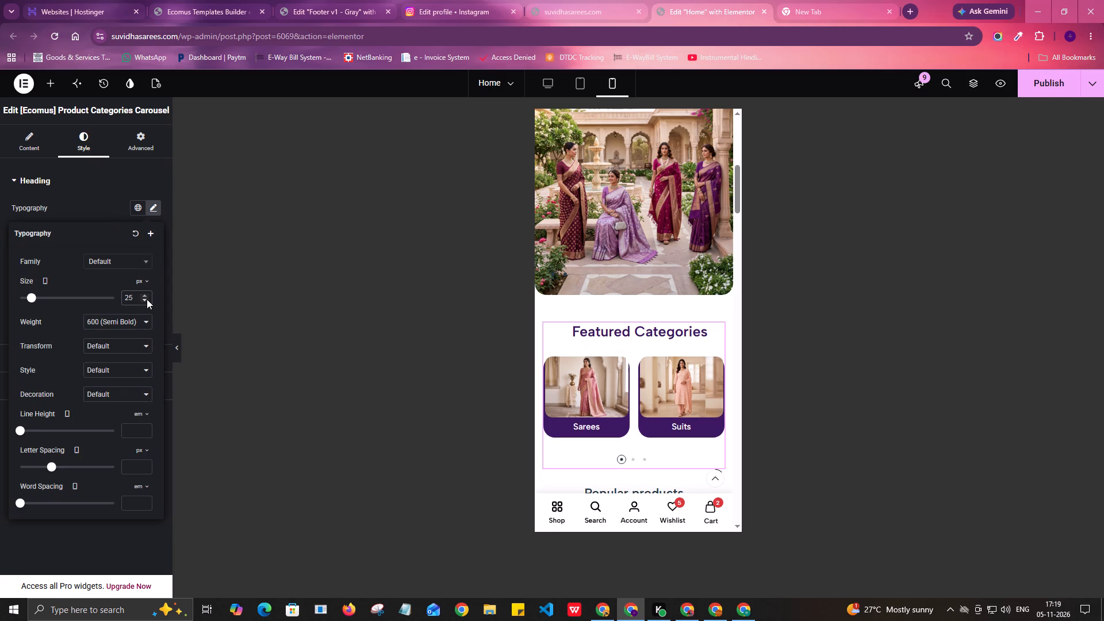
left_click(1037, 92)
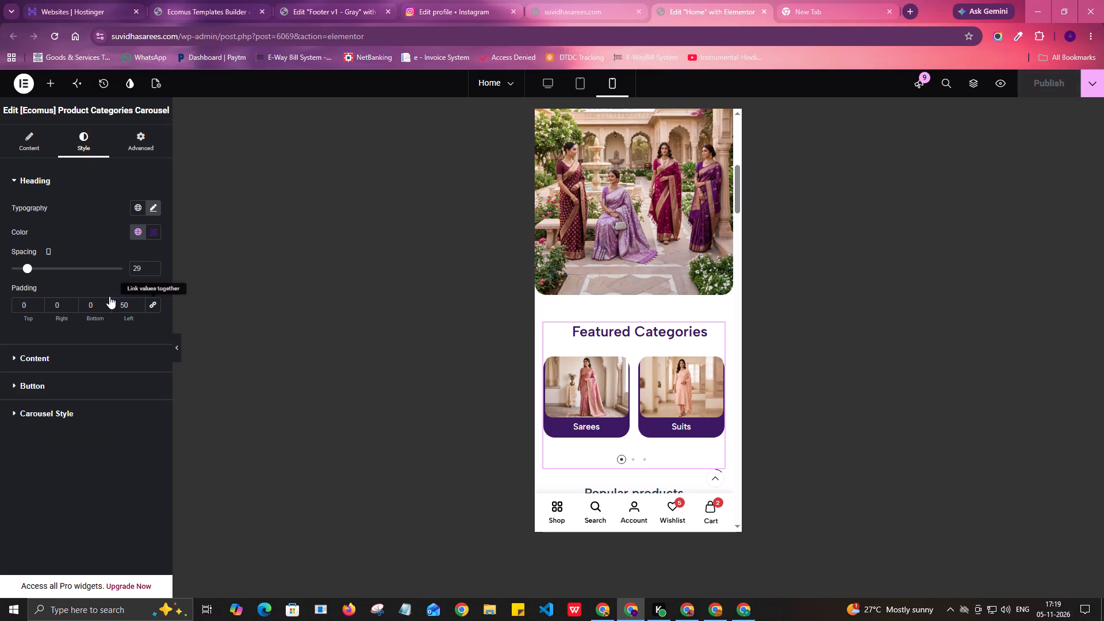
Set the Featured Categories heading's left padding to 0 and publish the page.
left_click_drag(131, 305, 87, 317)
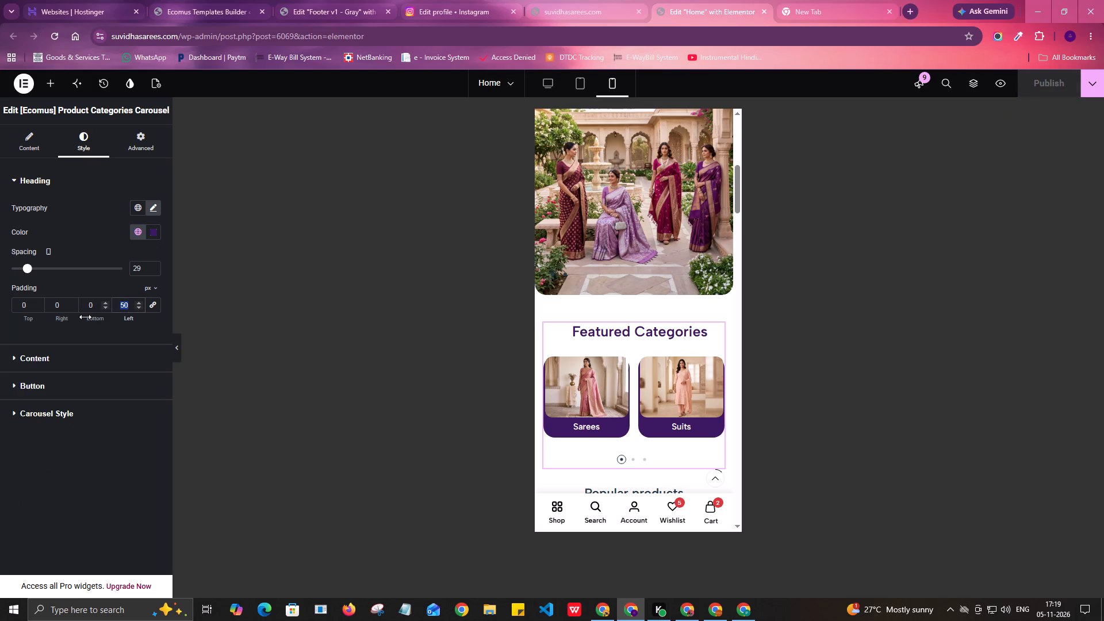
key("BackSpace")
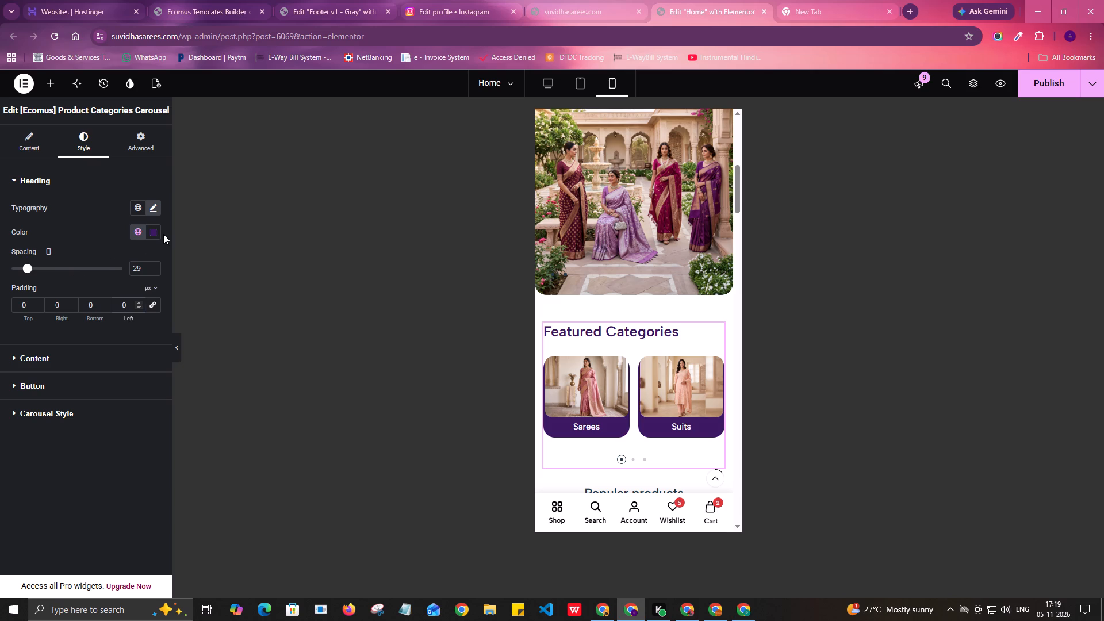
left_click(1042, 90)
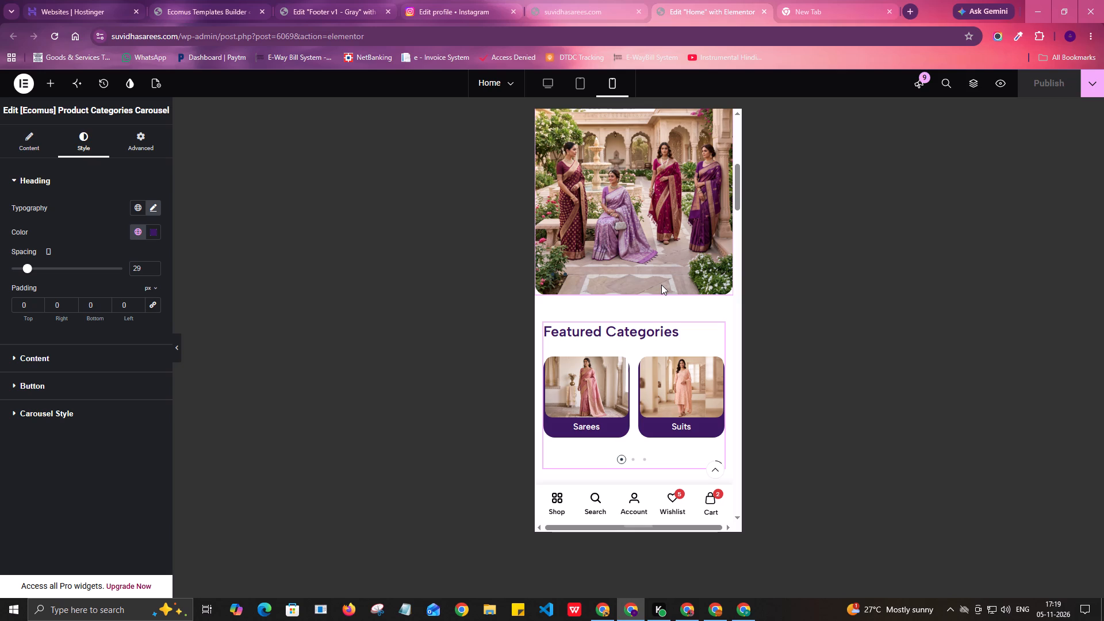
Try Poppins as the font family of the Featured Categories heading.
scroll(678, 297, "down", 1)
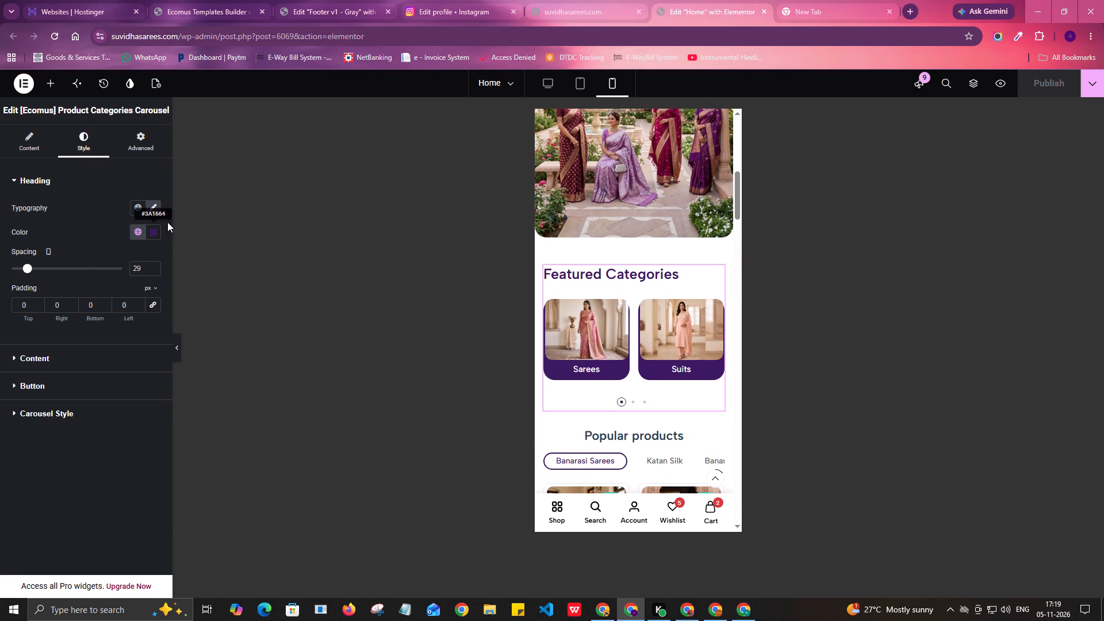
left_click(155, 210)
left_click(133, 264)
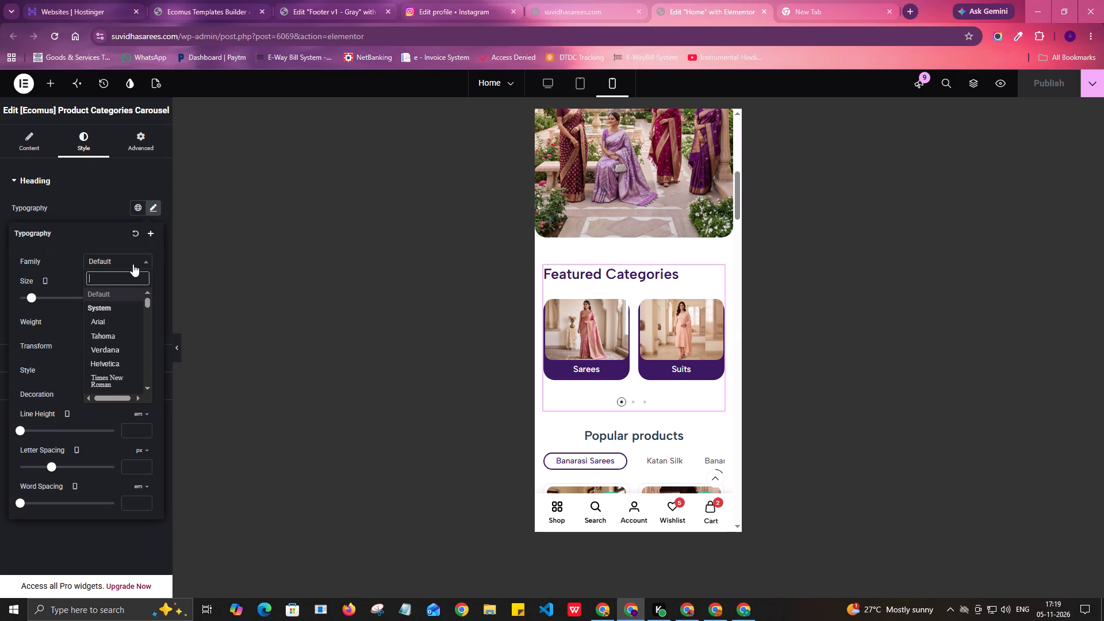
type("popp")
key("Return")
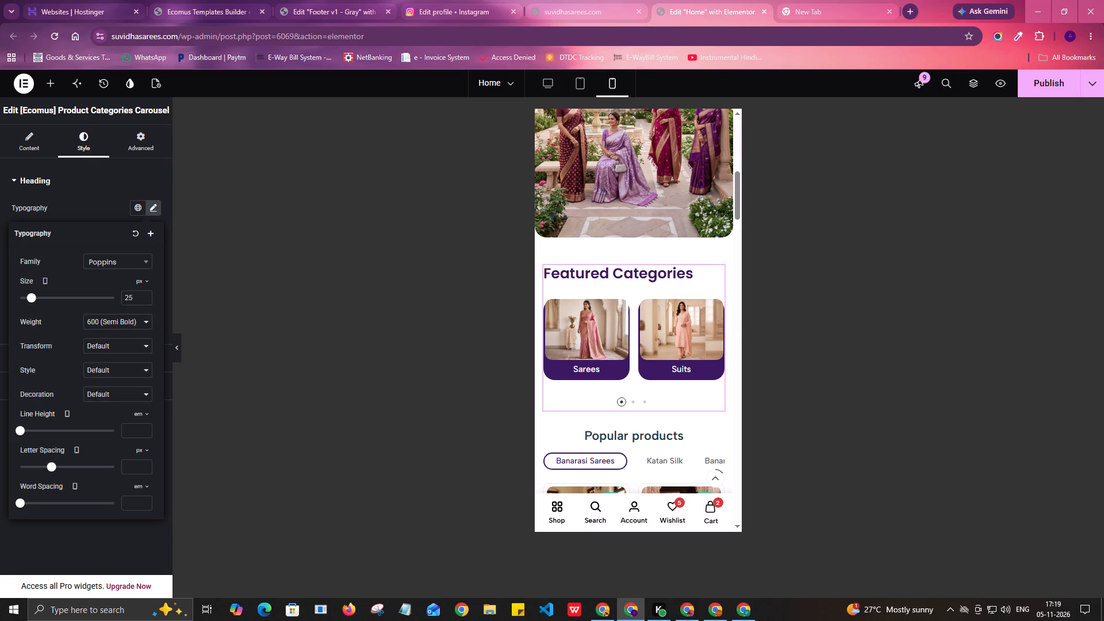
Set the Featured Categories heading's font family to Montserrat.
left_click(112, 256)
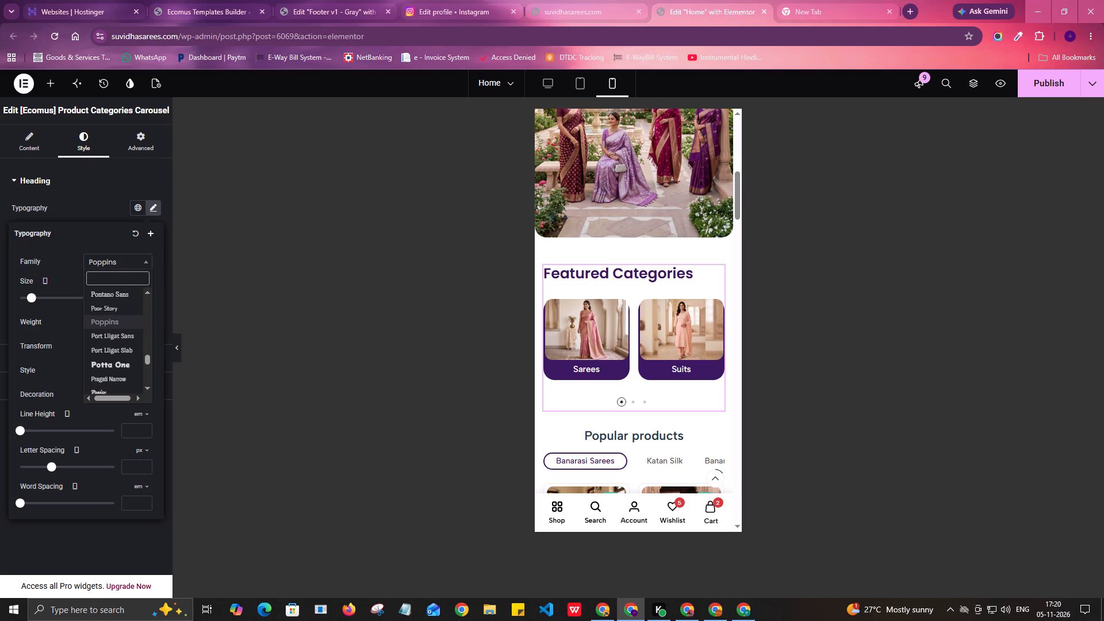
type("monts")
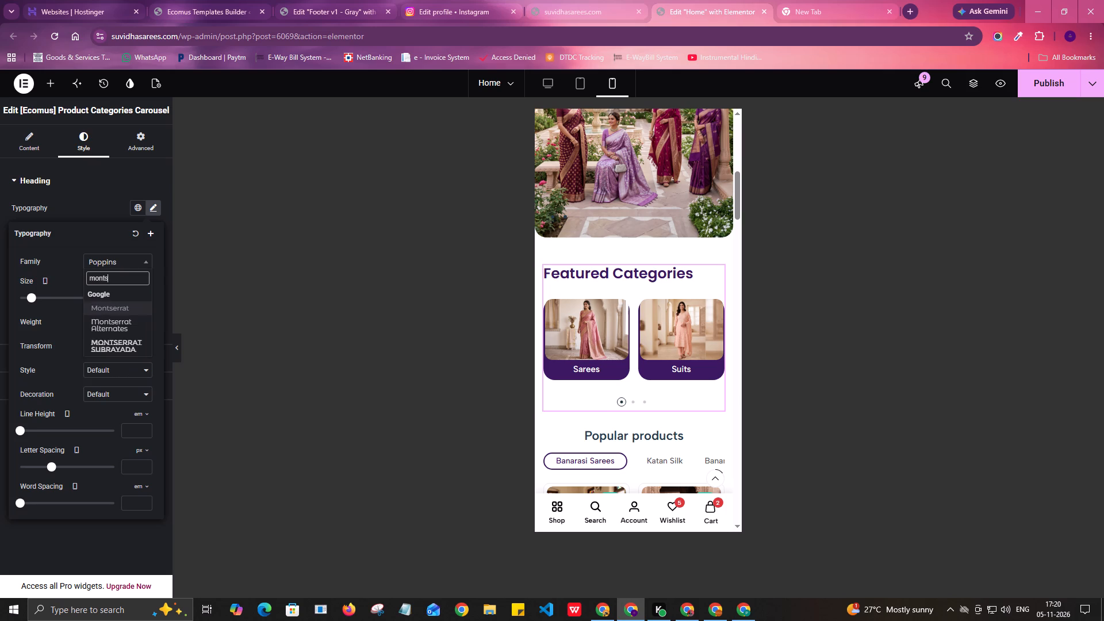
left_click(101, 306)
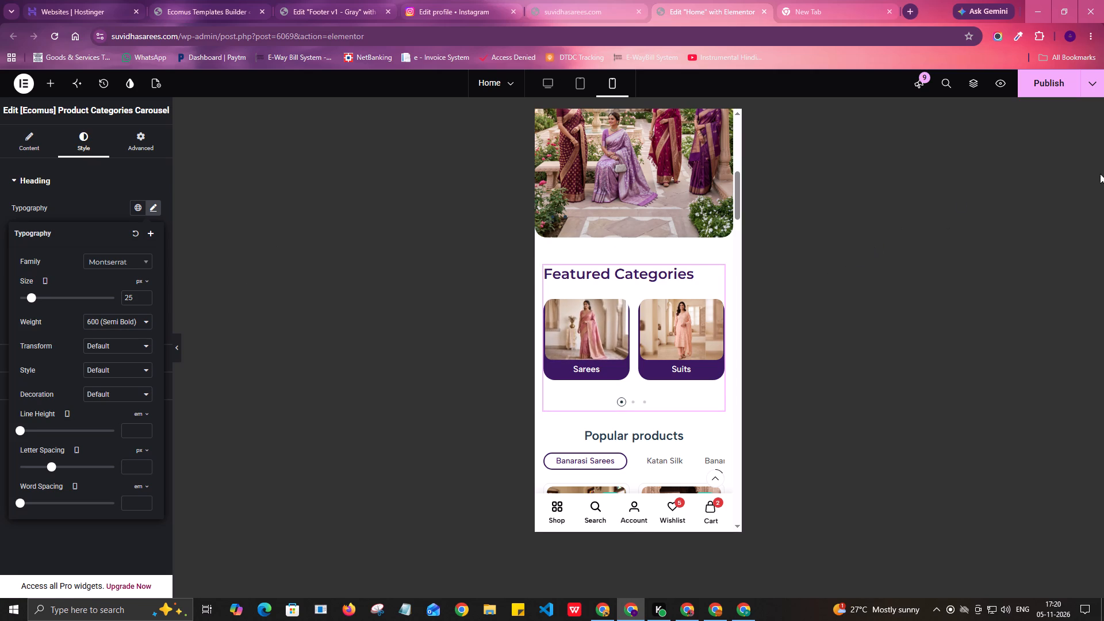
Publish the page with the Featured Categories heading's new font.
left_click(1046, 86)
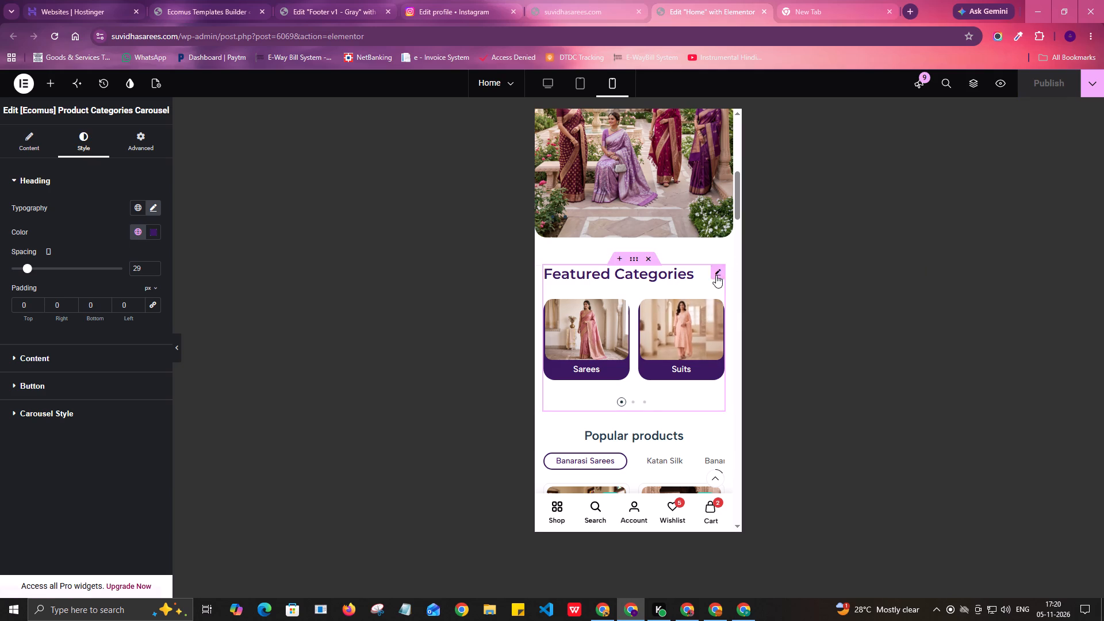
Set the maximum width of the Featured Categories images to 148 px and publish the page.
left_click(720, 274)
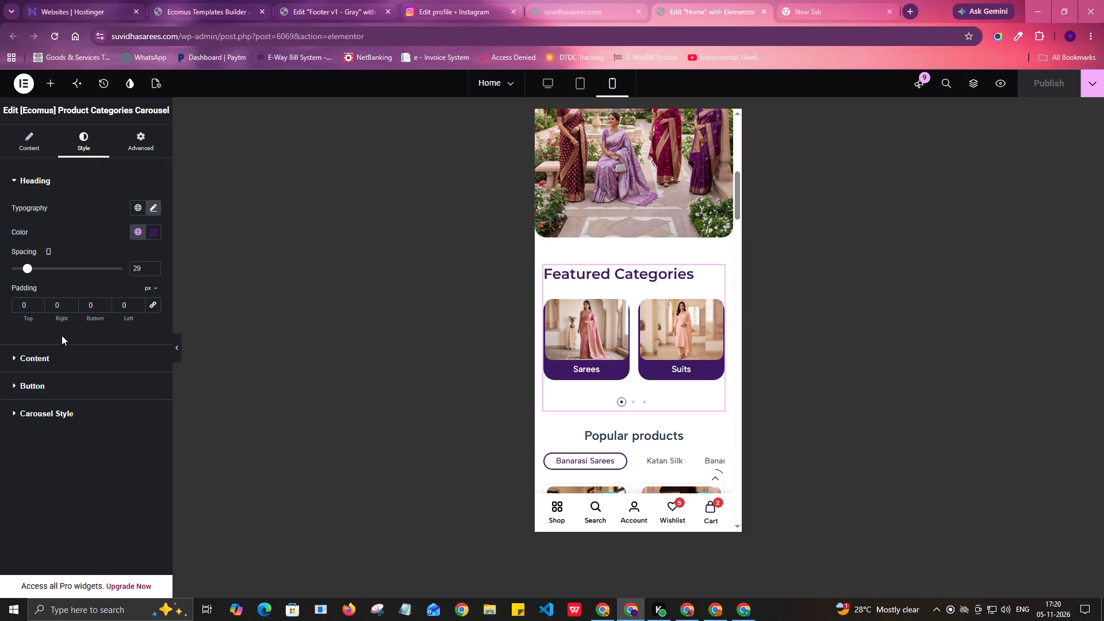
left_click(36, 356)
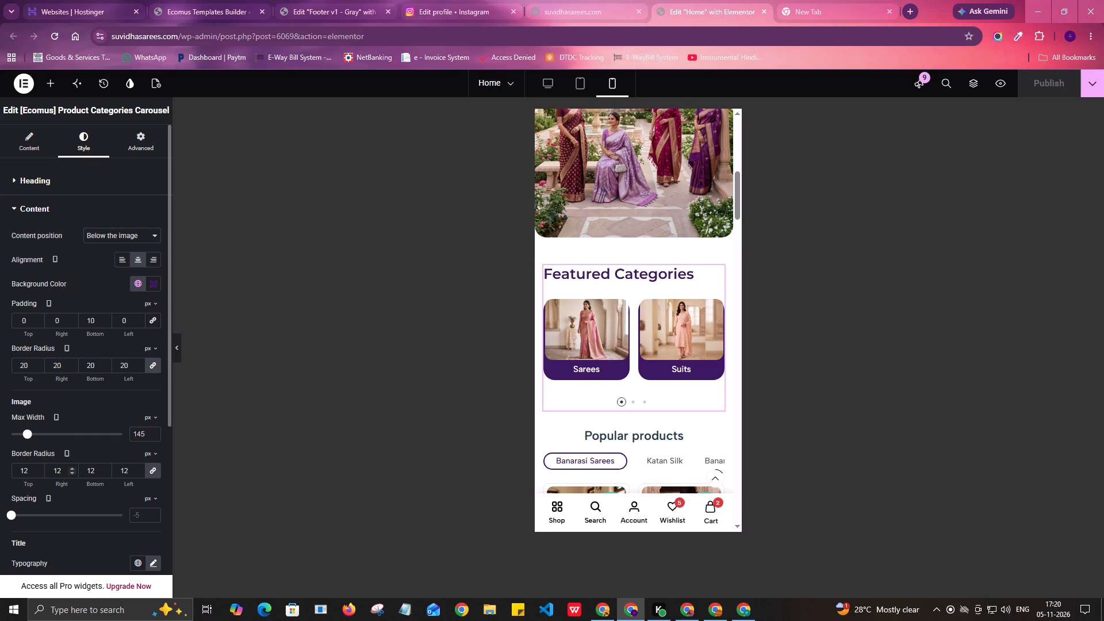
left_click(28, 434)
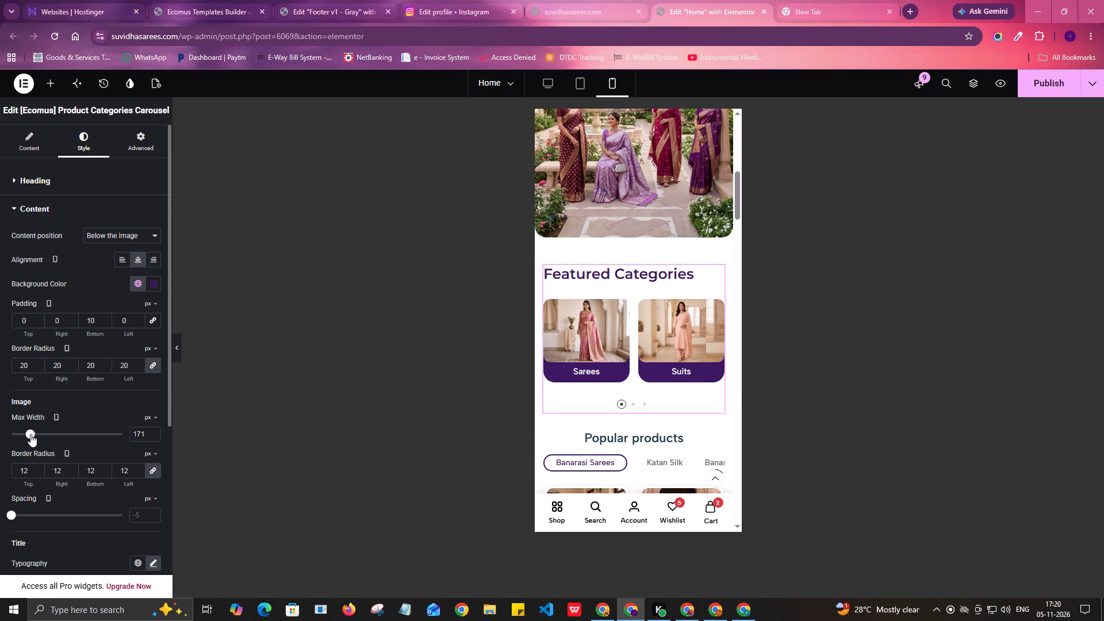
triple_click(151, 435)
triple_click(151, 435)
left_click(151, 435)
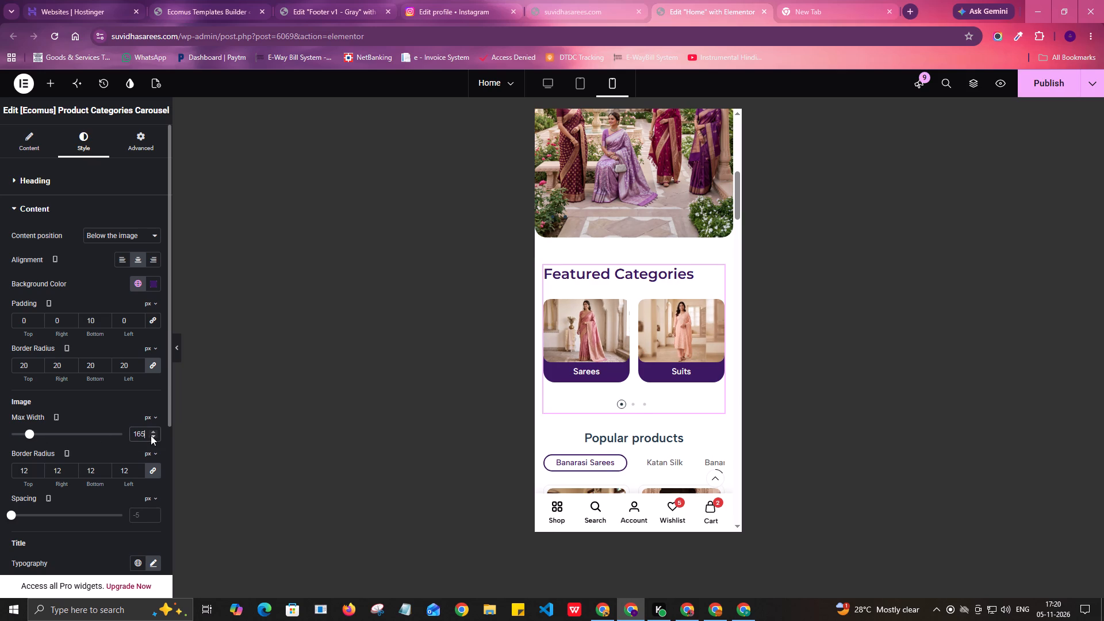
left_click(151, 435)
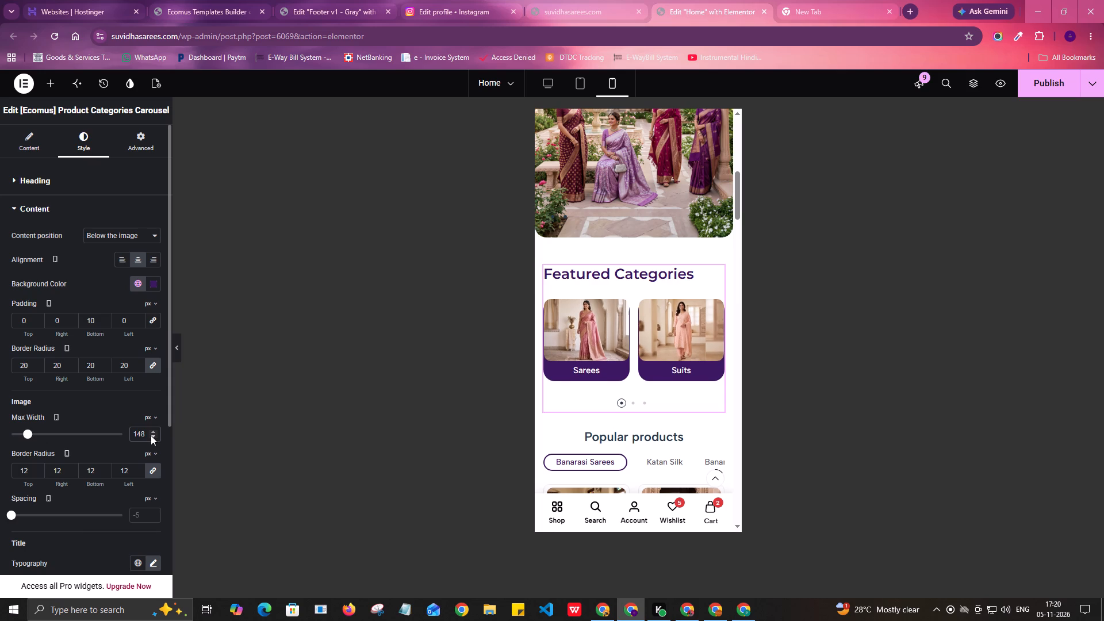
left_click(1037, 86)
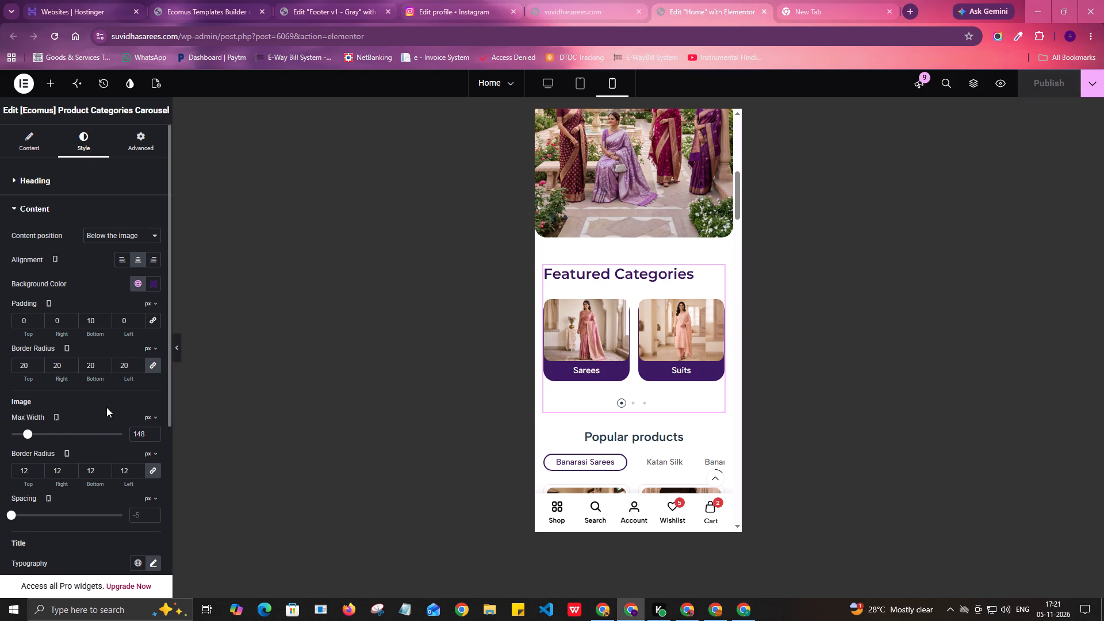
Set the maximum width of the Featured Categories images to 151 px and publish the page.
triple_click(152, 436)
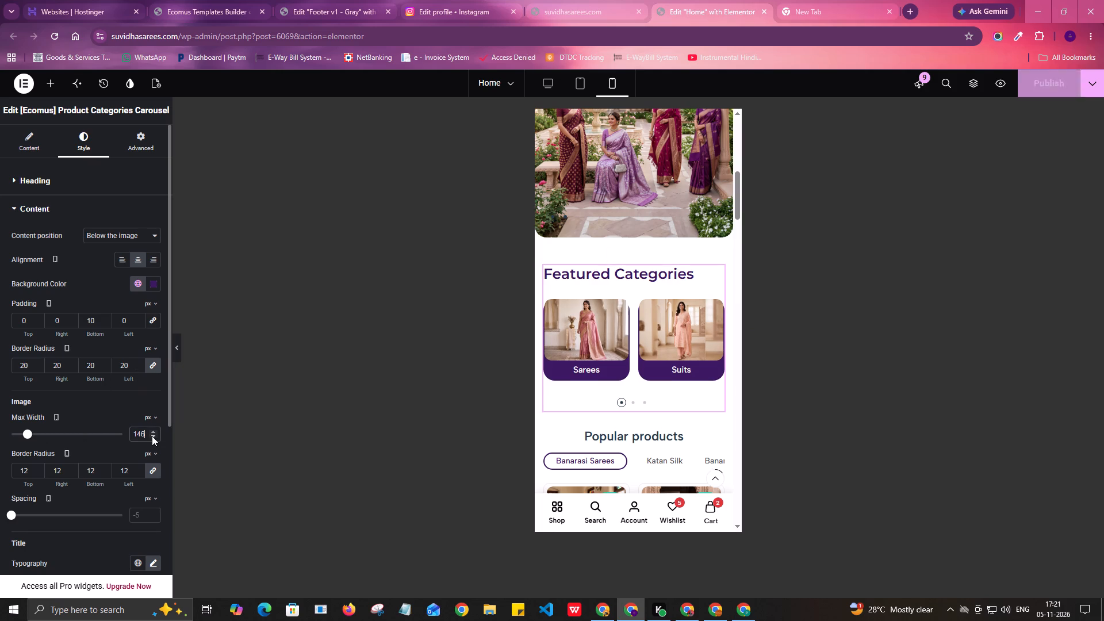
left_click(152, 436)
left_click(152, 436)
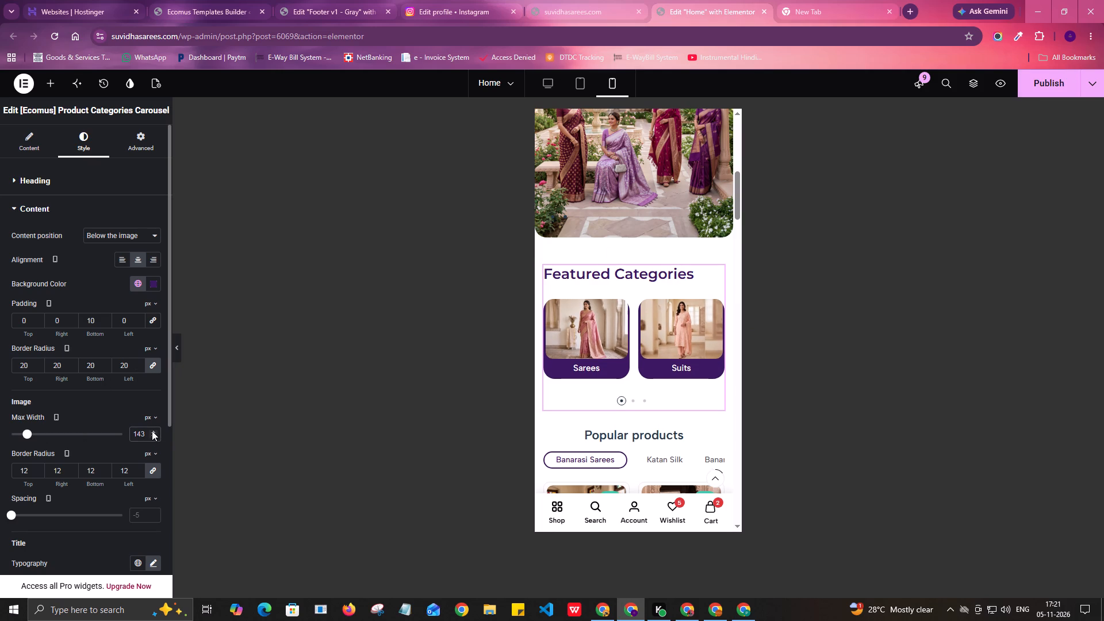
triple_click(152, 431)
triple_click(152, 431)
double_click(152, 431)
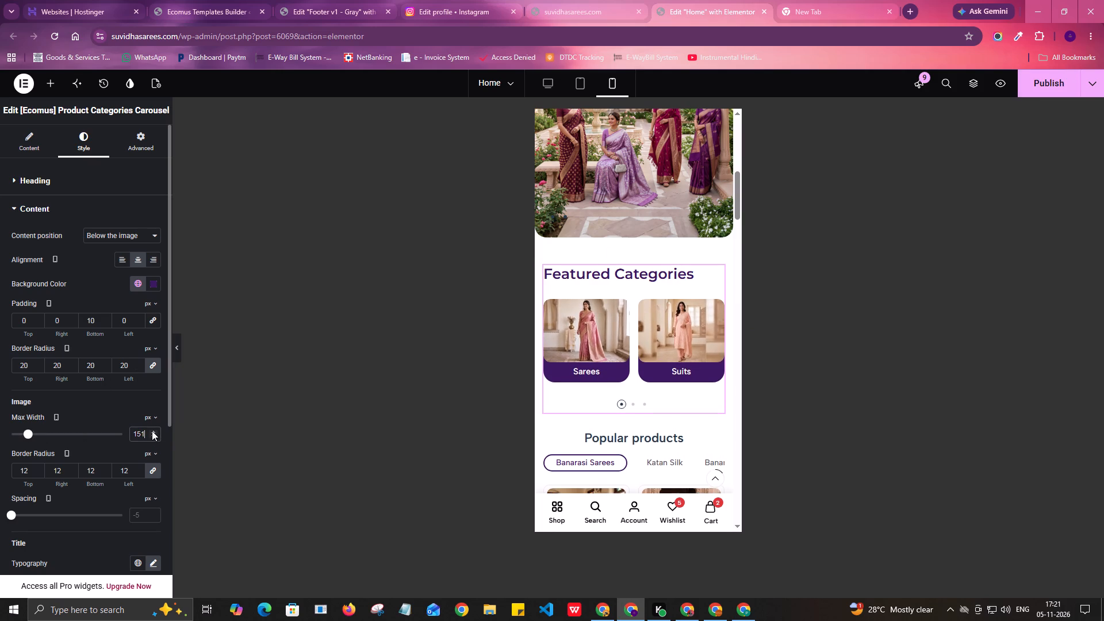
left_click(1042, 85)
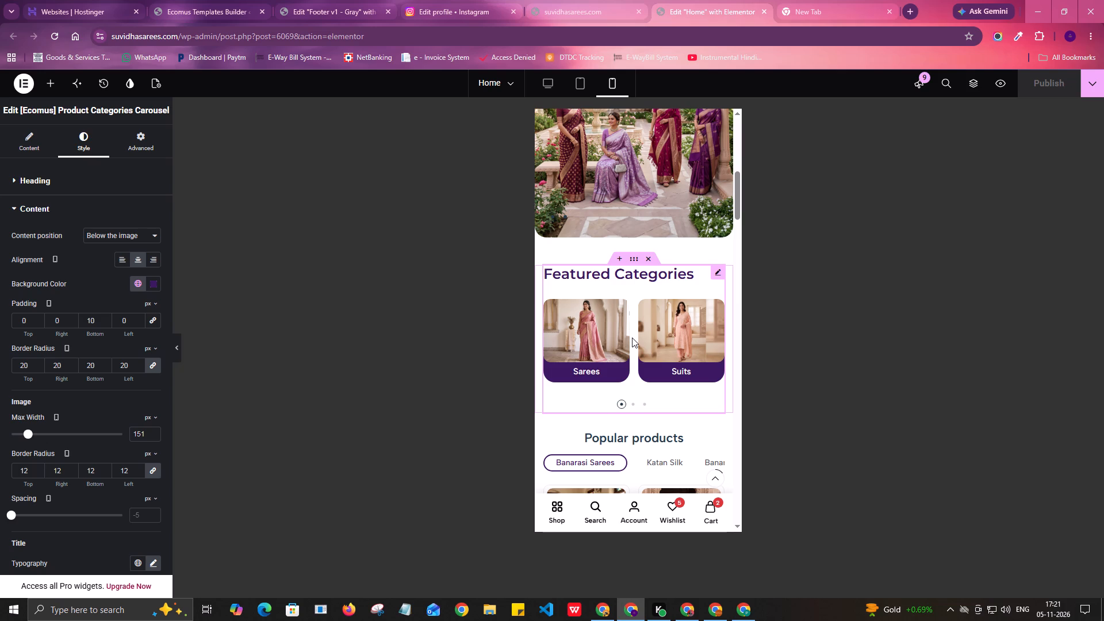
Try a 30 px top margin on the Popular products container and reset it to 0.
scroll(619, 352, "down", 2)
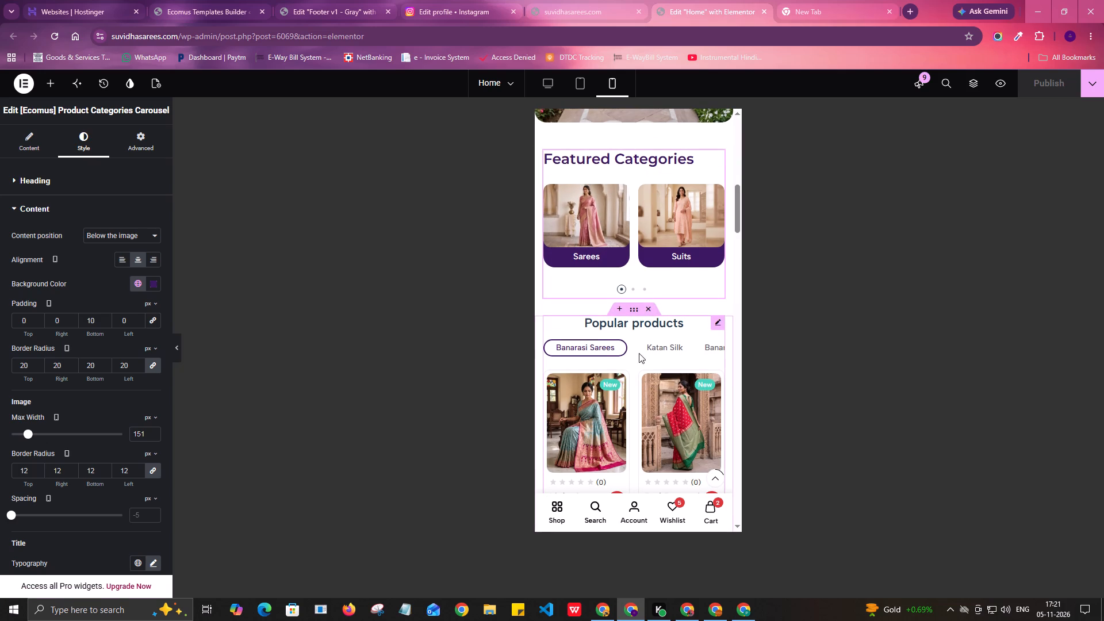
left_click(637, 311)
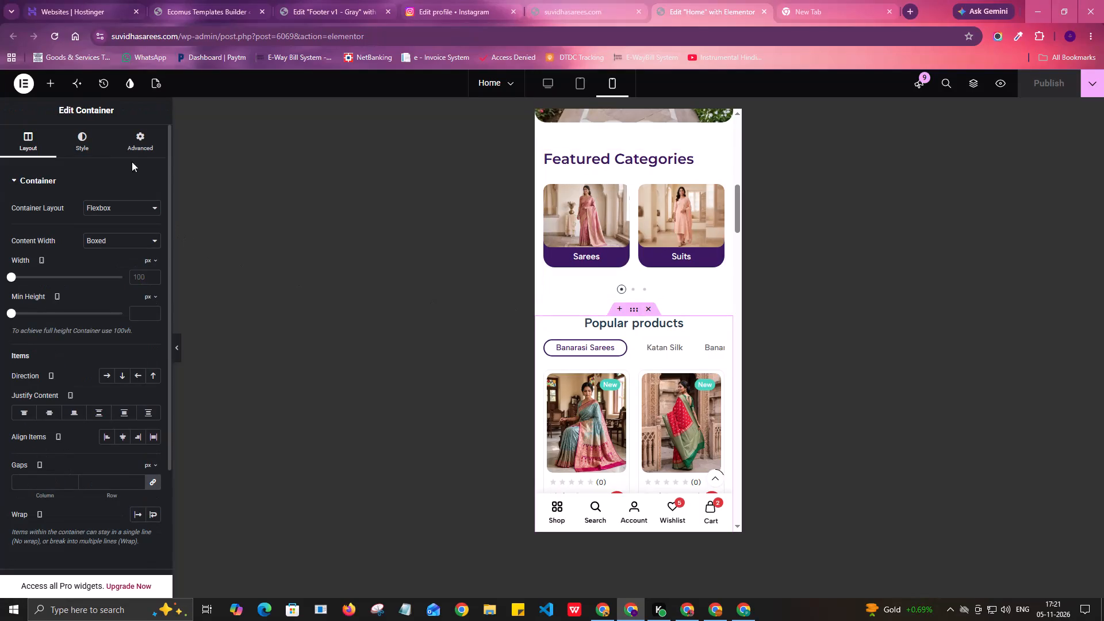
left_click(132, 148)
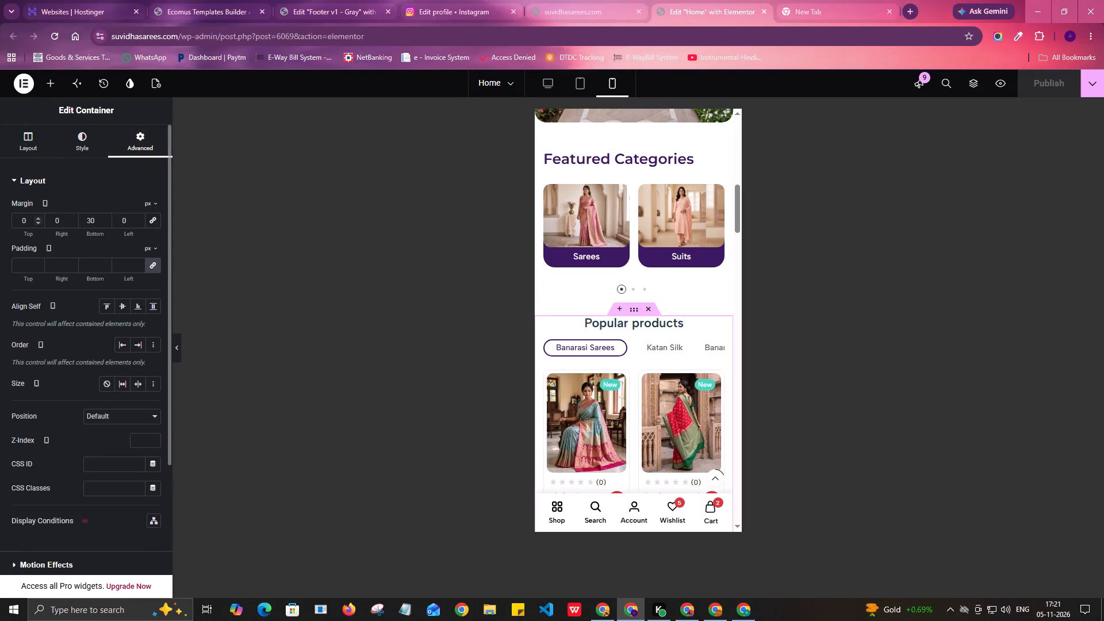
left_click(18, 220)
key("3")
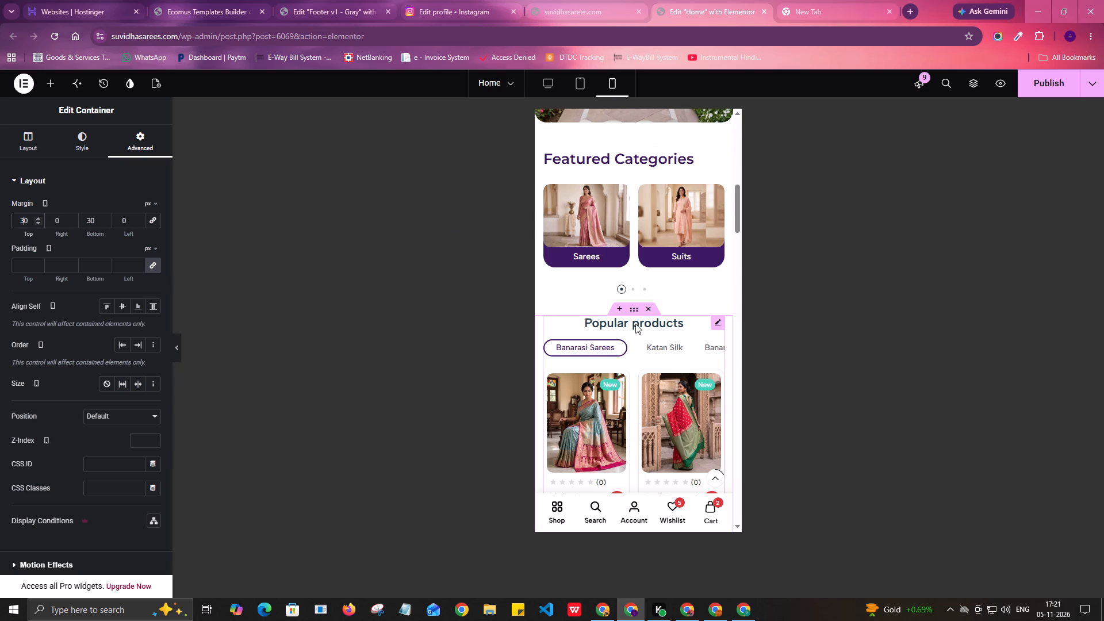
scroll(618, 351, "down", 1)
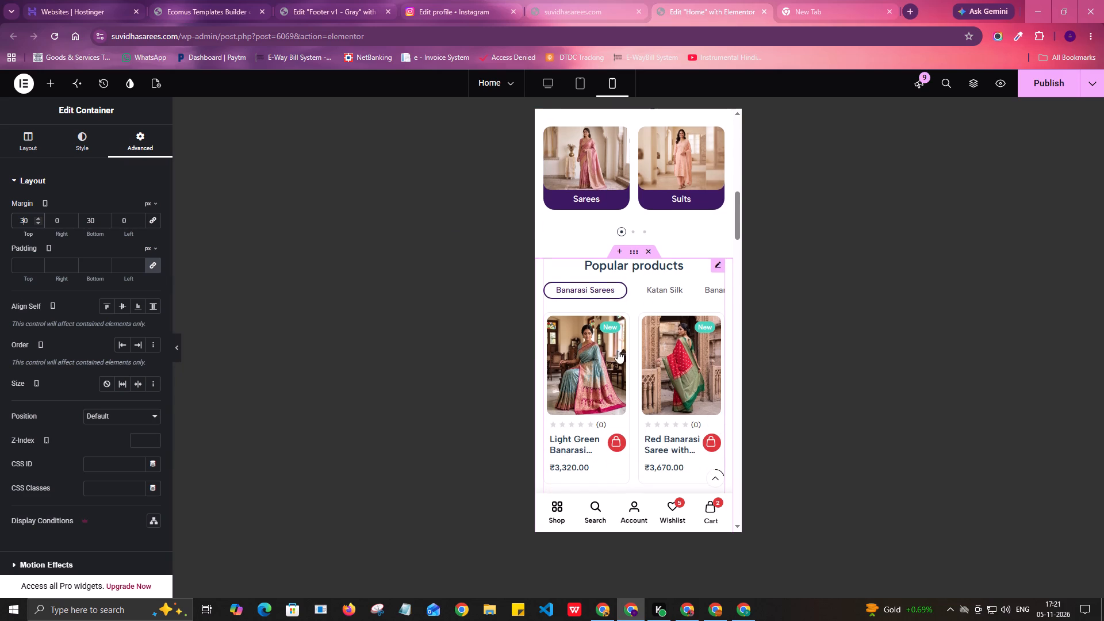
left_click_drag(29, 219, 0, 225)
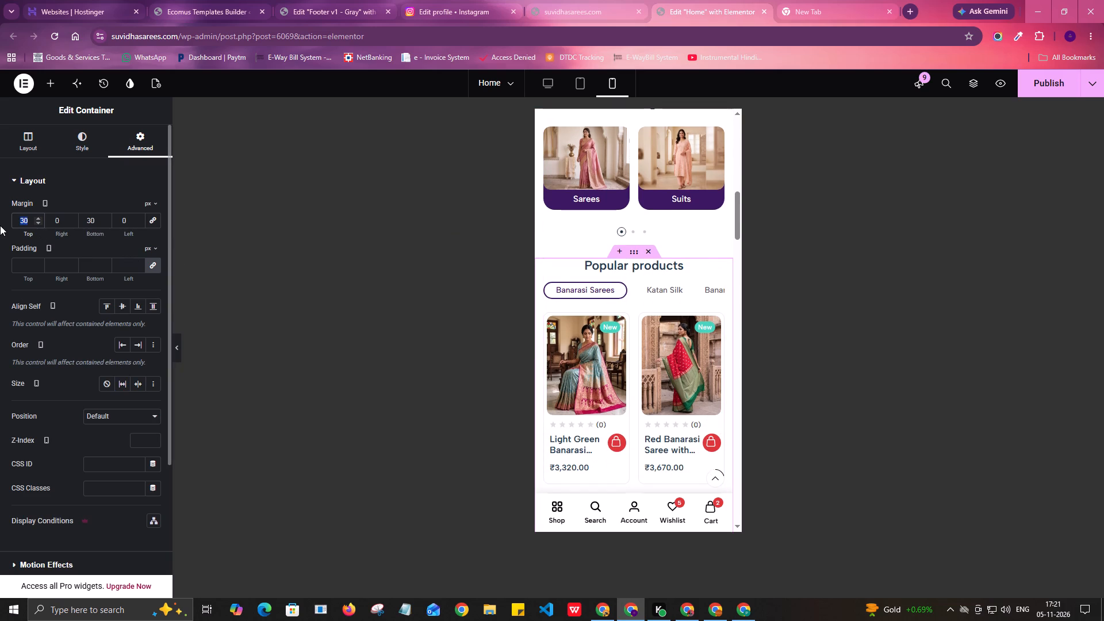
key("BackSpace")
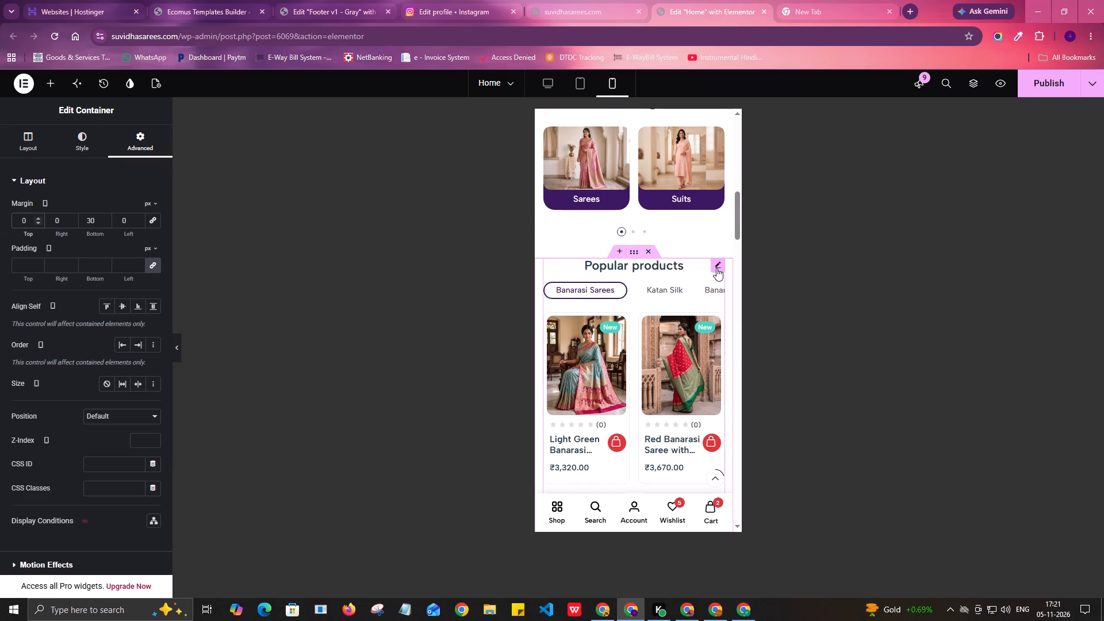
Unlink the Popular products container's padding values and set its top padding to 30 px.
left_click(716, 268)
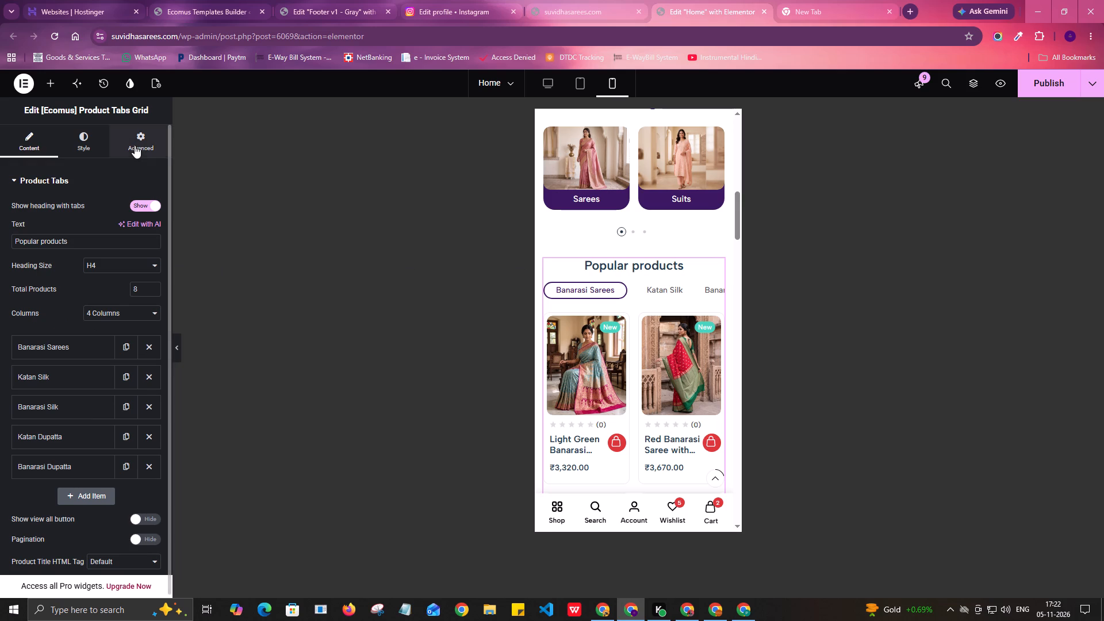
left_click(630, 253)
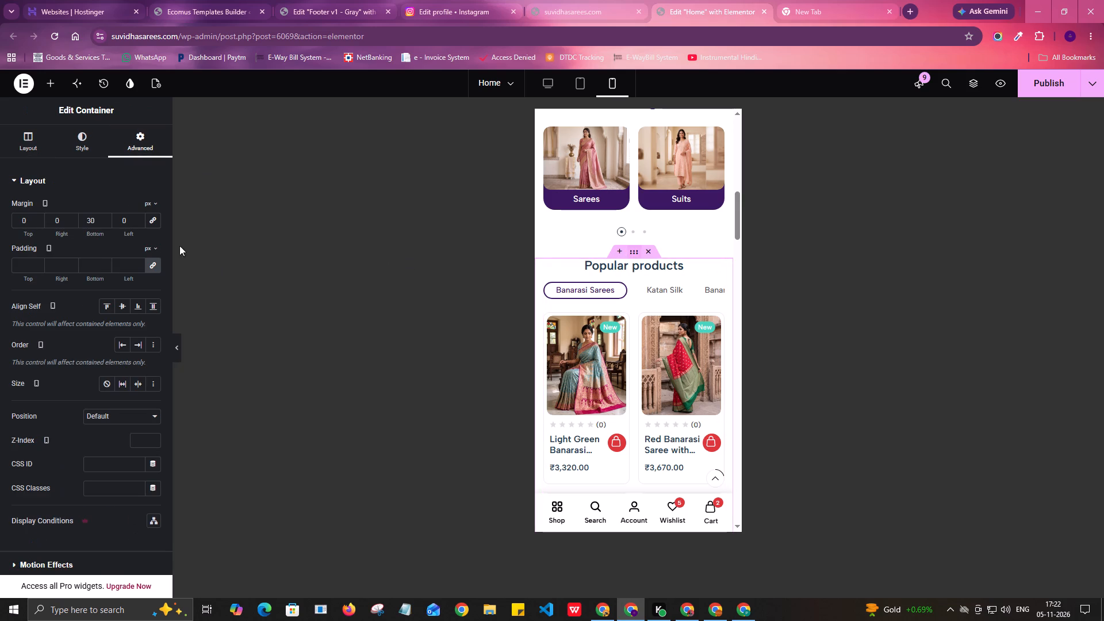
left_click(154, 262)
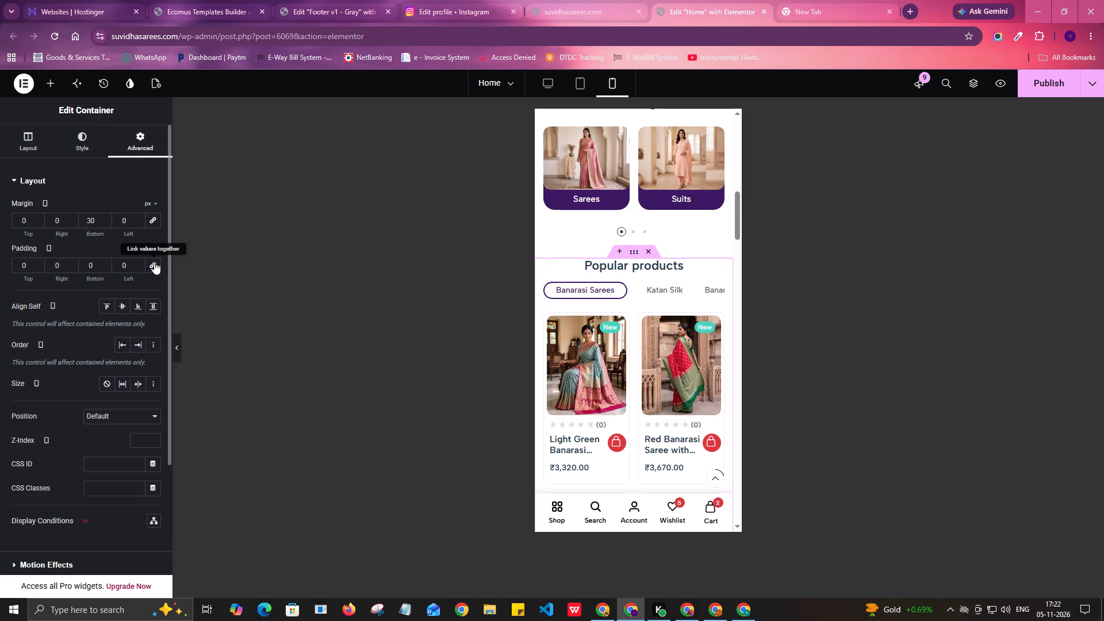
left_click(17, 269)
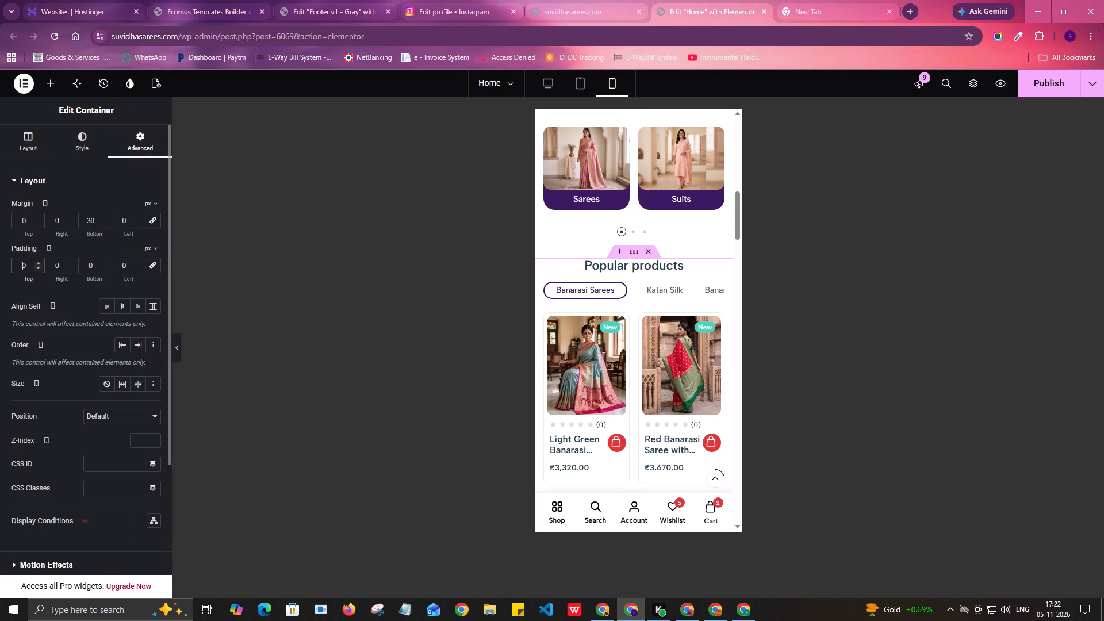
key("3")
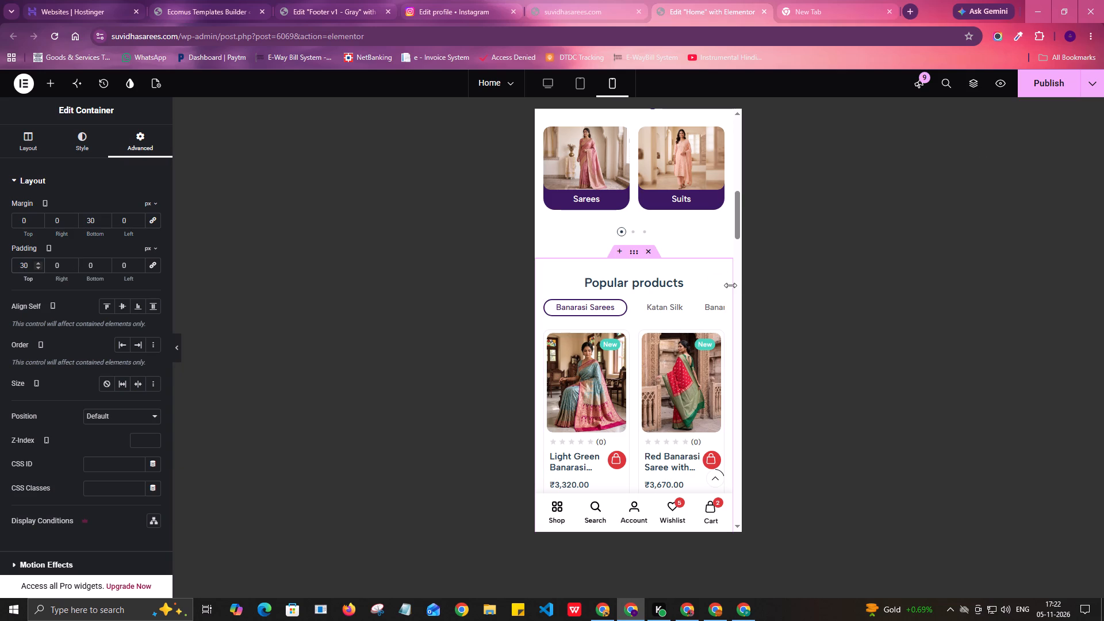
Change the product tabs grid's heading text from Popular products to "Pick Your Choice".
left_click(715, 279)
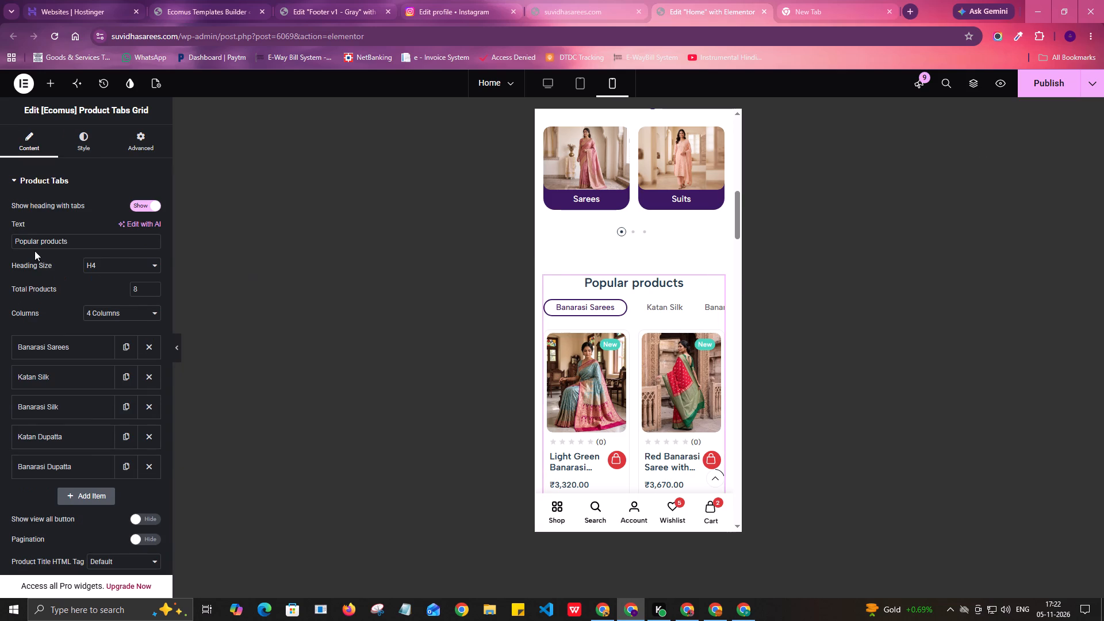
scroll(75, 296, "down", 2)
scroll(75, 296, "up", 3)
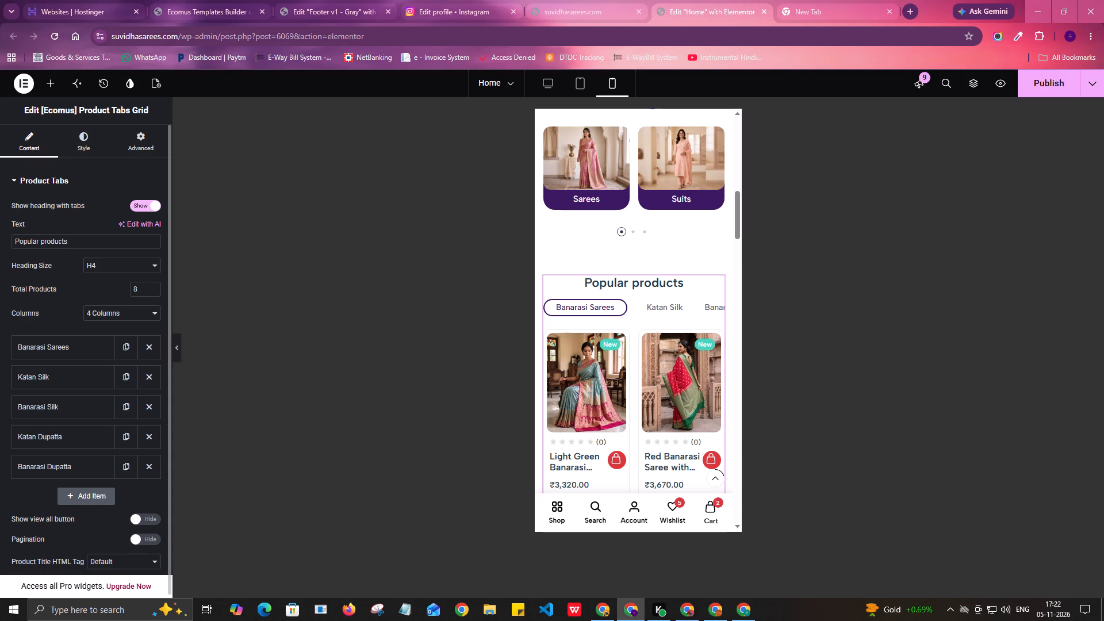
left_click_drag(72, 242, 0, 241)
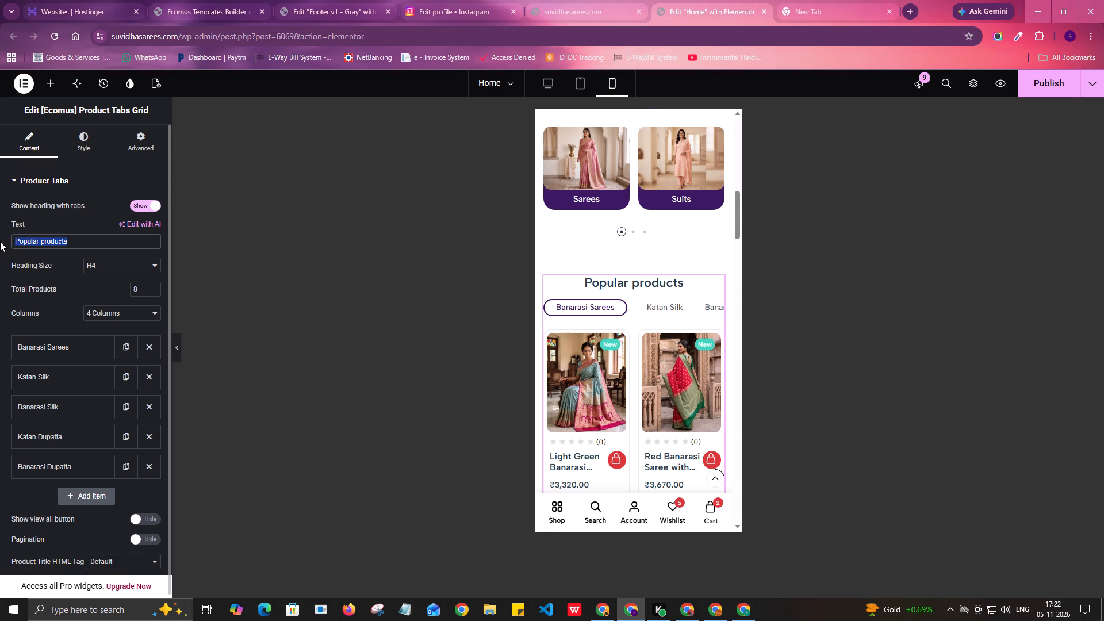
type("Pick Yor")
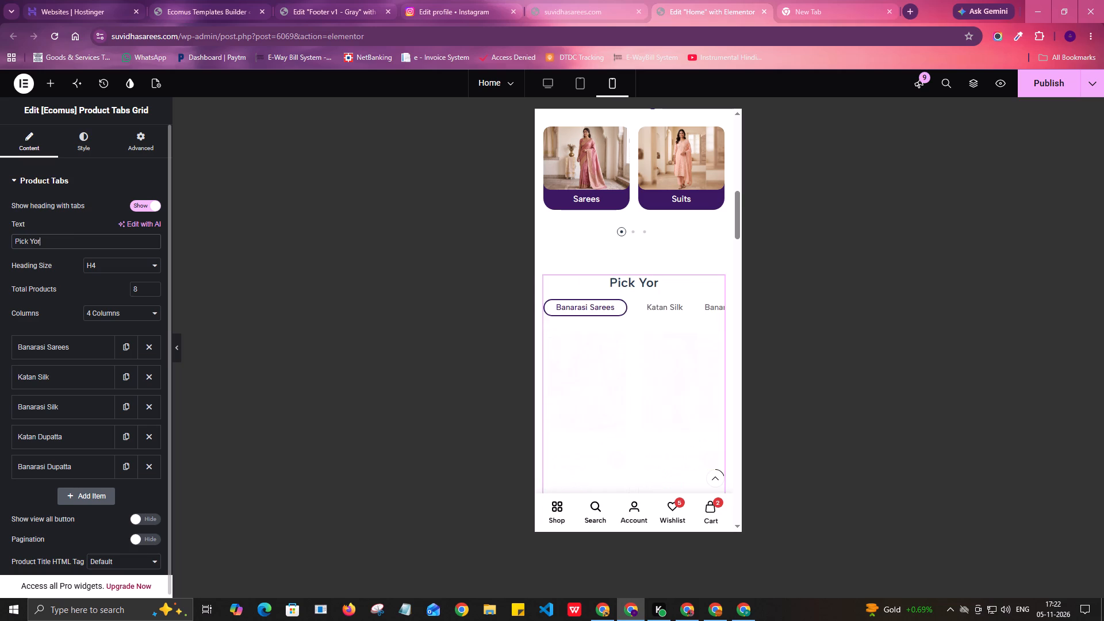
key("BackSpace")
type("ur Choice")
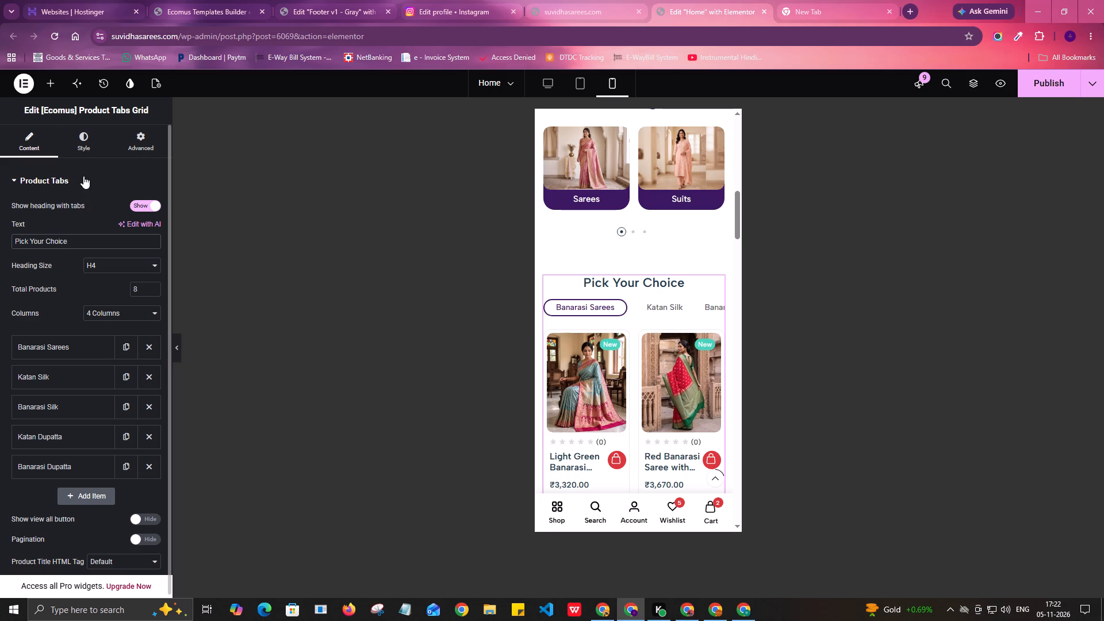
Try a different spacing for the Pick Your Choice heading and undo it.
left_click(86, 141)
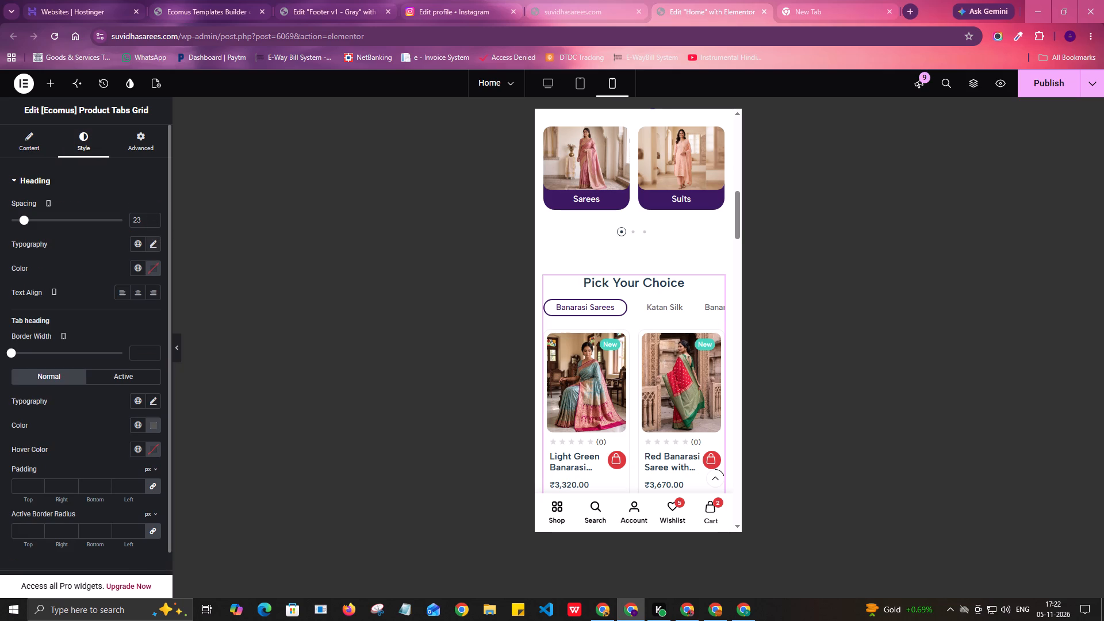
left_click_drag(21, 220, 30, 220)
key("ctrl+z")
Publish the page with the product tabs grid's new heading text and container padding.
left_click(155, 245)
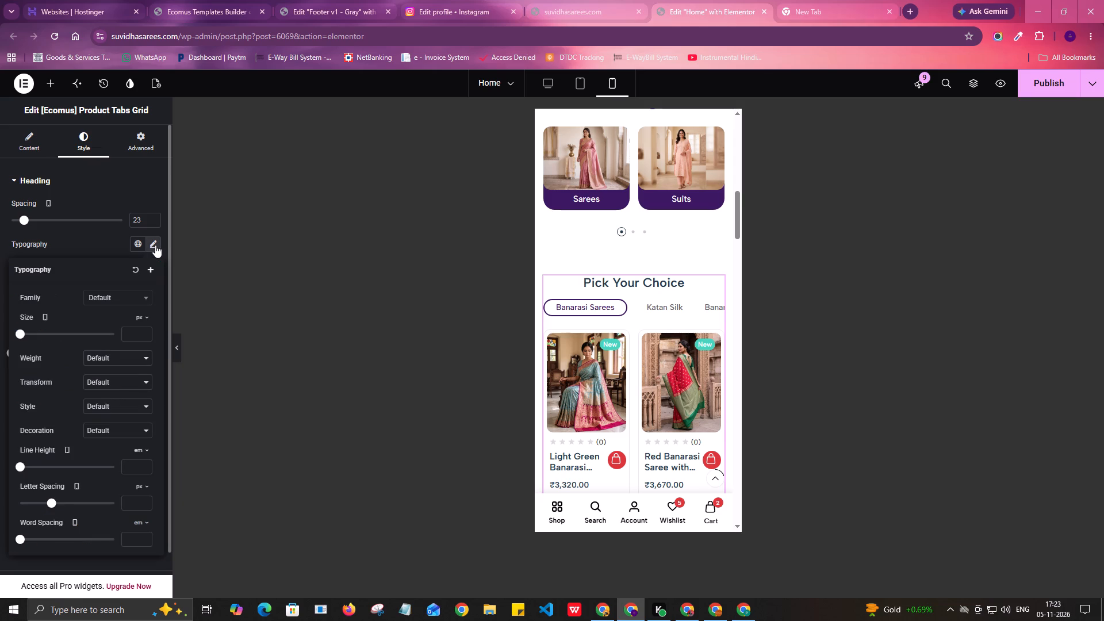
left_click(130, 297)
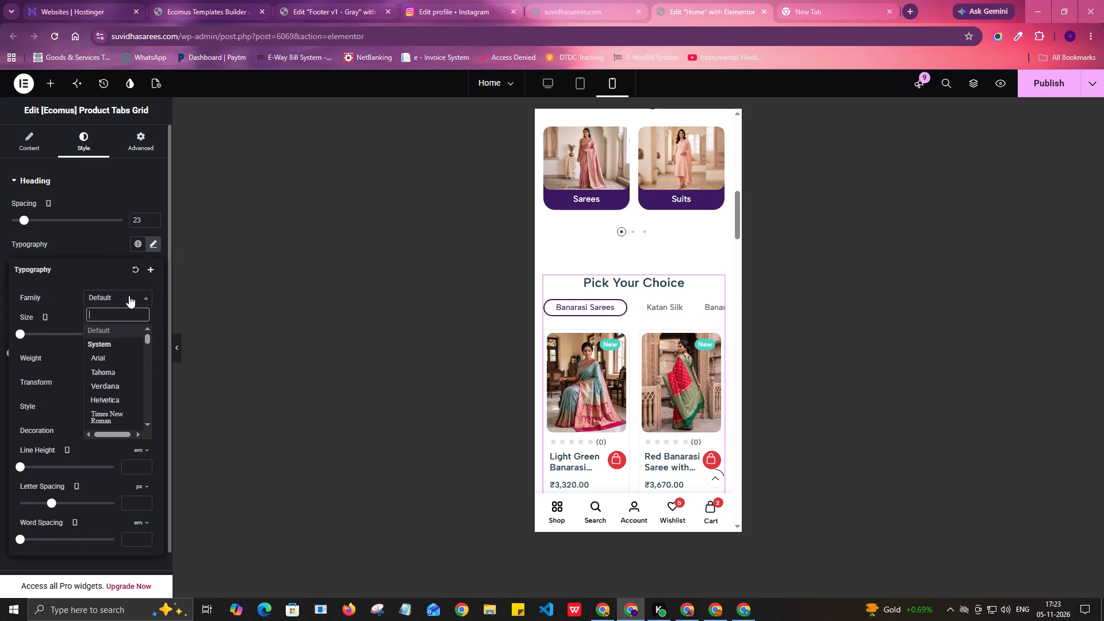
left_click(1040, 93)
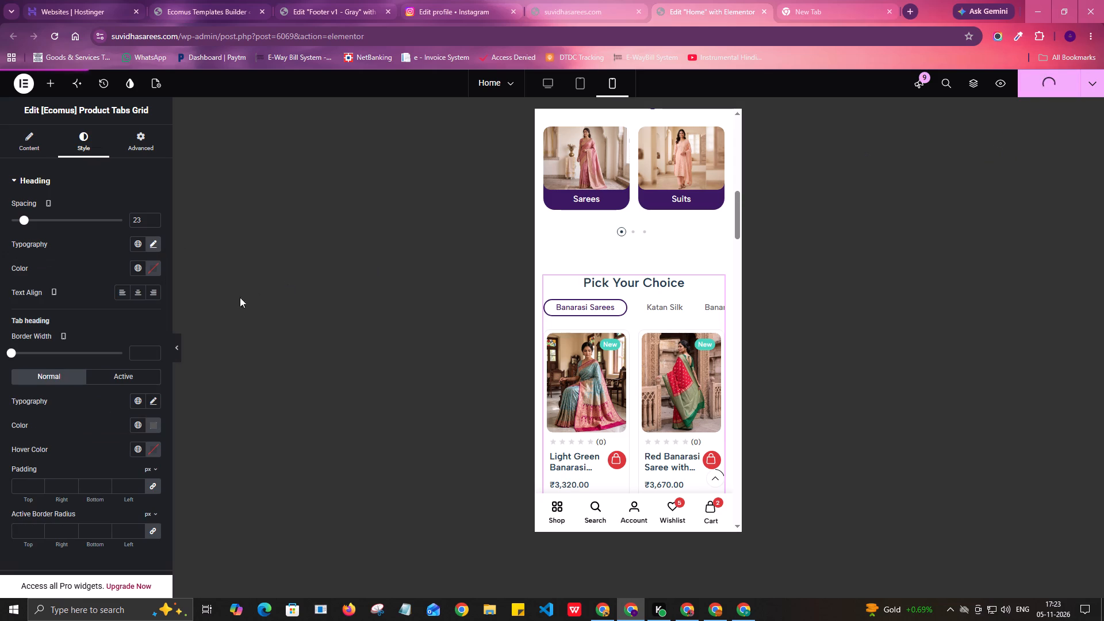
Set the Pick Your Choice heading's font family to Poppins and its mobile font size to 30 px.
left_click(152, 244)
left_click(118, 302)
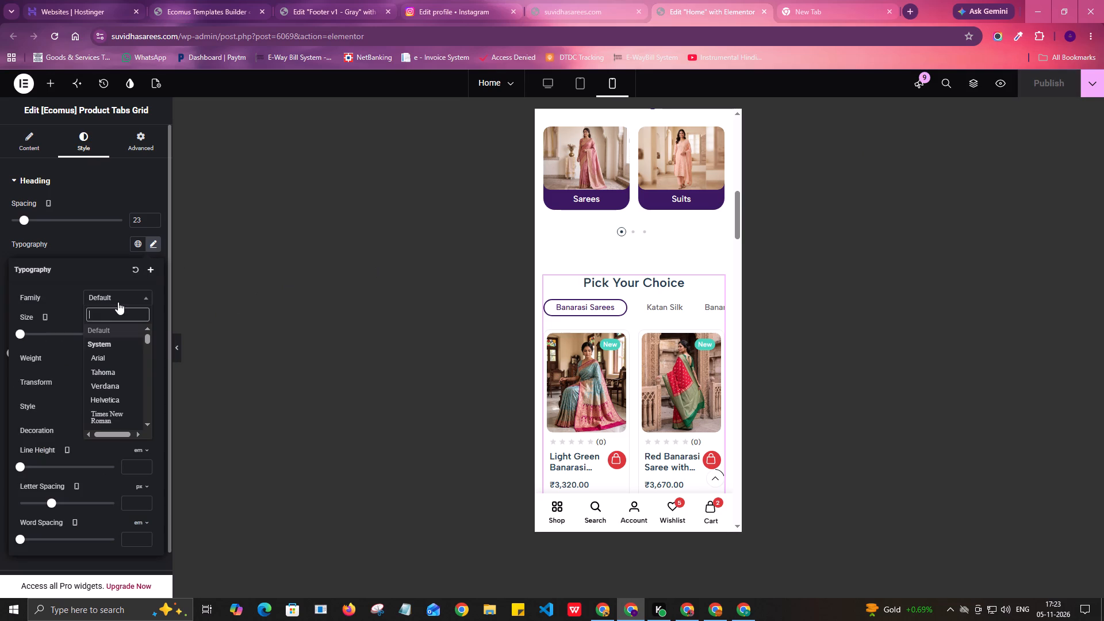
type("popp")
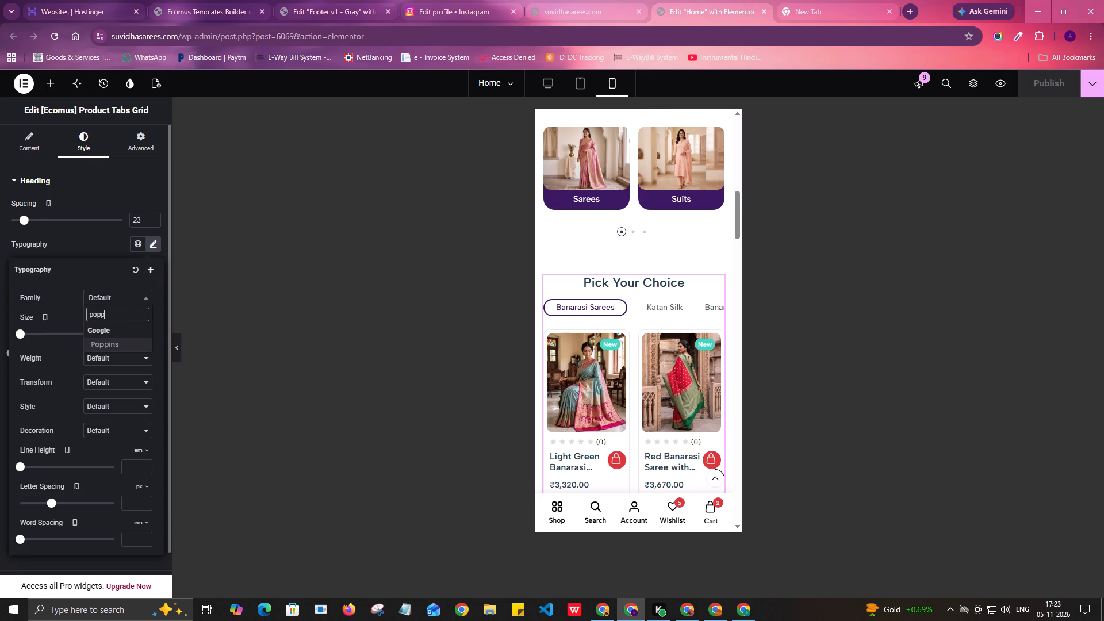
key("Return")
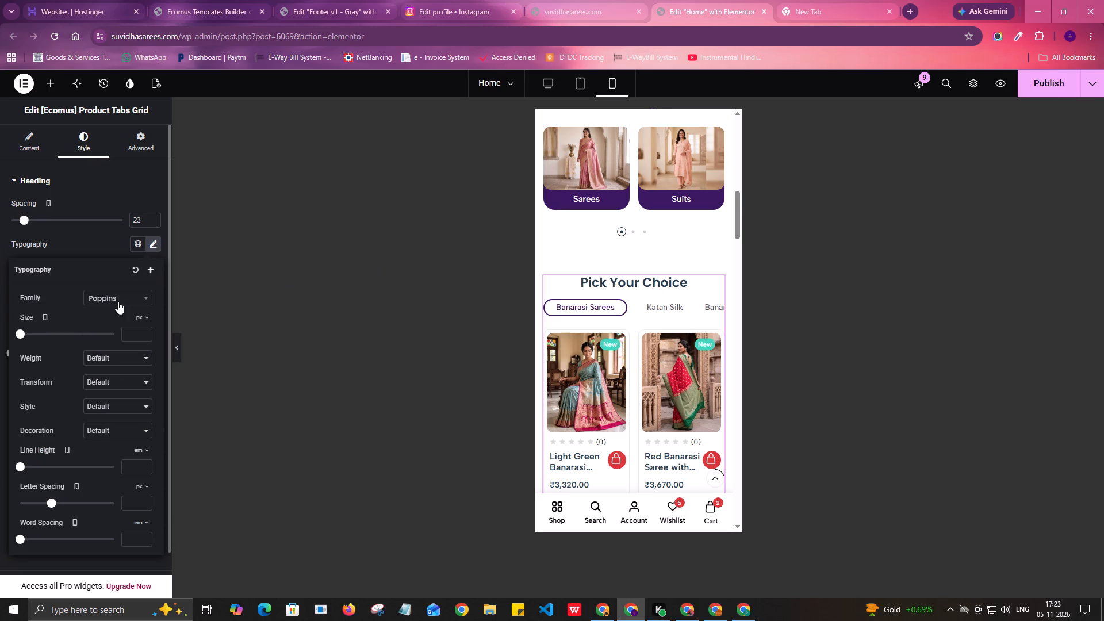
left_click(133, 333)
type("30")
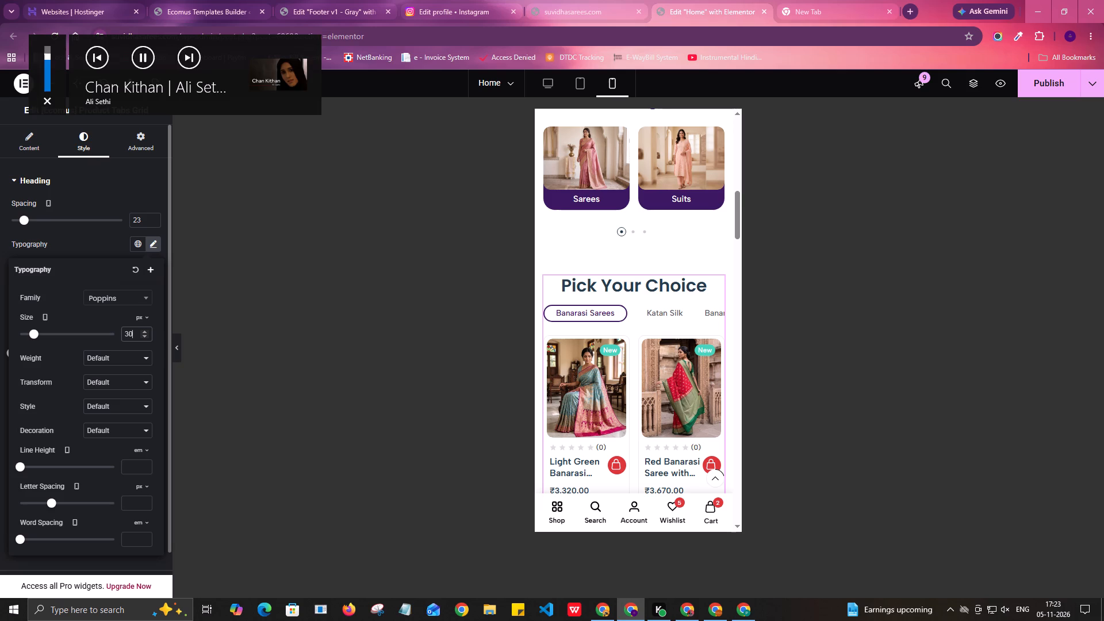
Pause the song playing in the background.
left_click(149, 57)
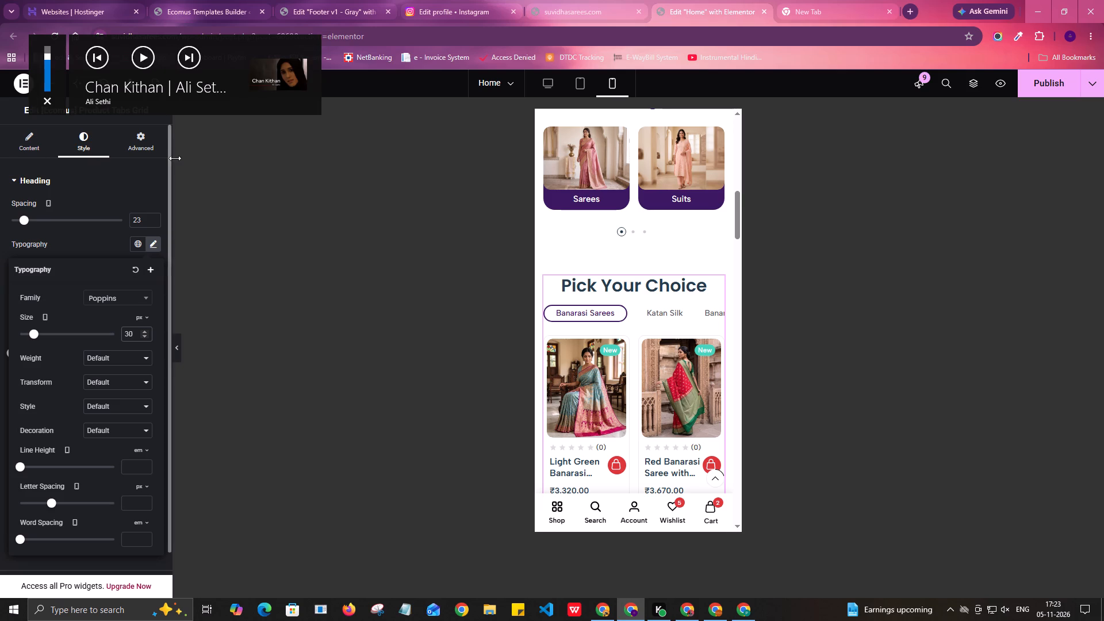
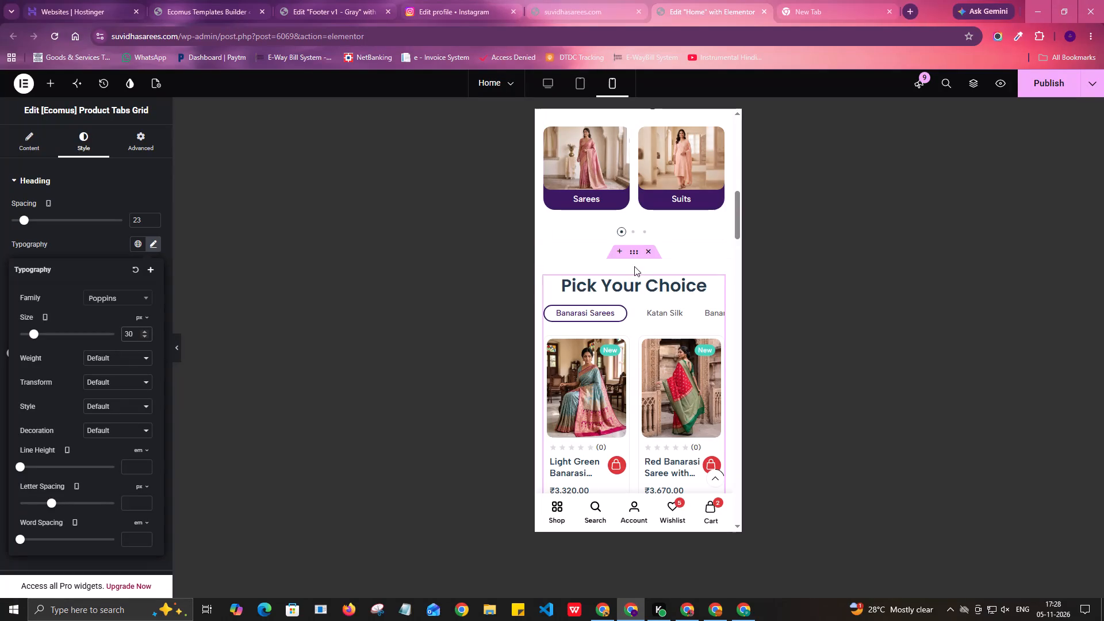
Give the Pick Your Choice section's container a Classic background and open the image selection for it.
left_click(634, 254)
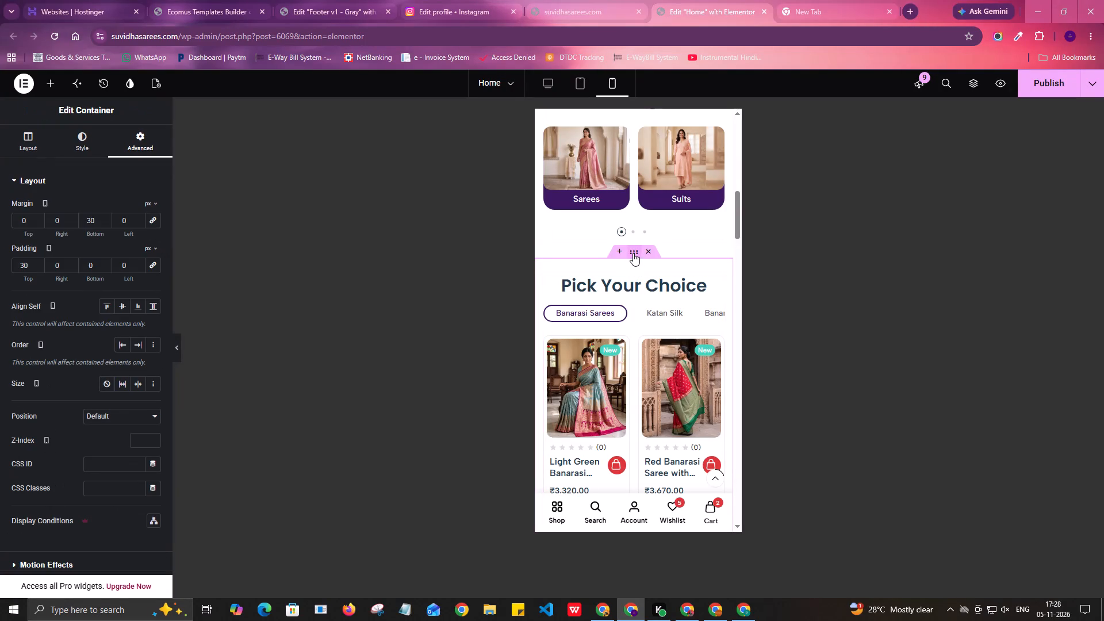
scroll(652, 297, "down", 3)
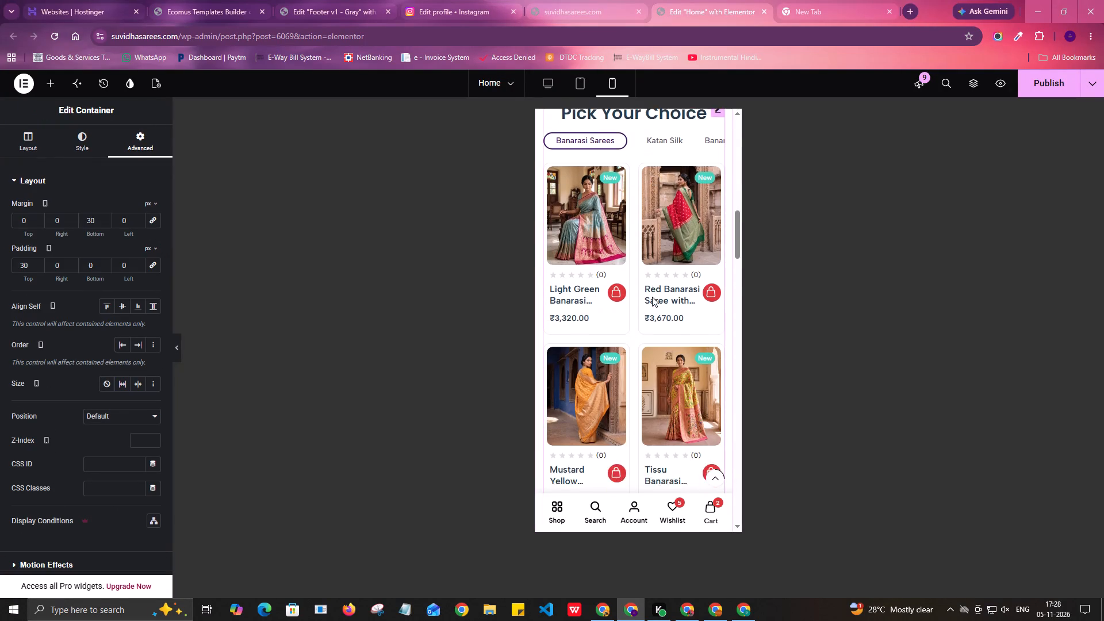
scroll(652, 297, "down", 7)
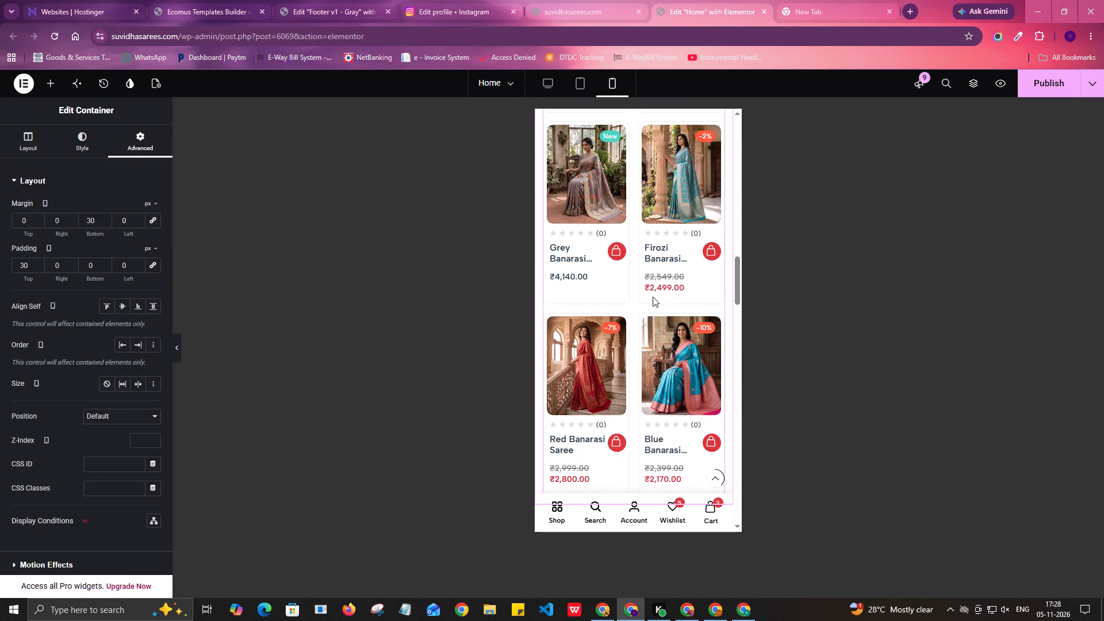
scroll(653, 297, "up", 9)
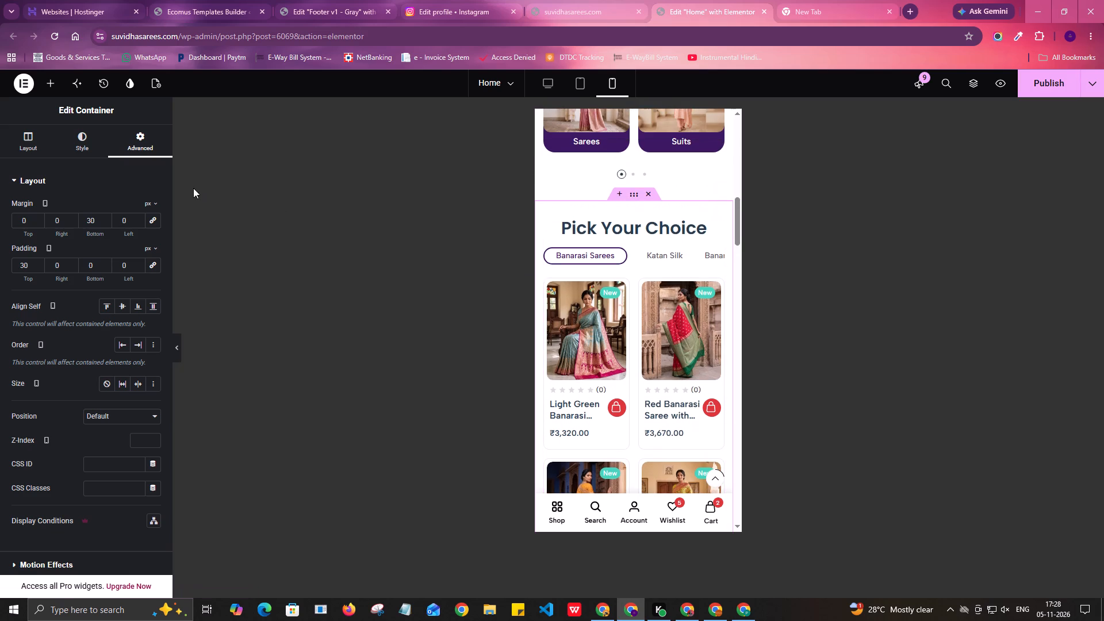
left_click(69, 149)
left_click(109, 239)
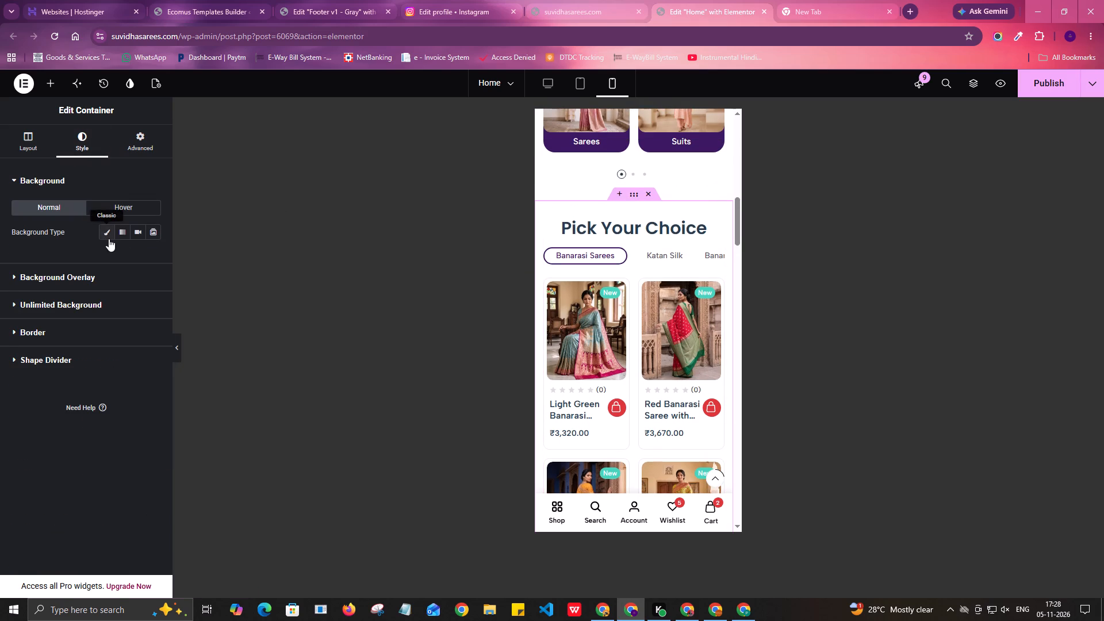
left_click(88, 307)
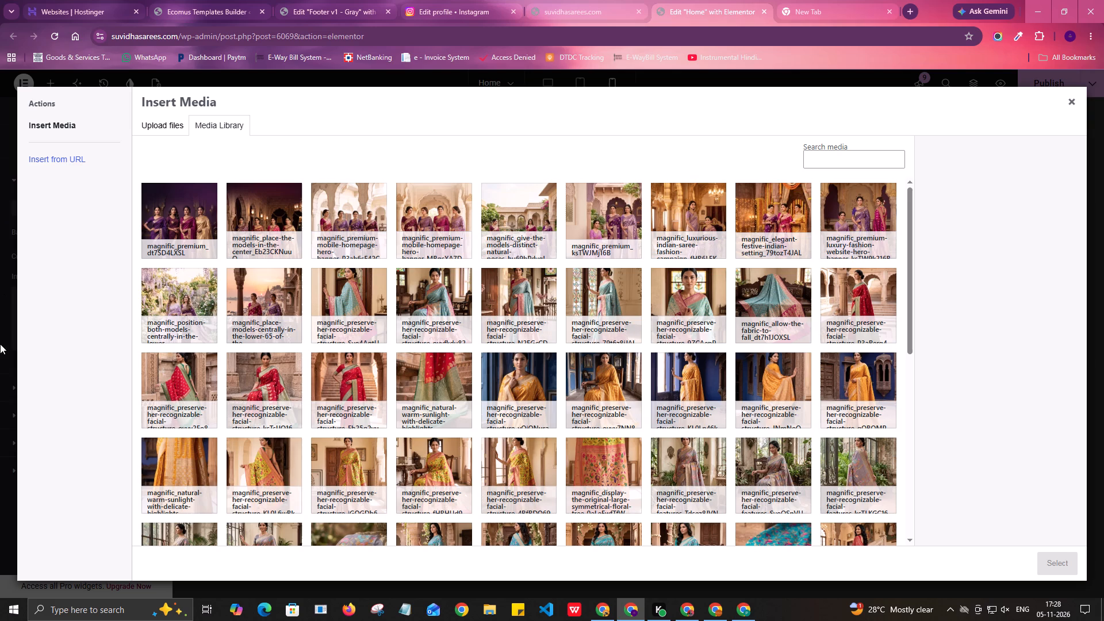
Look through the media library for a suitable background image for the Pick Your Choice container.
scroll(520, 344, "down", 3)
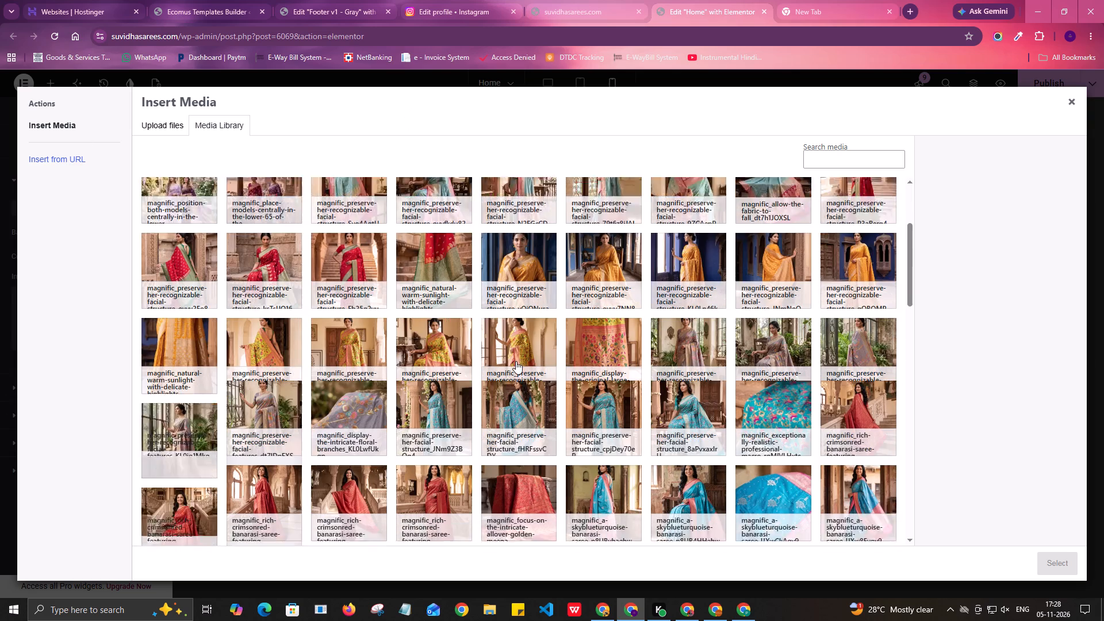
scroll(518, 373, "down", 7)
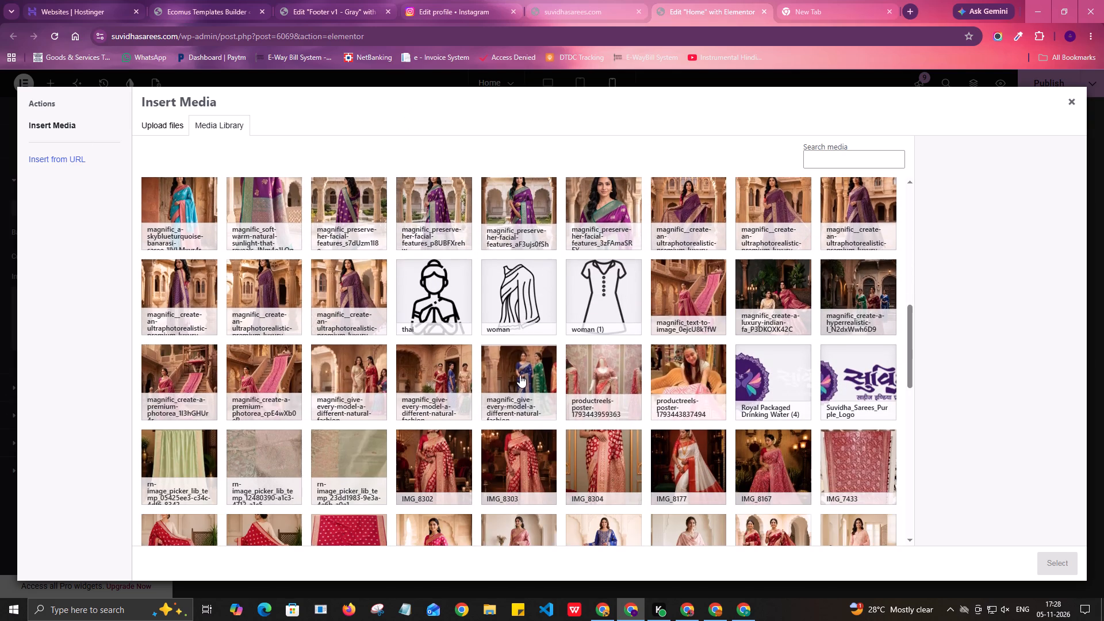
scroll(520, 375, "down", 6)
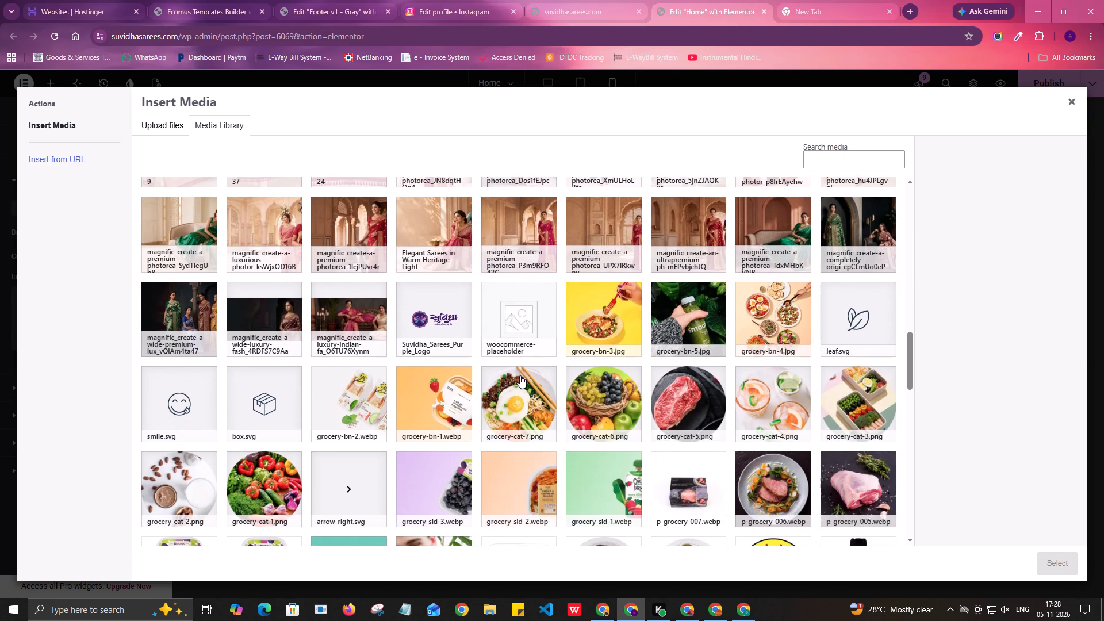
scroll(520, 375, "down", 7)
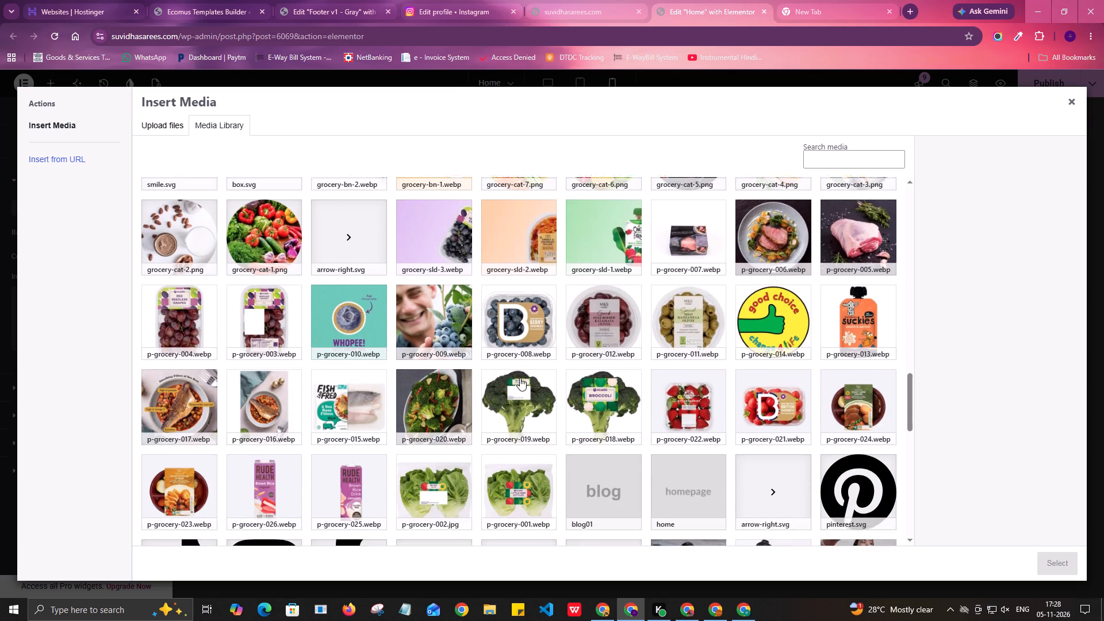
scroll(518, 388, "down", 5)
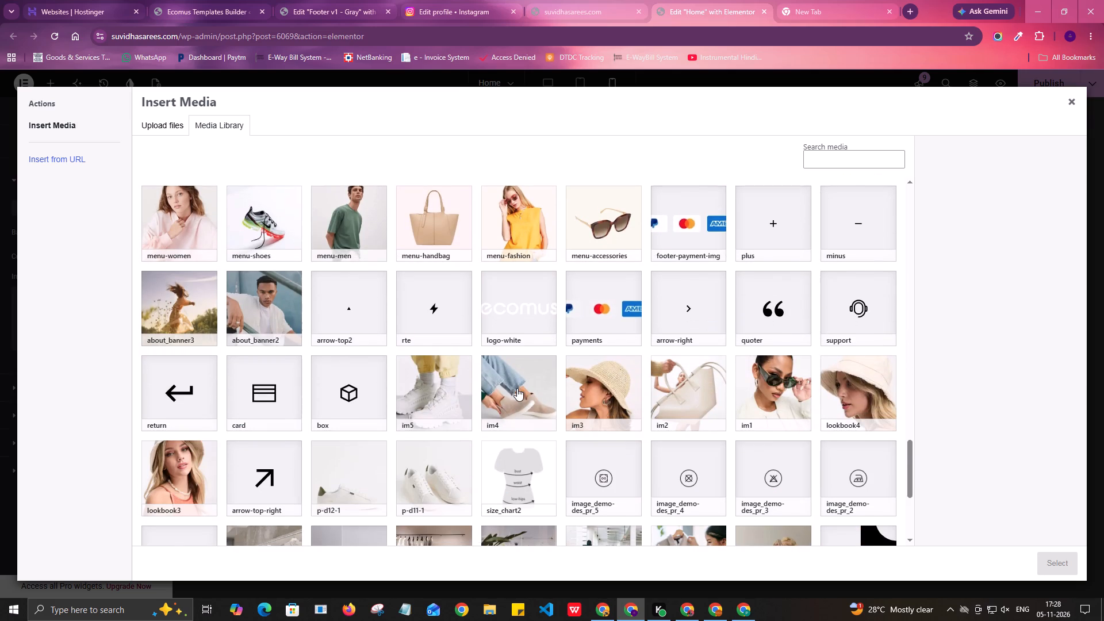
scroll(515, 388, "down", 4)
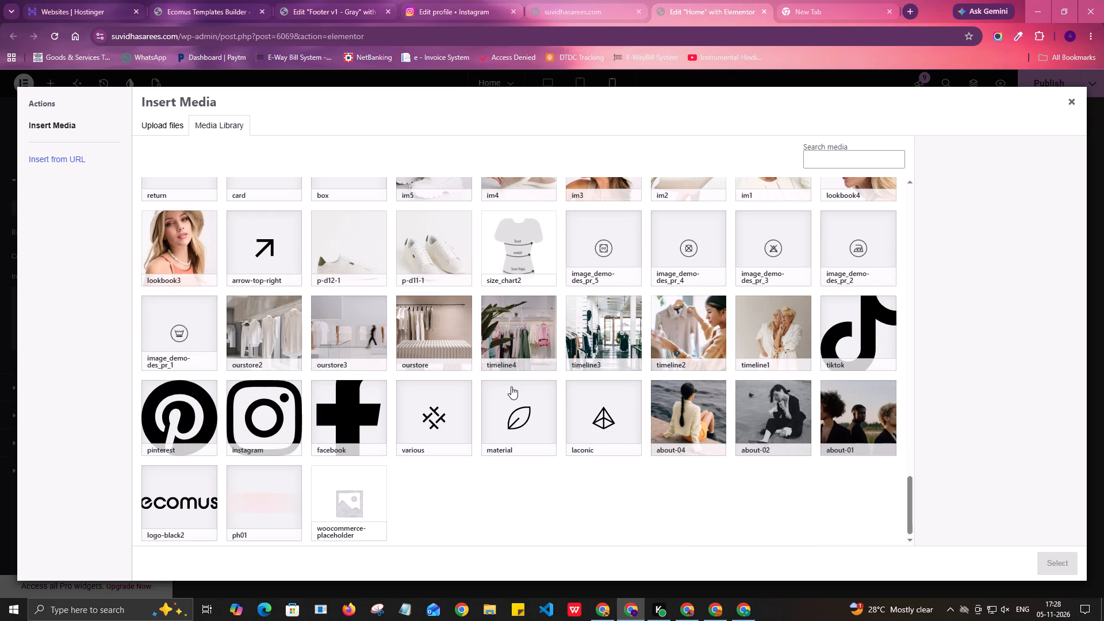
scroll(540, 363, "up", 9)
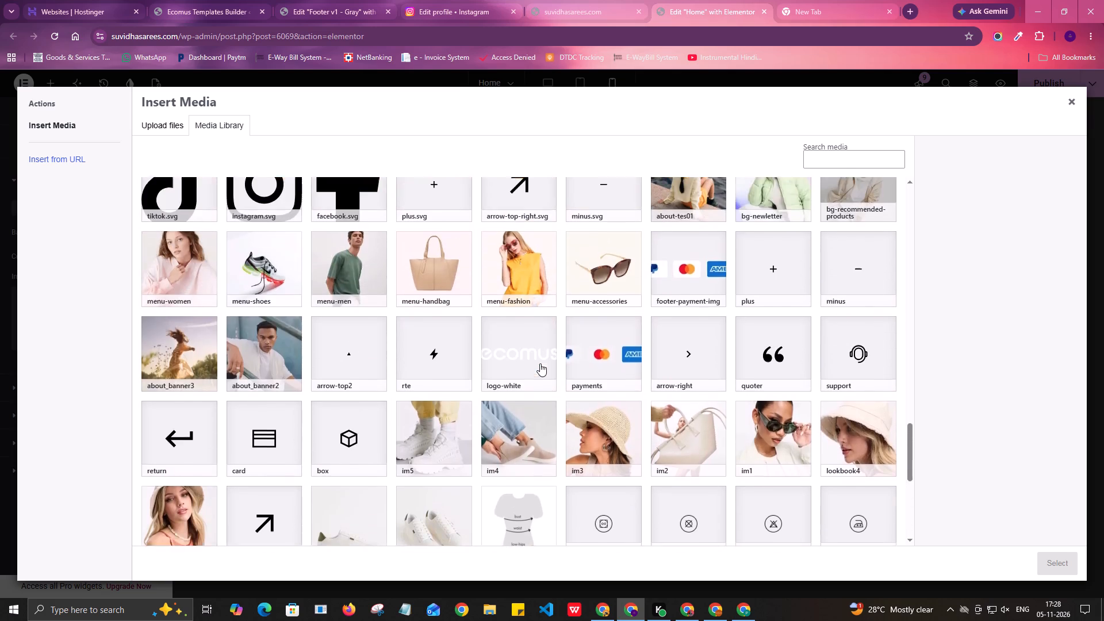
scroll(540, 363, "up", 20)
scroll(540, 363, "up", 2)
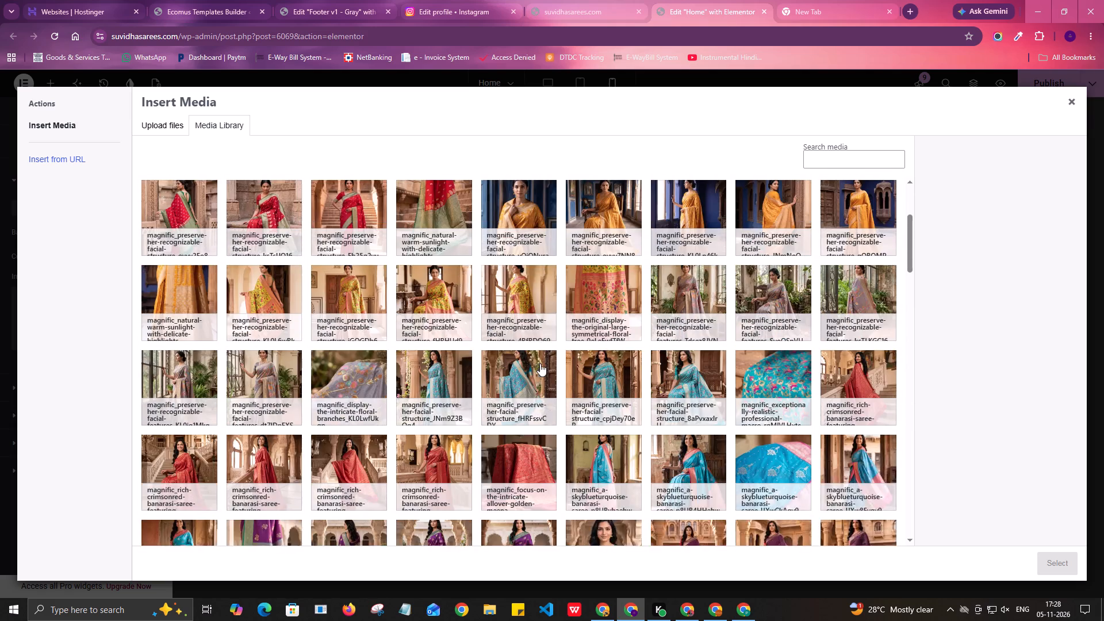
scroll(540, 363, "up", 11)
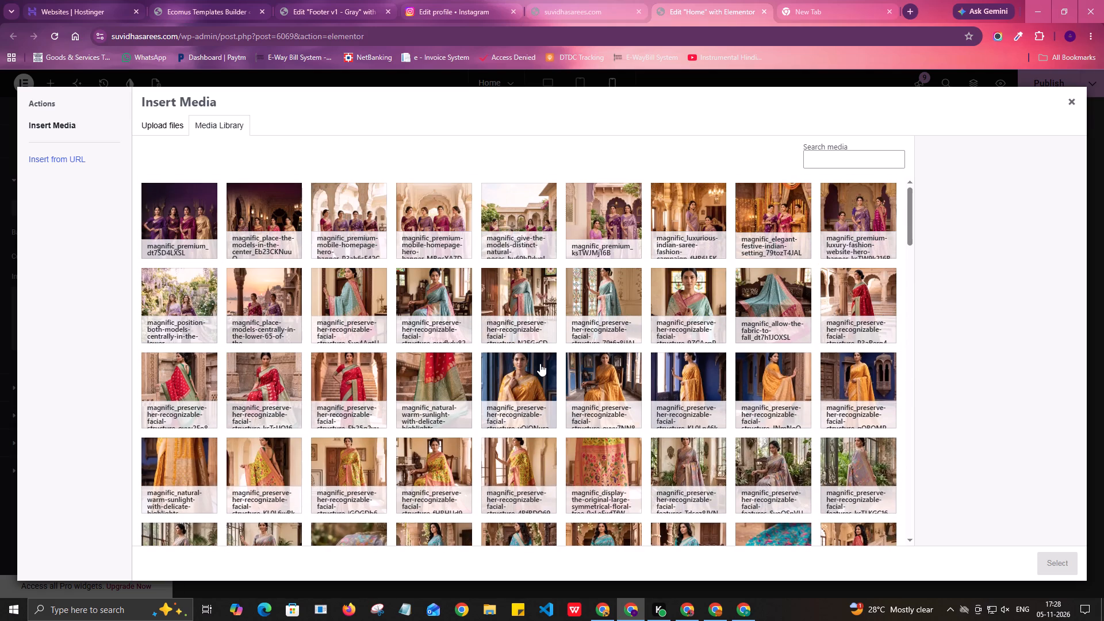
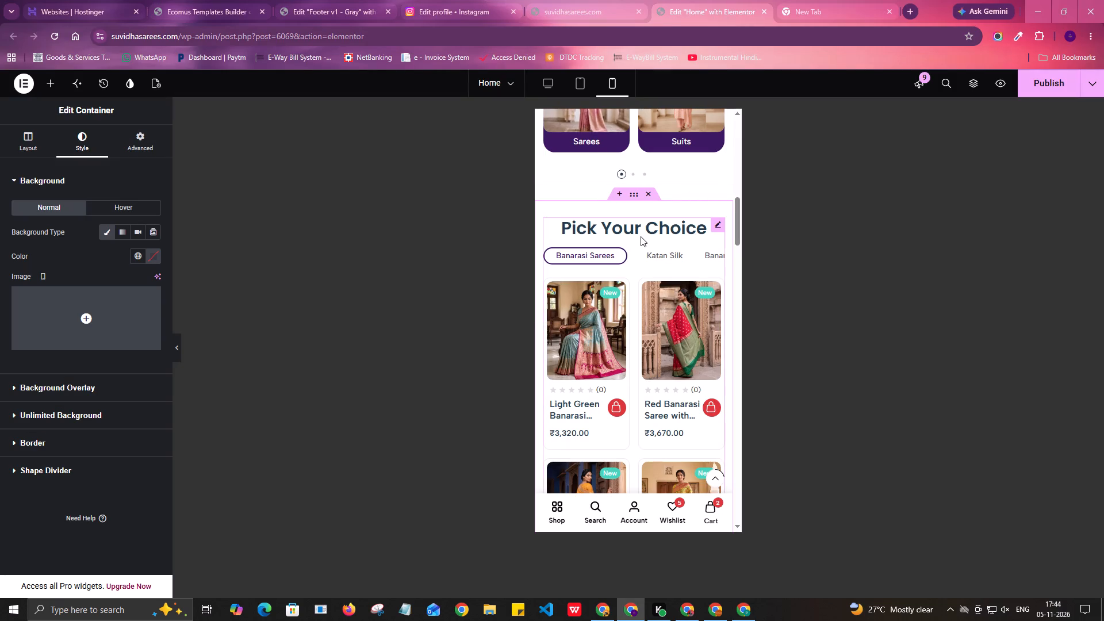
scroll(639, 271, "up", 3)
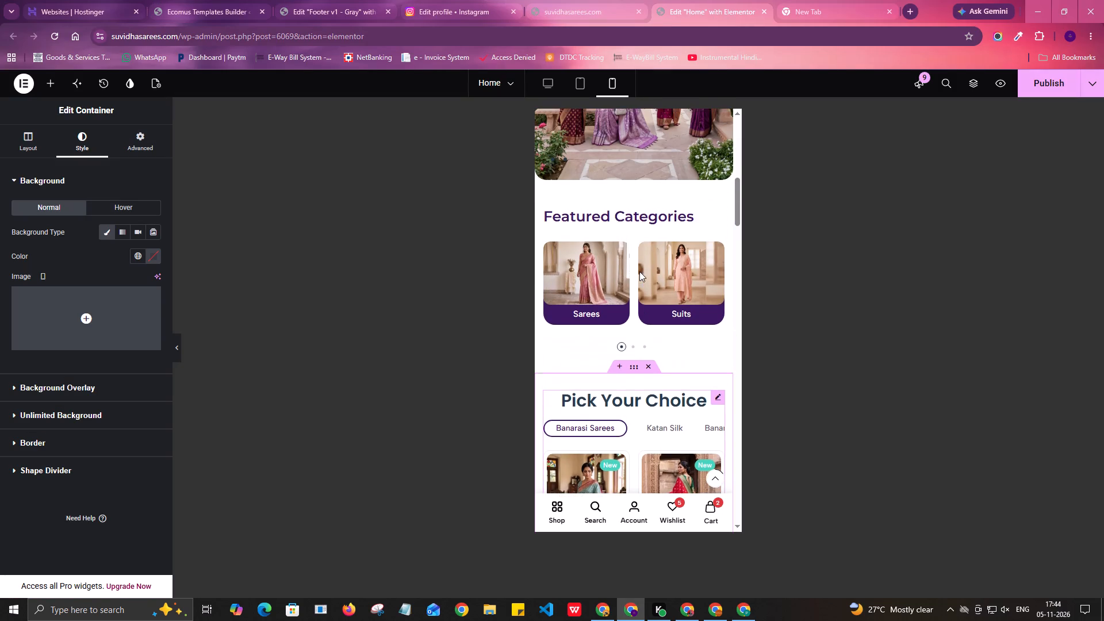
scroll(639, 271, "up", 2)
scroll(639, 271, "down", 4)
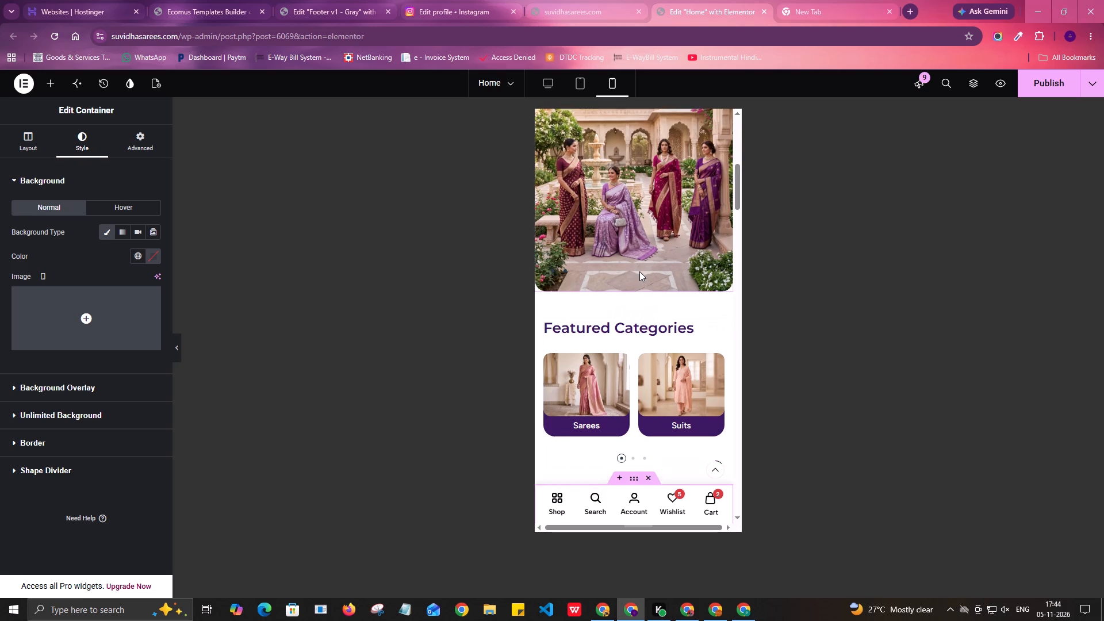
scroll(639, 271, "down", 1)
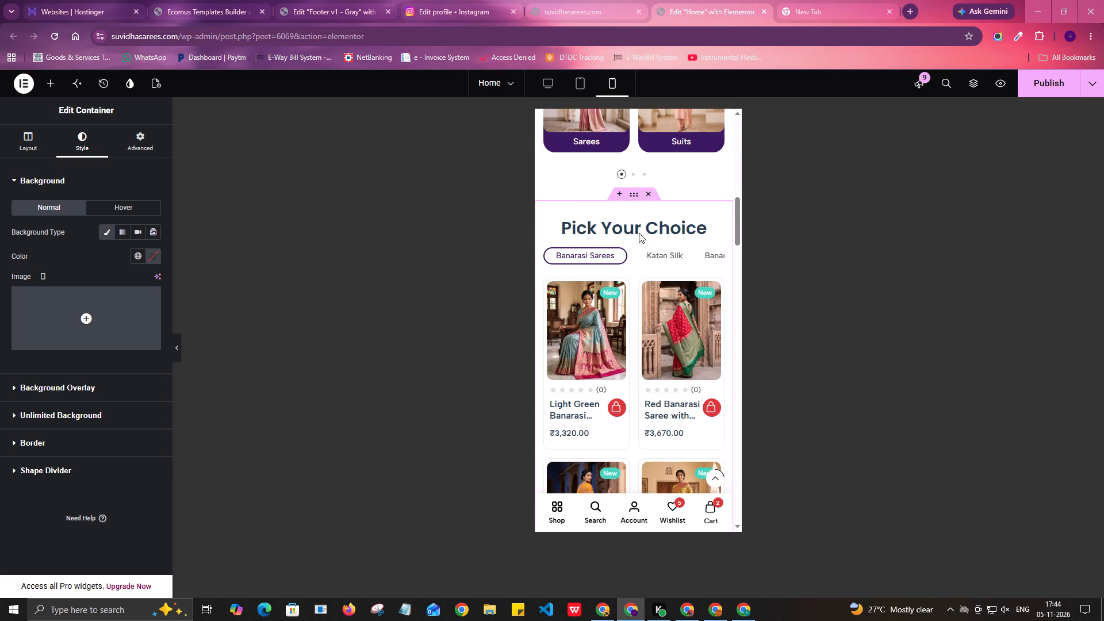
left_click(1042, 89)
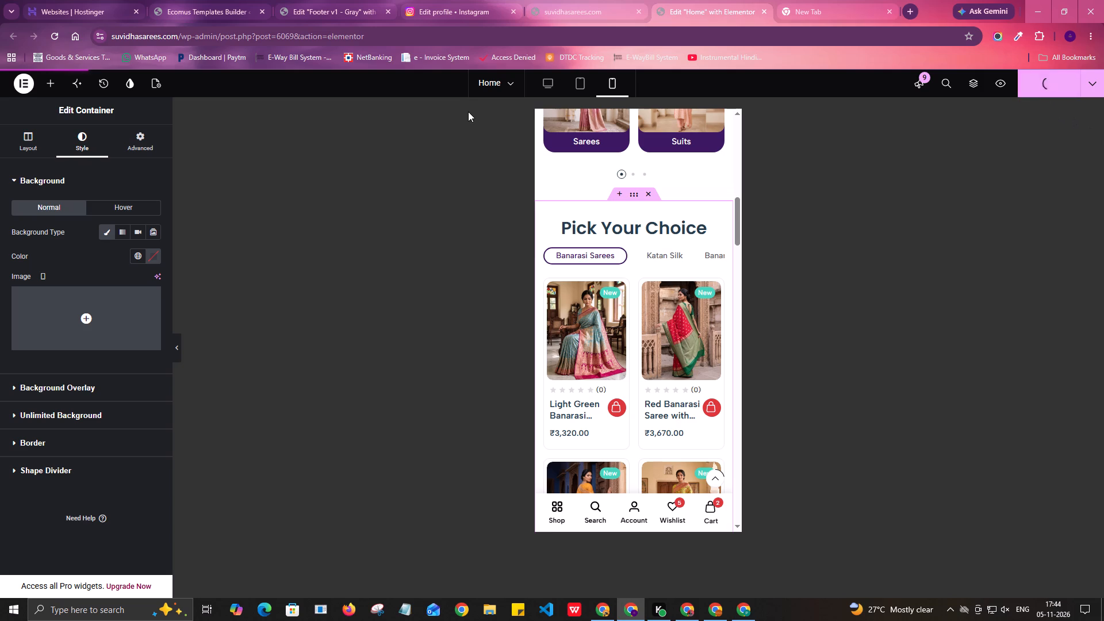
In desktop view, upload magnific_premium_nV1kVoOYQD from Downloads and set it as the background image of the Pick Your Choice container.
left_click(550, 85)
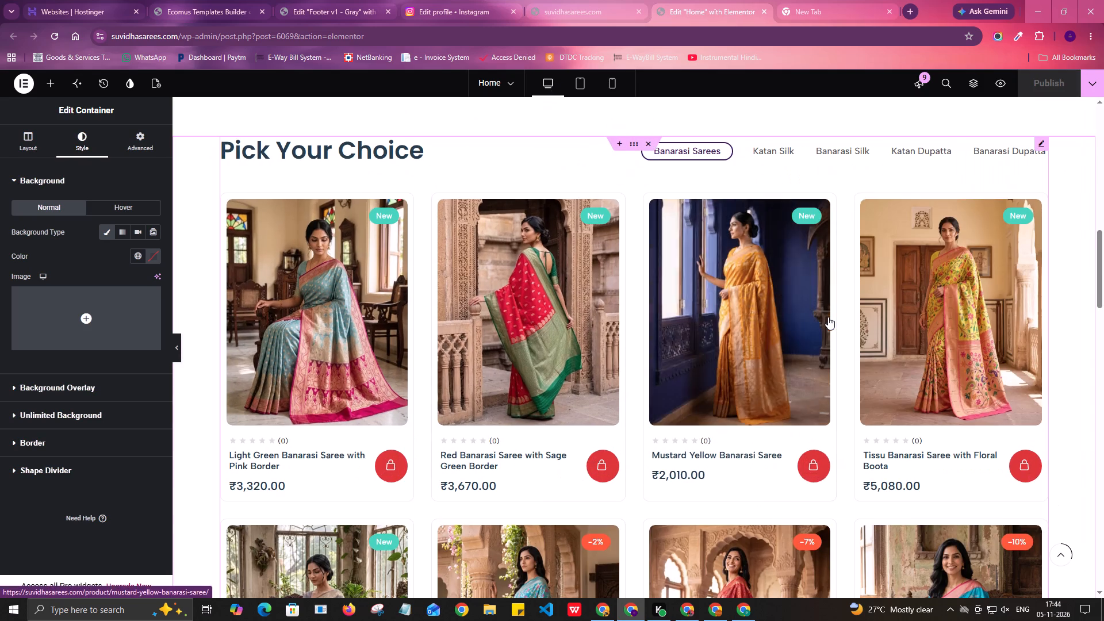
scroll(532, 313, "up", 7)
scroll(532, 313, "down", 4)
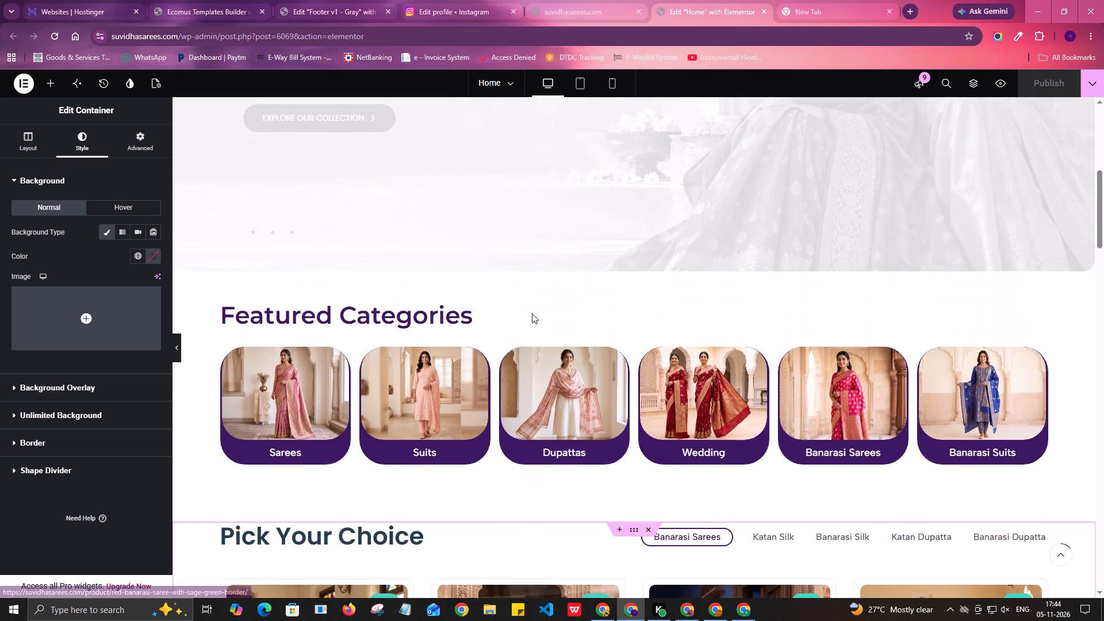
scroll(532, 313, "down", 1)
left_click(634, 247)
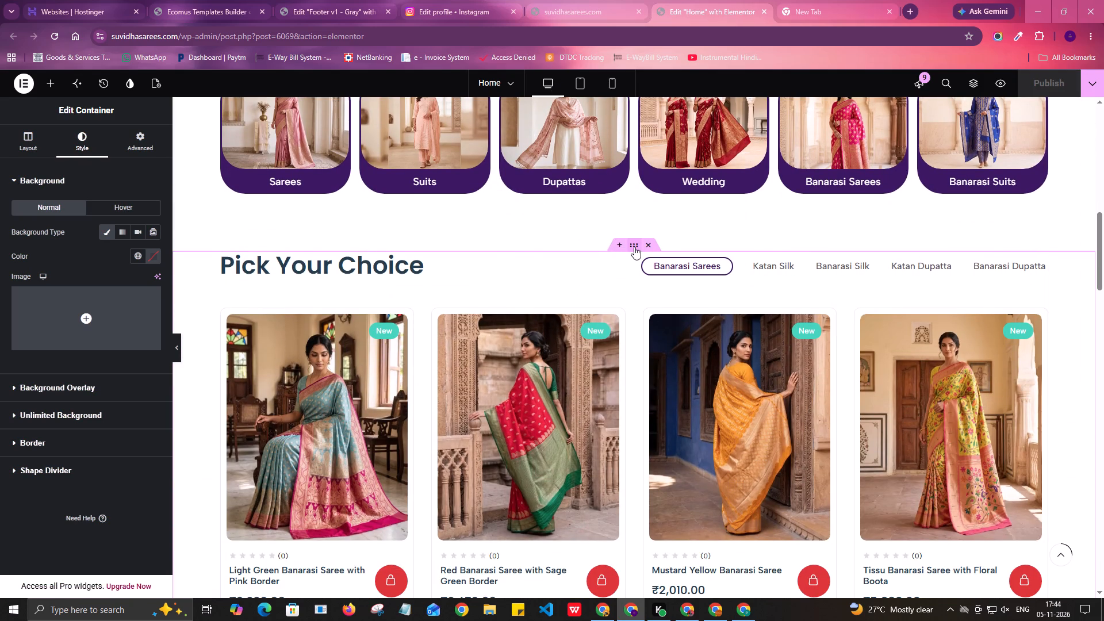
left_click(91, 313)
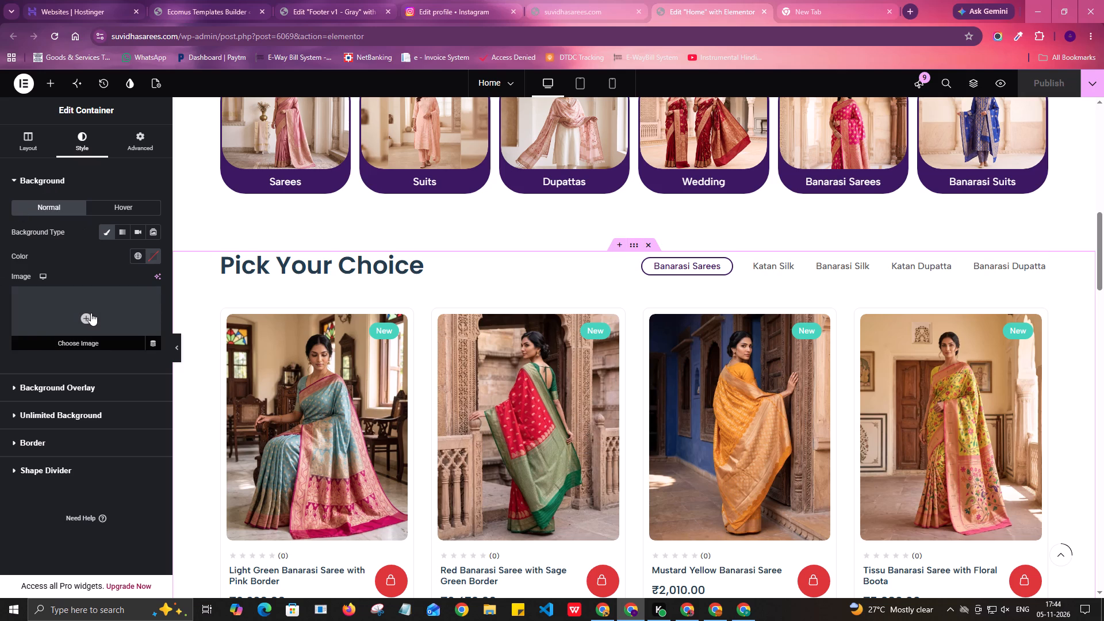
left_click(165, 121)
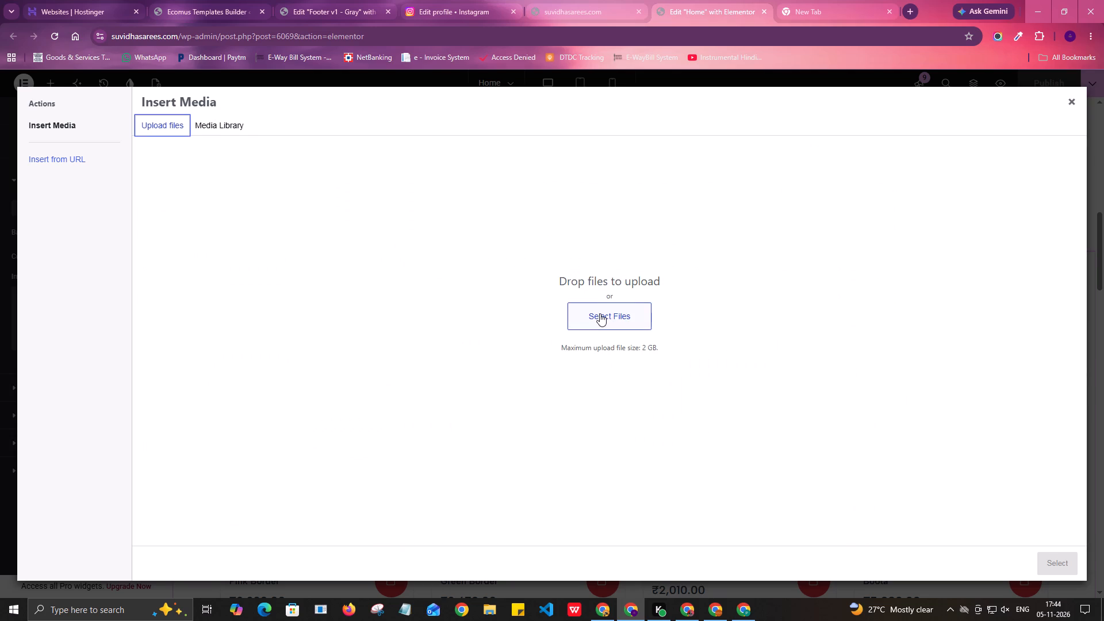
left_click(600, 313)
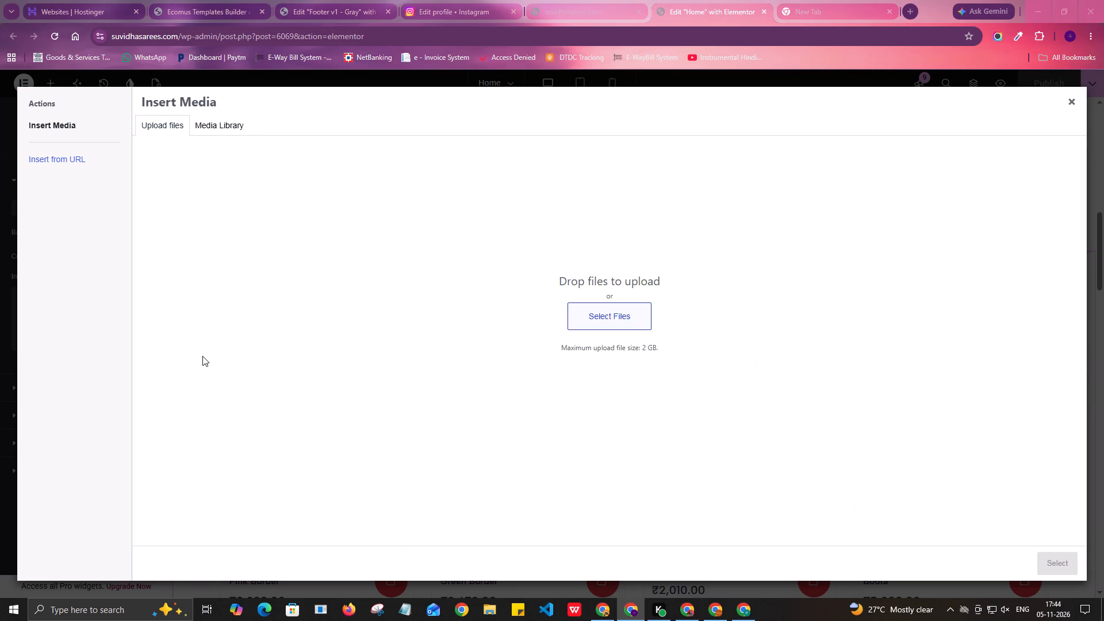
left_click(231, 159)
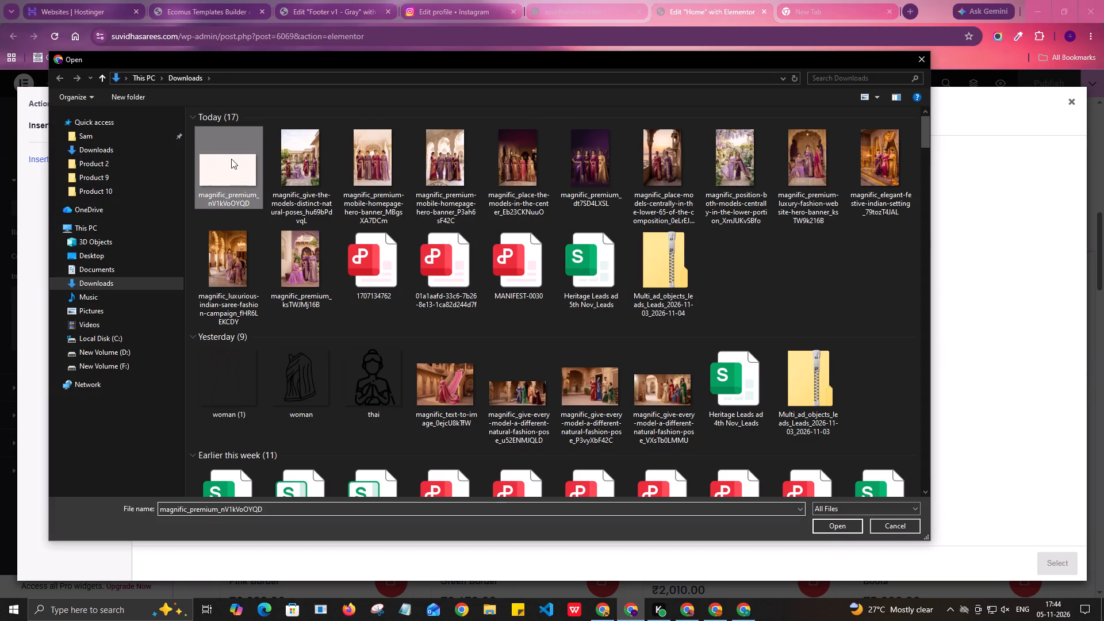
key("Return")
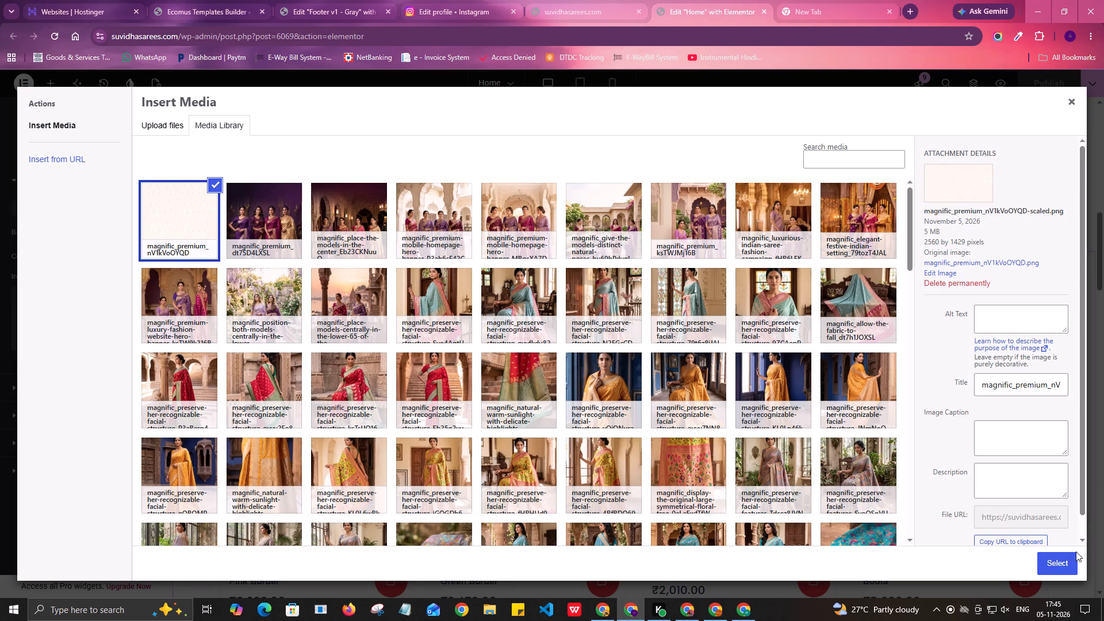
left_click(1061, 560)
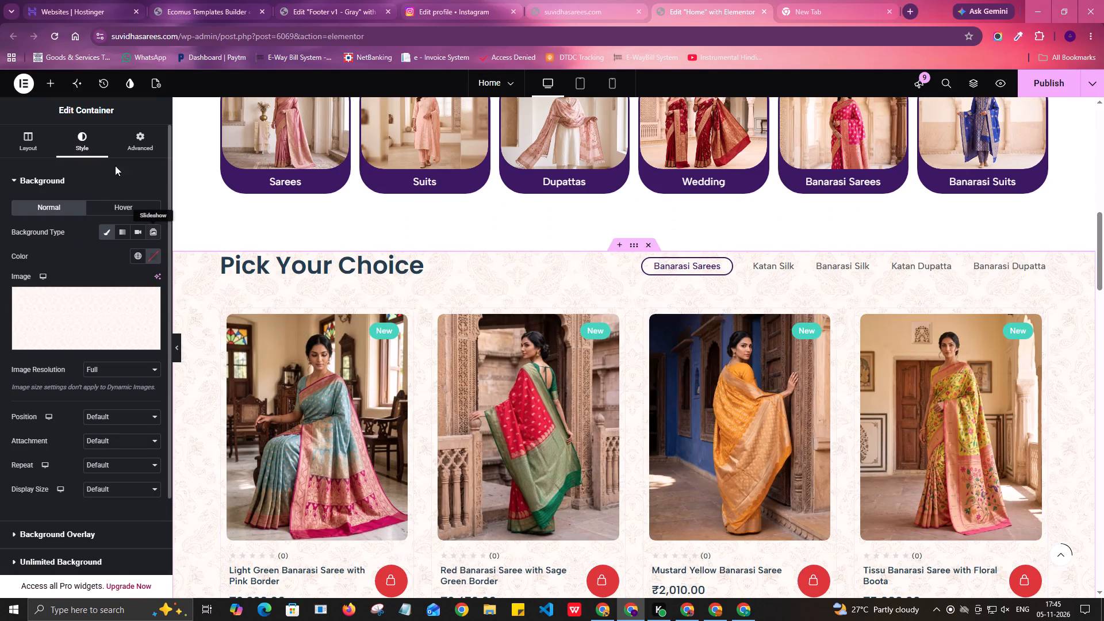
Set the Pick Your Choice container's padding to 50 px on all sides.
left_click(133, 145)
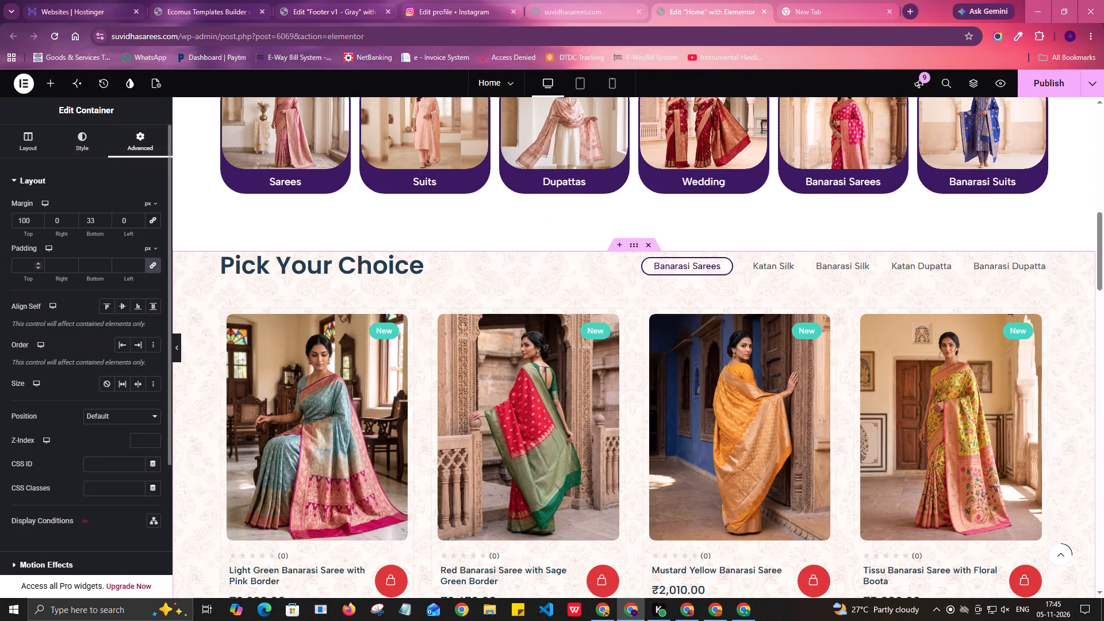
left_click(21, 264)
type("50")
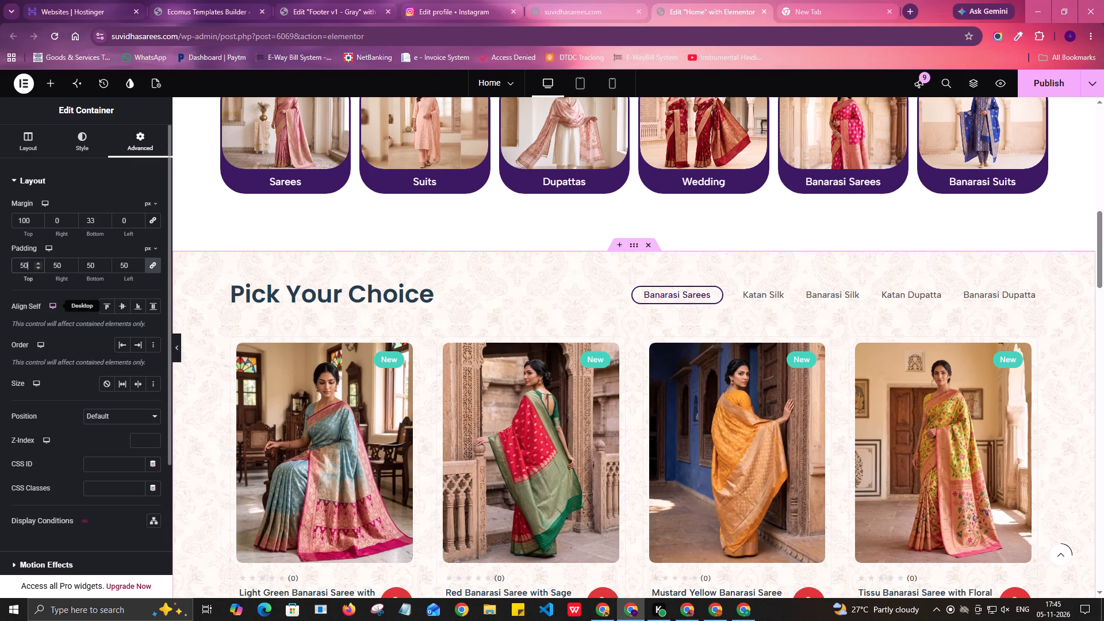
Examine the textured section down to the Fashion That Speaks Your Style banner and check the banner container's margin and padding settings.
scroll(743, 363, "down", 4)
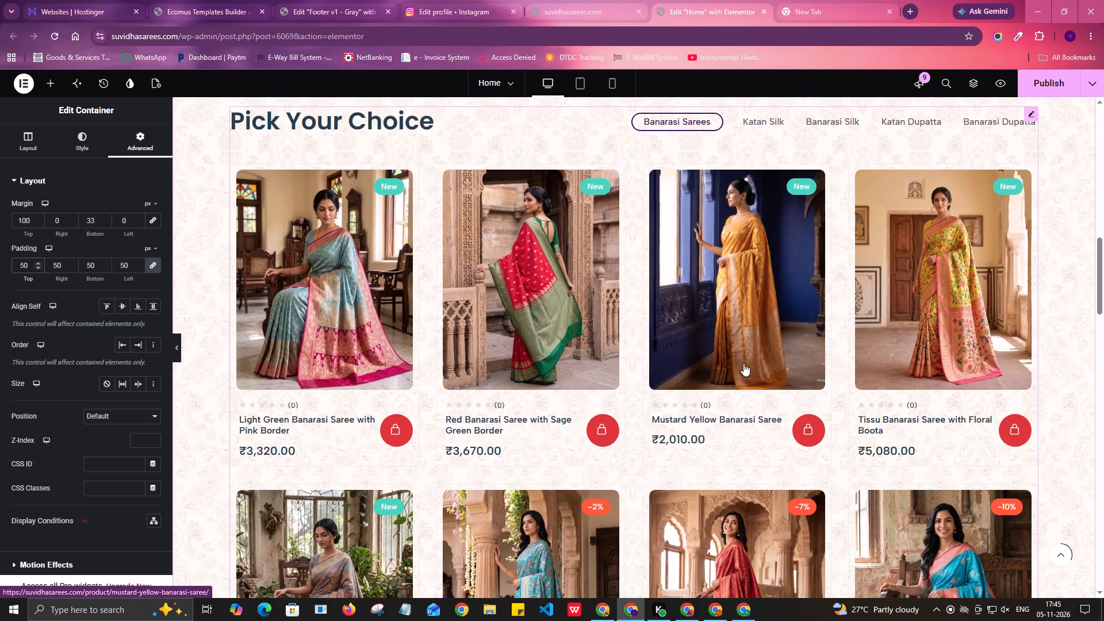
scroll(743, 363, "down", 2)
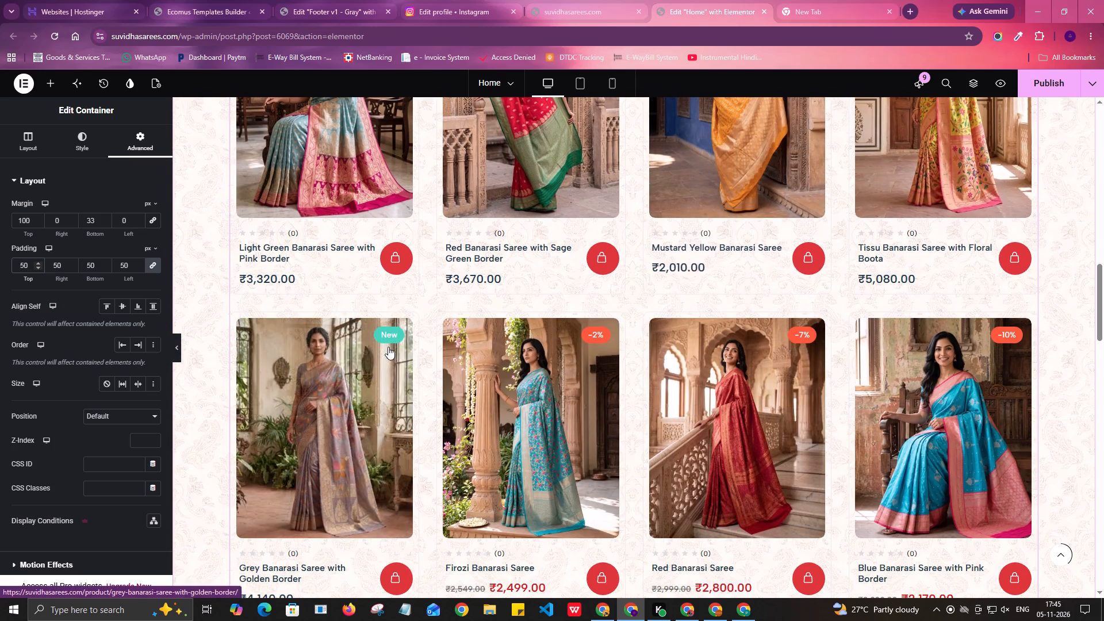
scroll(433, 379, "down", 4)
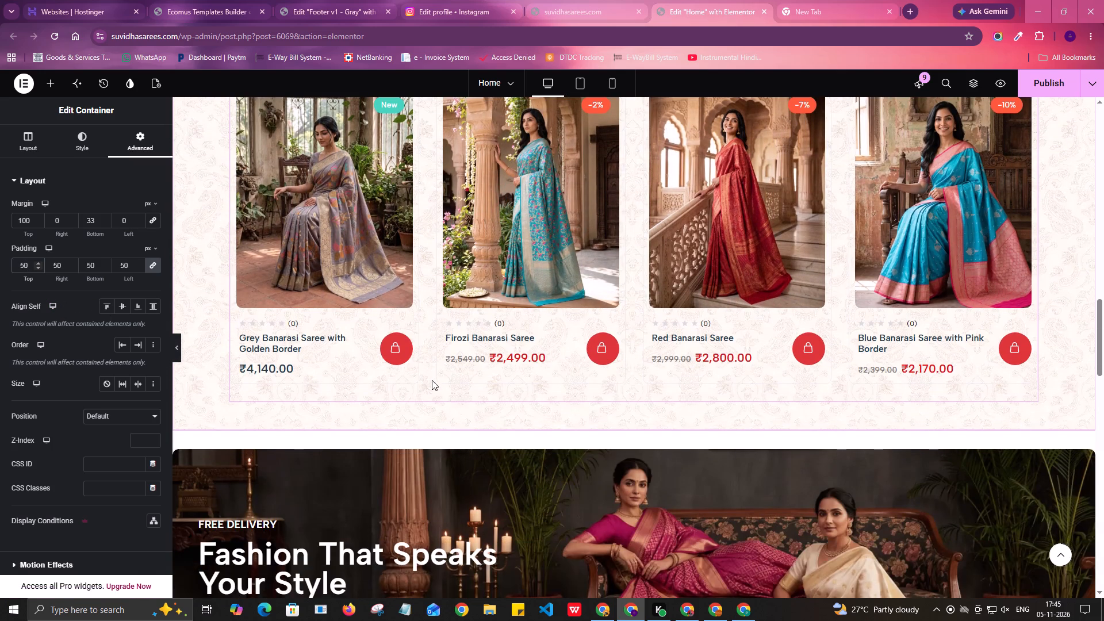
scroll(488, 472, "up", 1)
scroll(488, 472, "down", 1)
scroll(574, 471, "down", 2)
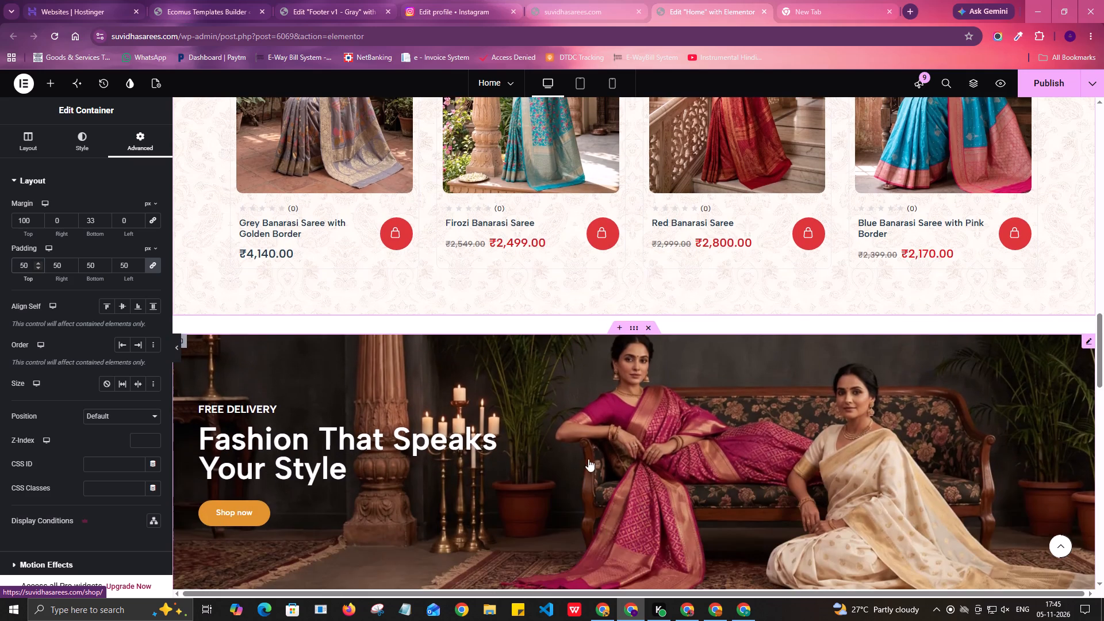
left_click(632, 328)
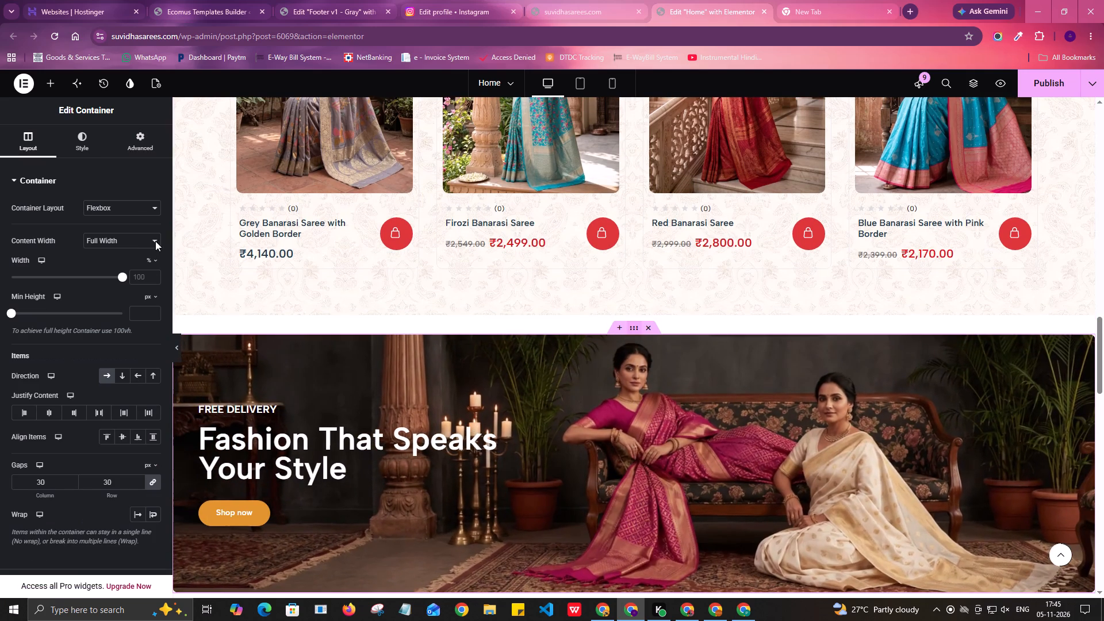
left_click(135, 148)
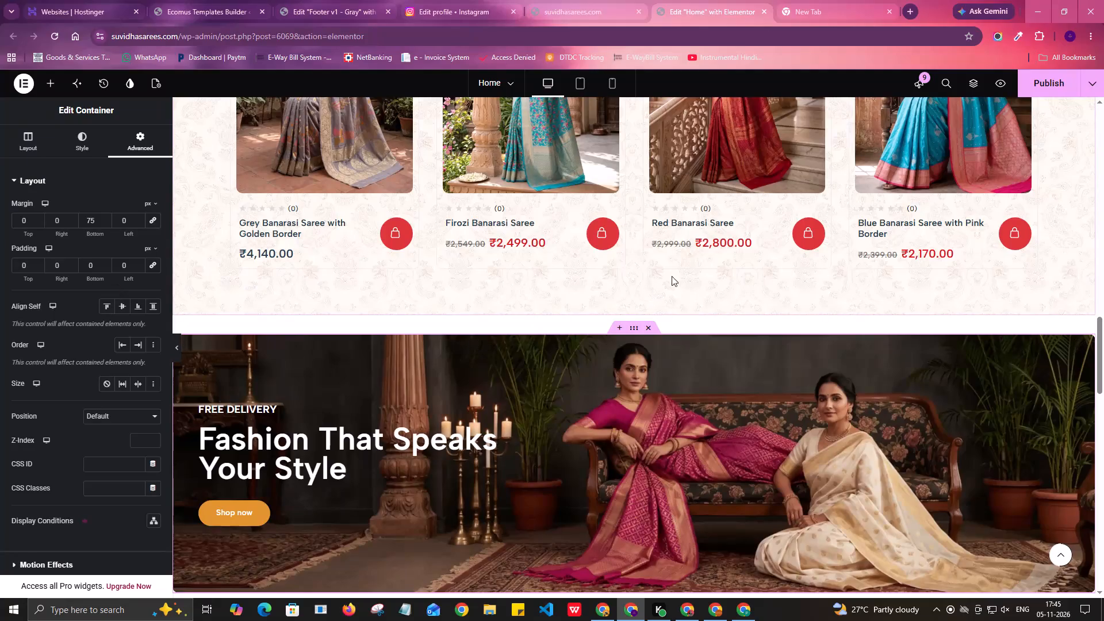
Set the Pick Your Choice container's bottom margin to 0 px.
scroll(748, 252, "up", 12)
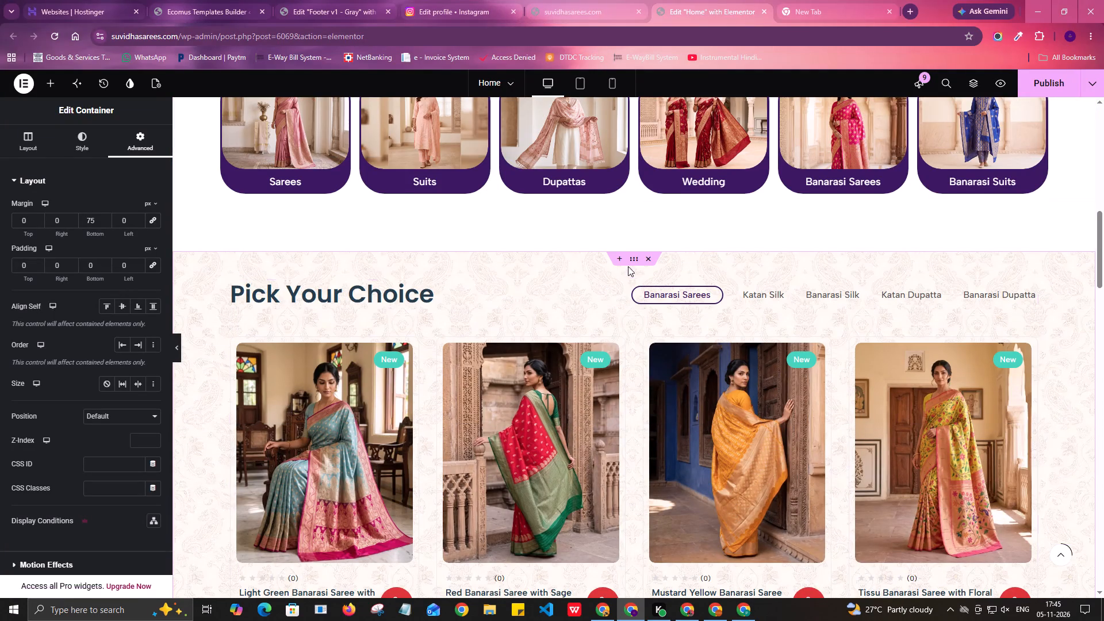
left_click(632, 260)
left_click_drag(97, 221, 79, 221)
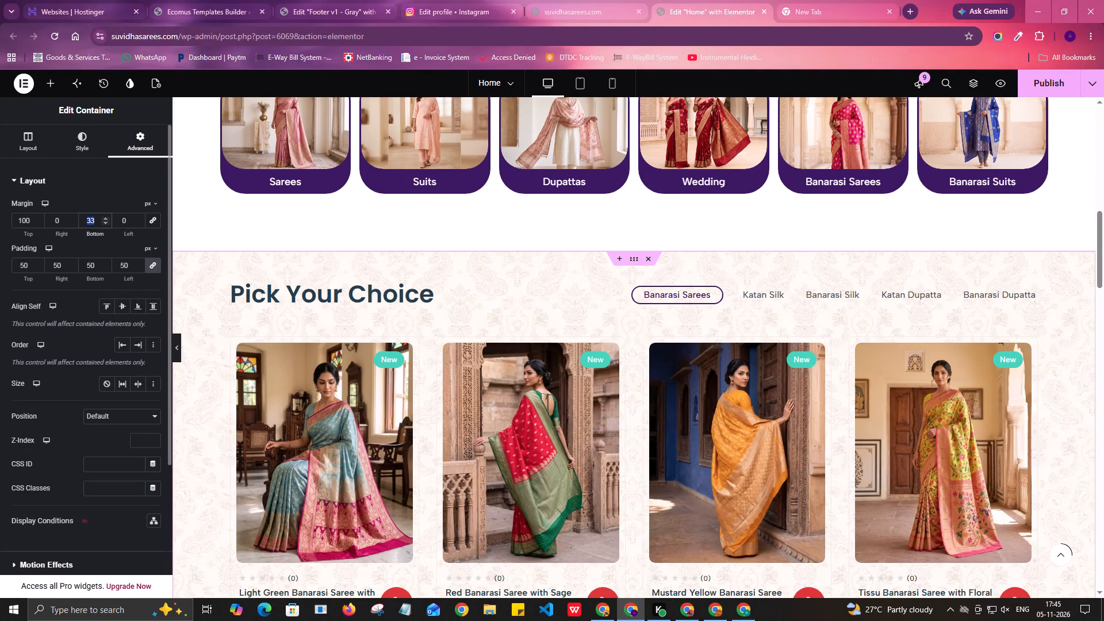
left_click_drag(79, 221, 78, 221)
key("BackSpace")
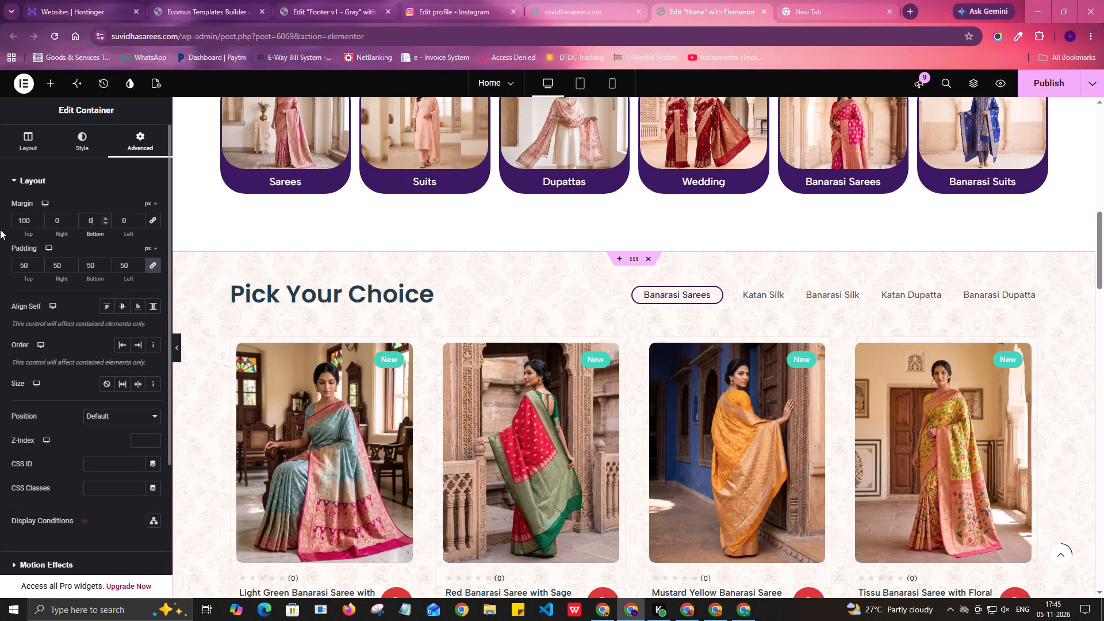
left_click(0, 229)
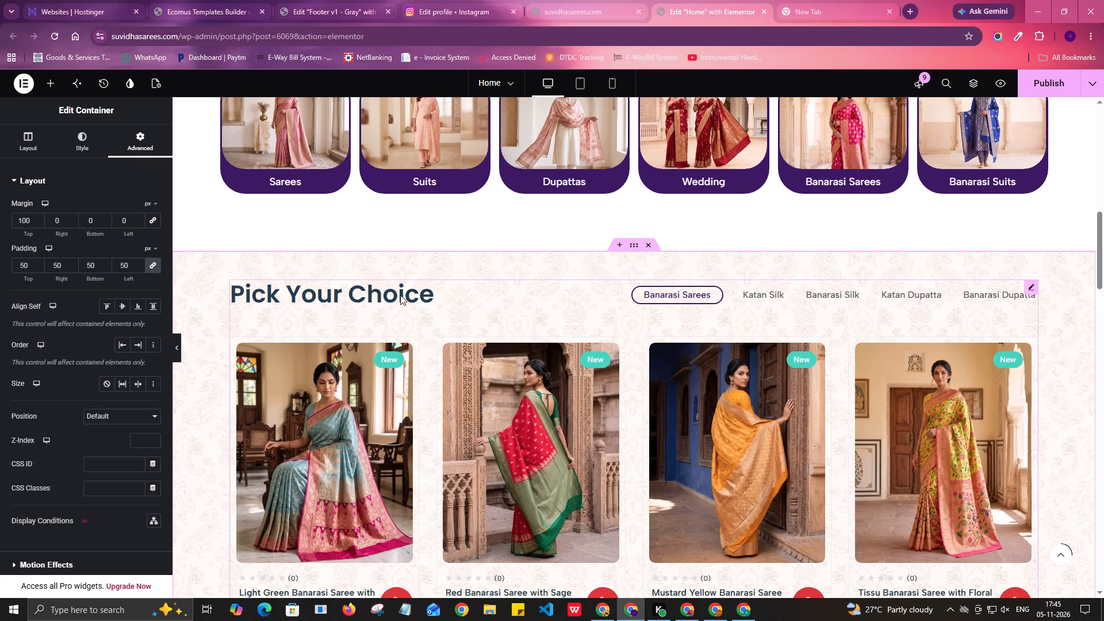
Review the Pick Your Choice section and its transition to the banner at full page width, with the editing panel temporarily hidden.
left_click(178, 347)
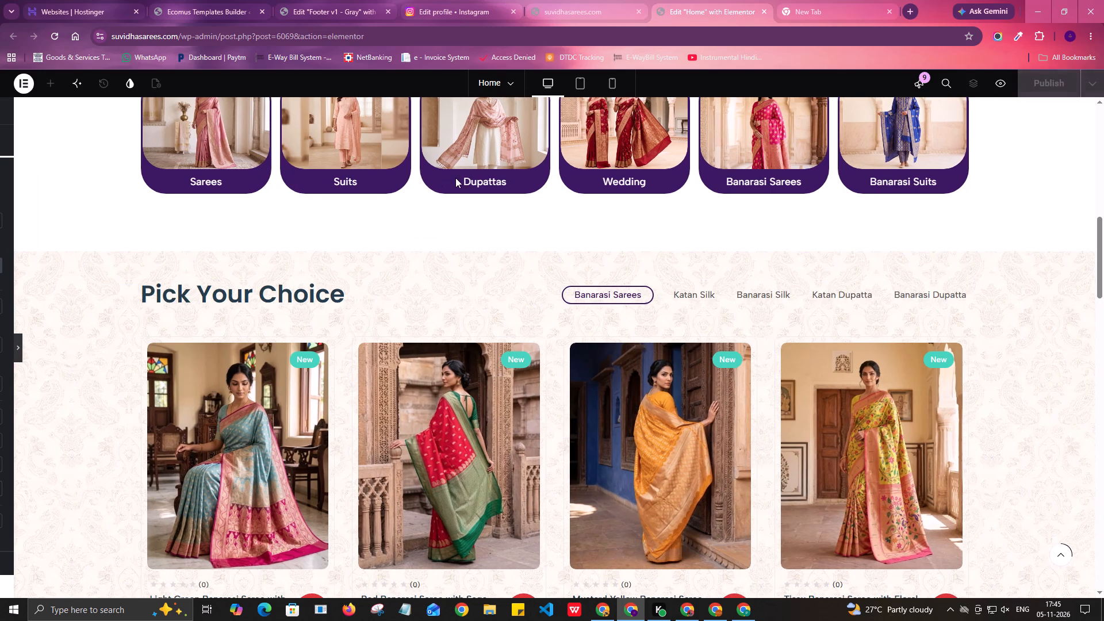
scroll(455, 178, "down", 5)
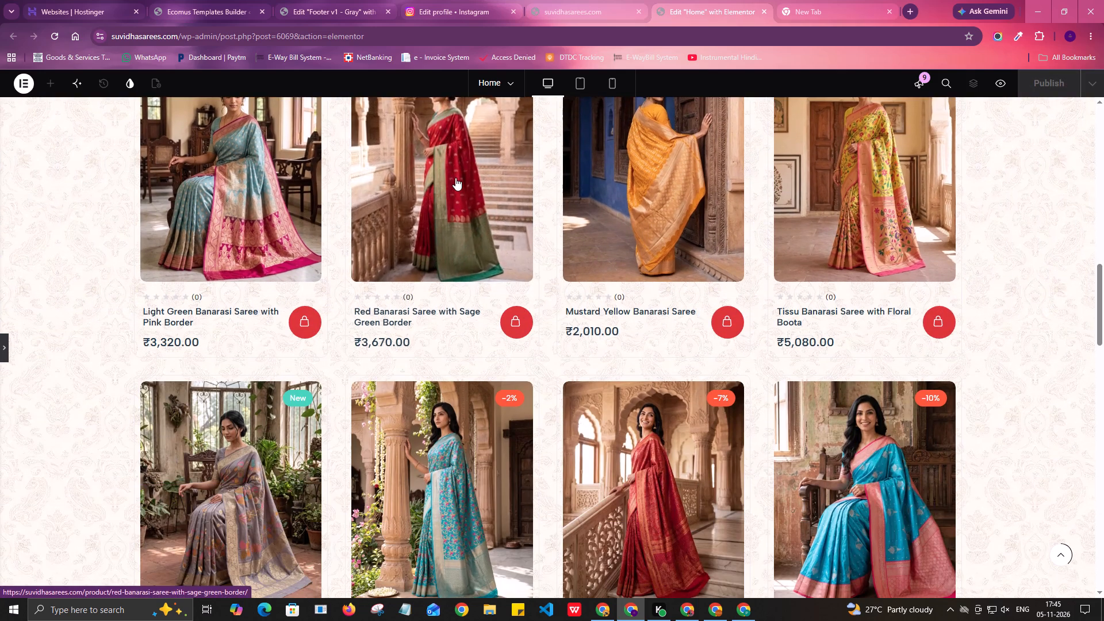
scroll(455, 178, "down", 6)
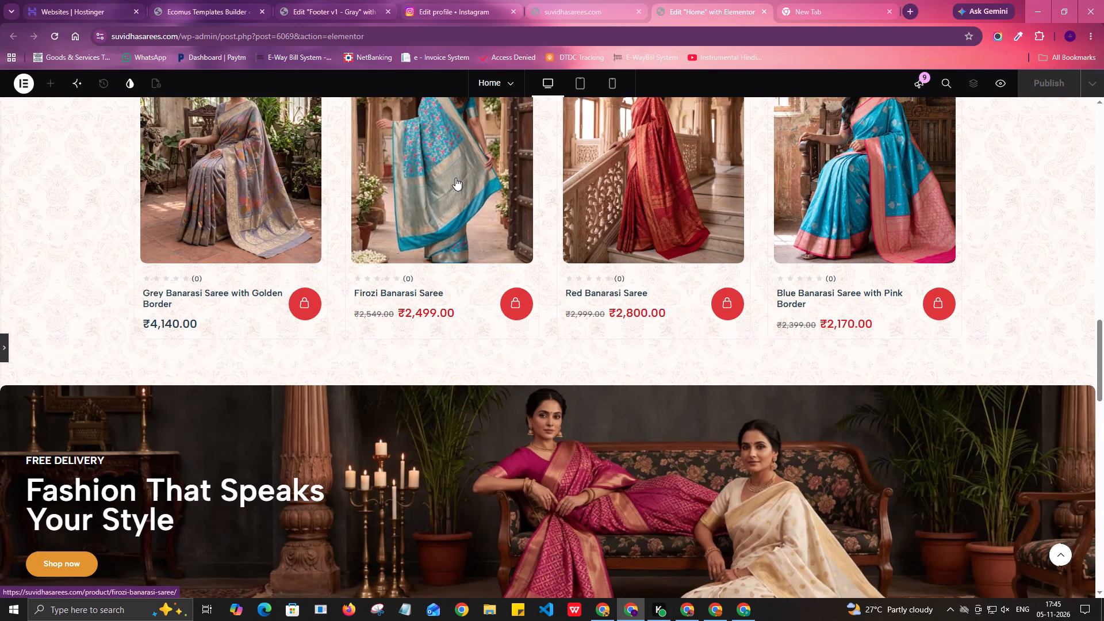
scroll(455, 178, "up", 10)
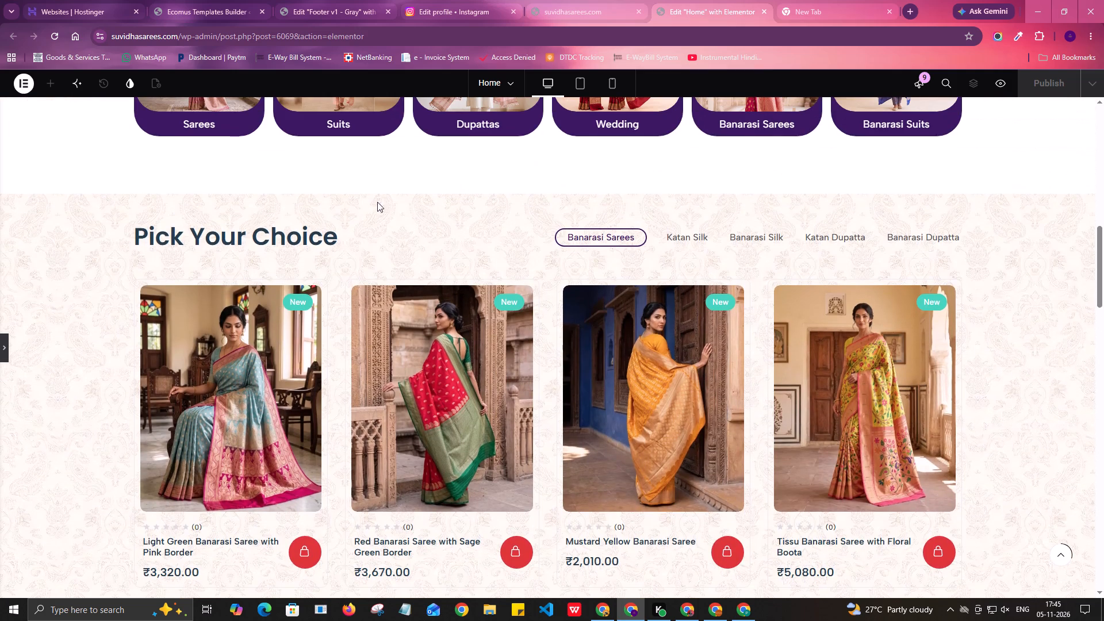
left_click(0, 346)
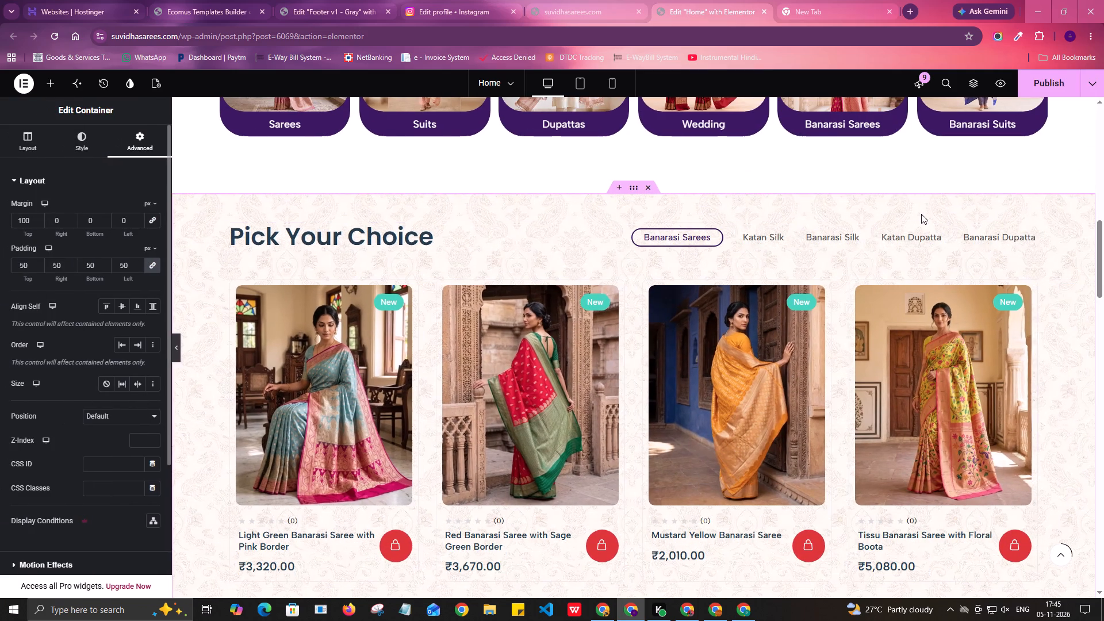
Open the style settings of the Pick Your Choice product tabs grid and check the section in mobile preview before returning to desktop view.
scroll(757, 212, "down", 2)
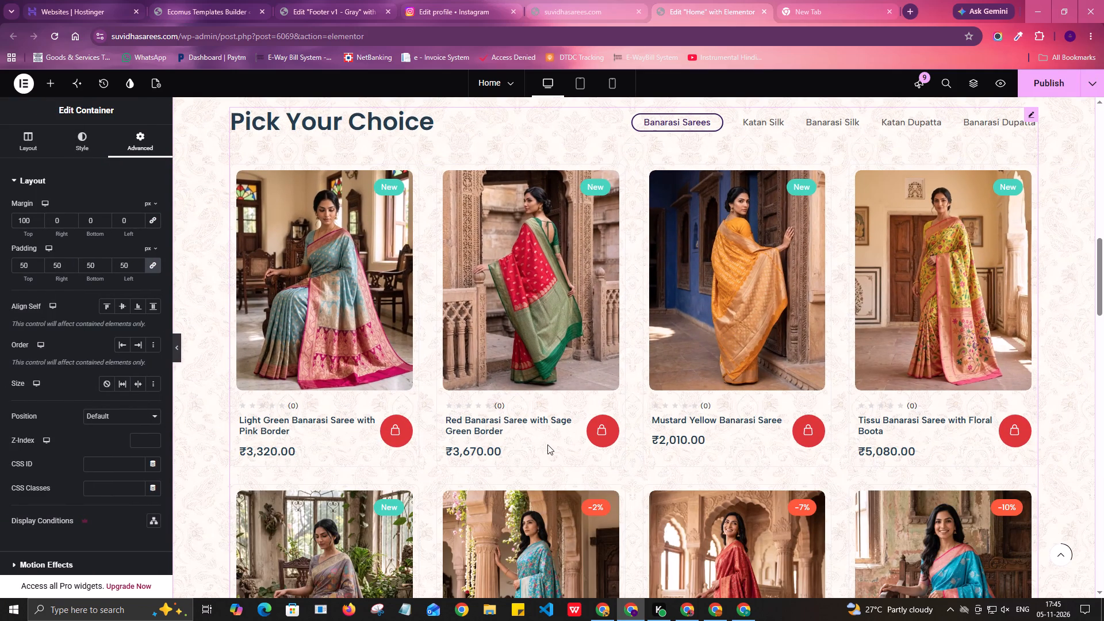
left_click(1032, 116)
left_click(79, 143)
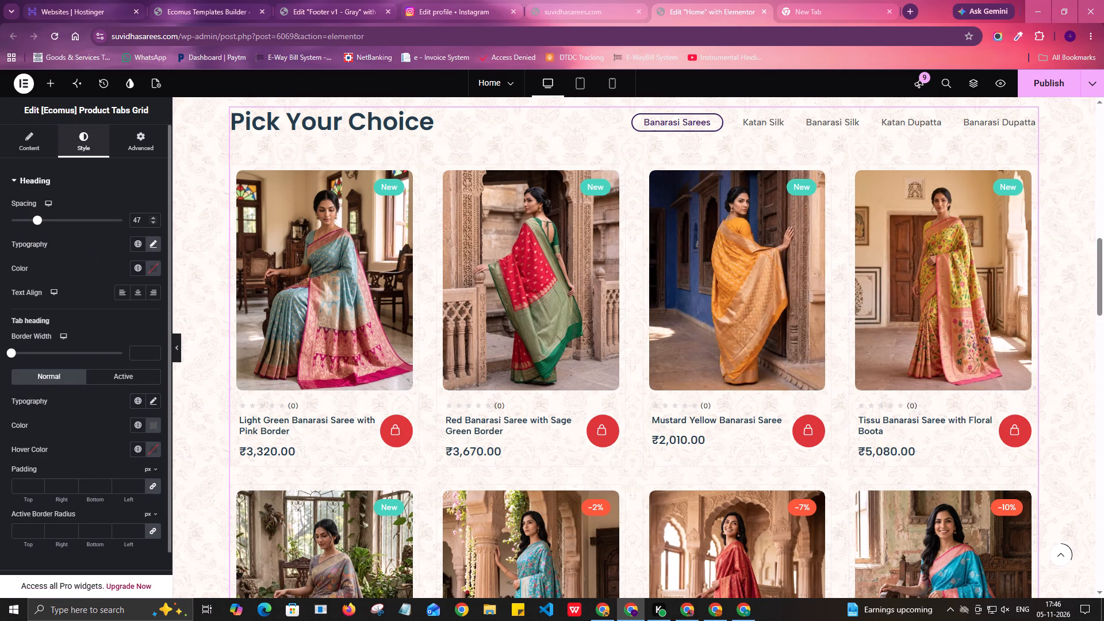
left_click(618, 85)
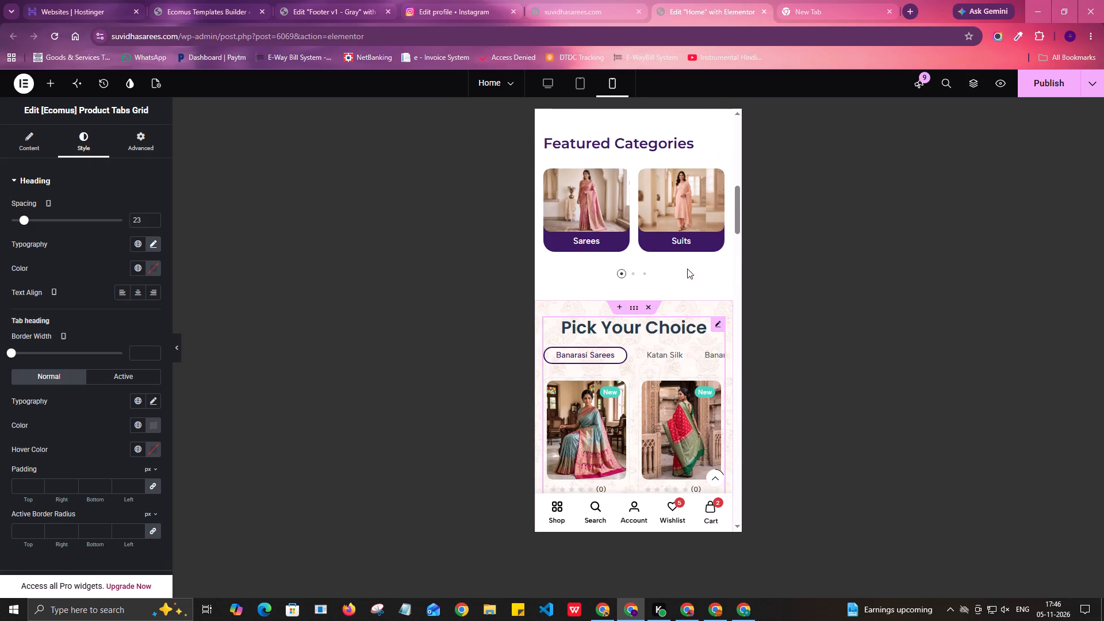
scroll(660, 275, "down", 2)
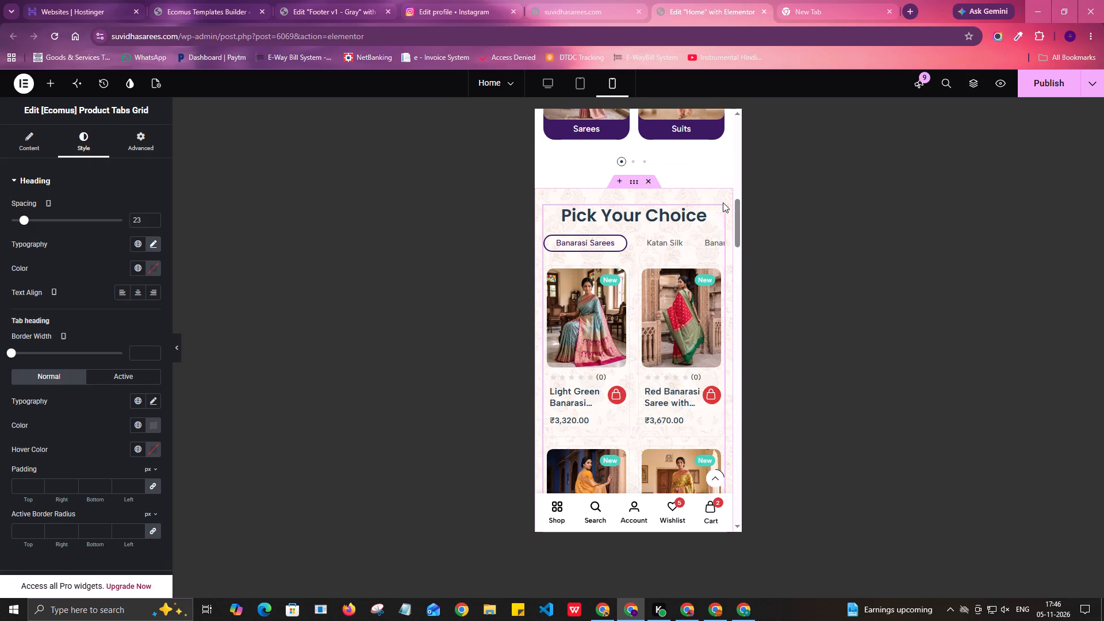
left_click(719, 208)
left_click(550, 84)
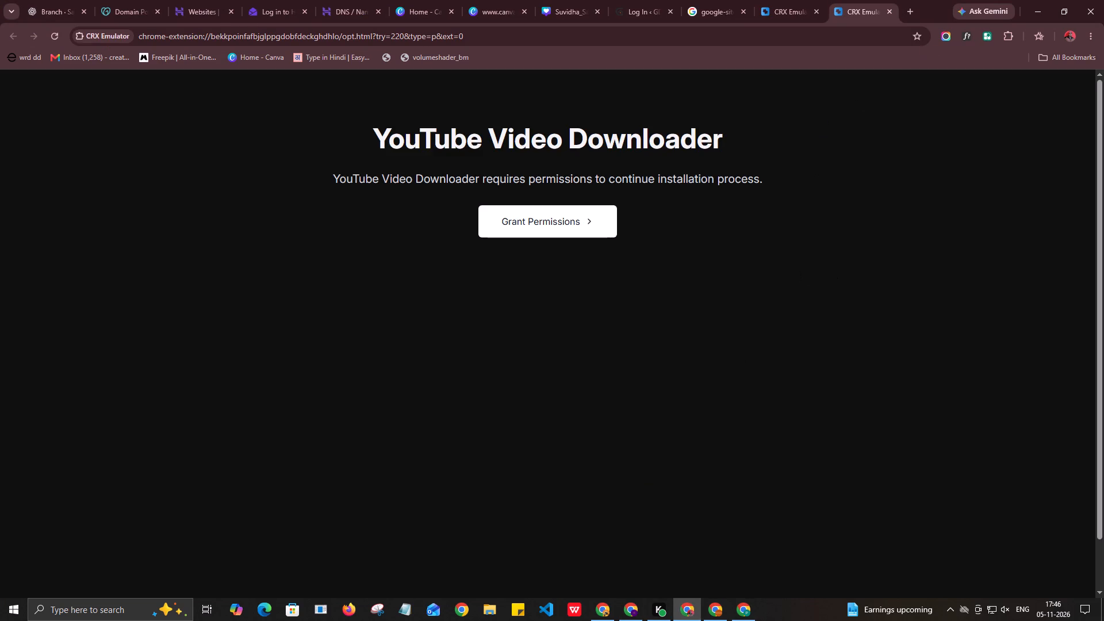
left_click(815, 10)
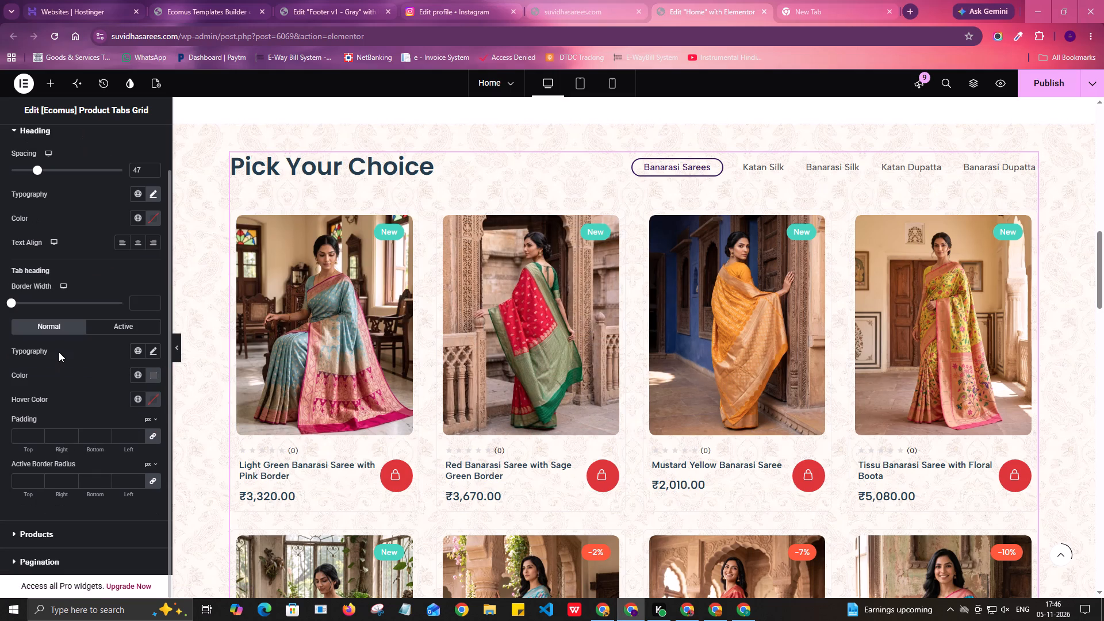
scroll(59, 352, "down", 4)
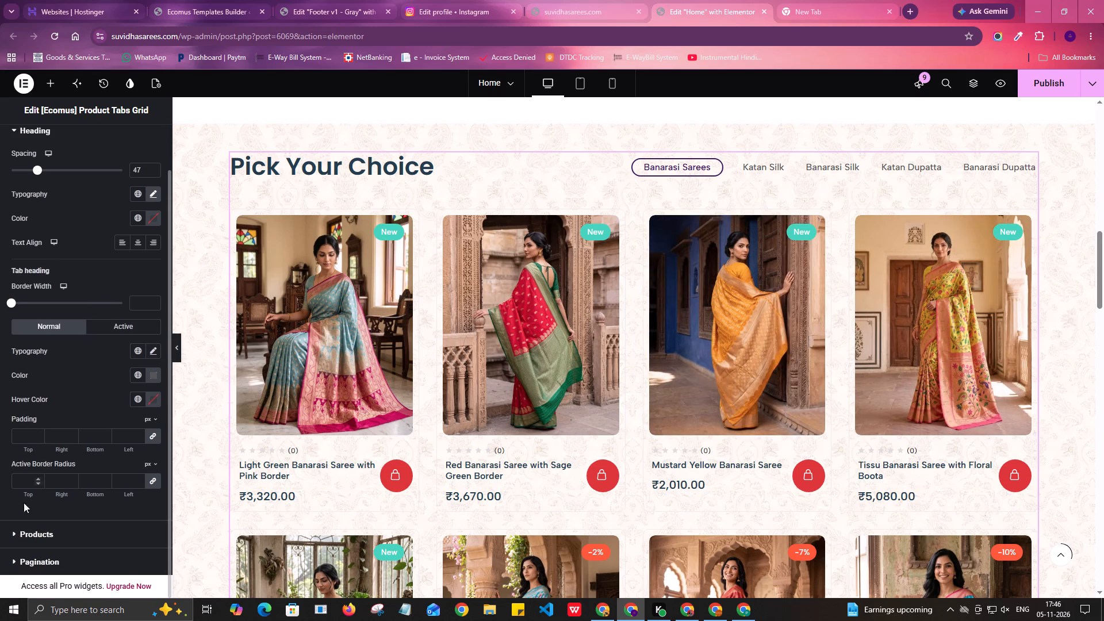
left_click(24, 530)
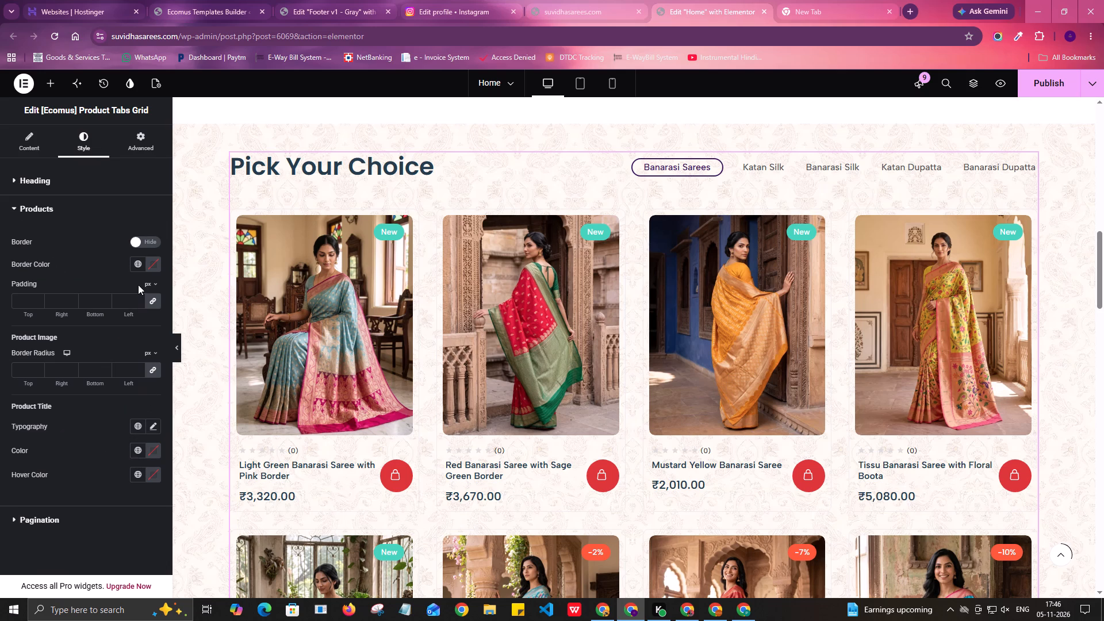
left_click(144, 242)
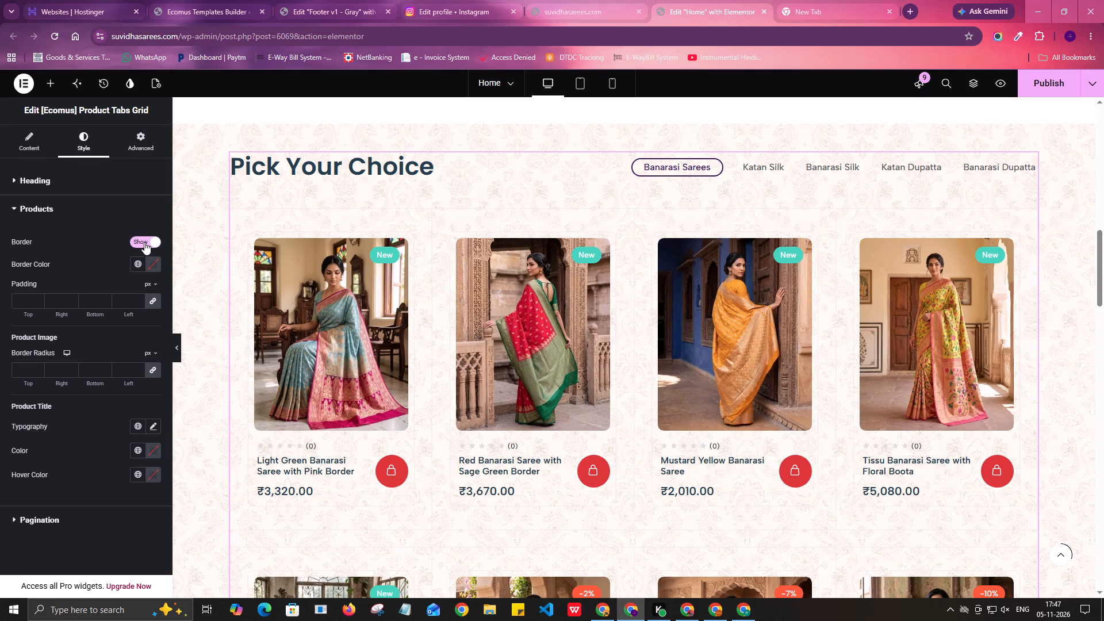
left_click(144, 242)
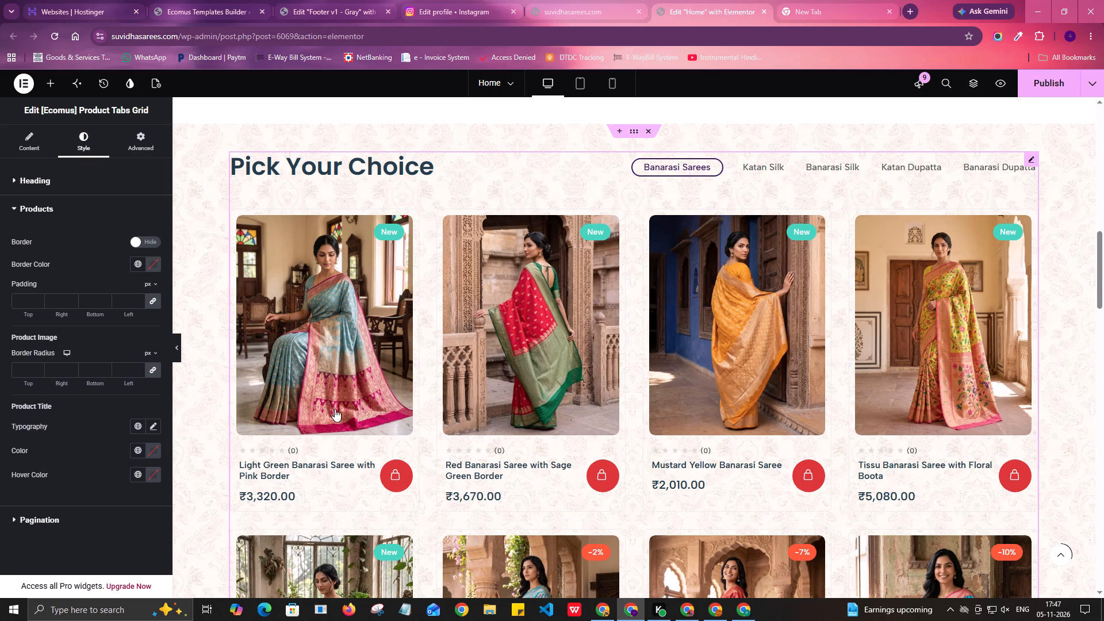
Check the product title typography options and review the Pick Your Choice product rows down to the banner.
left_click(155, 424)
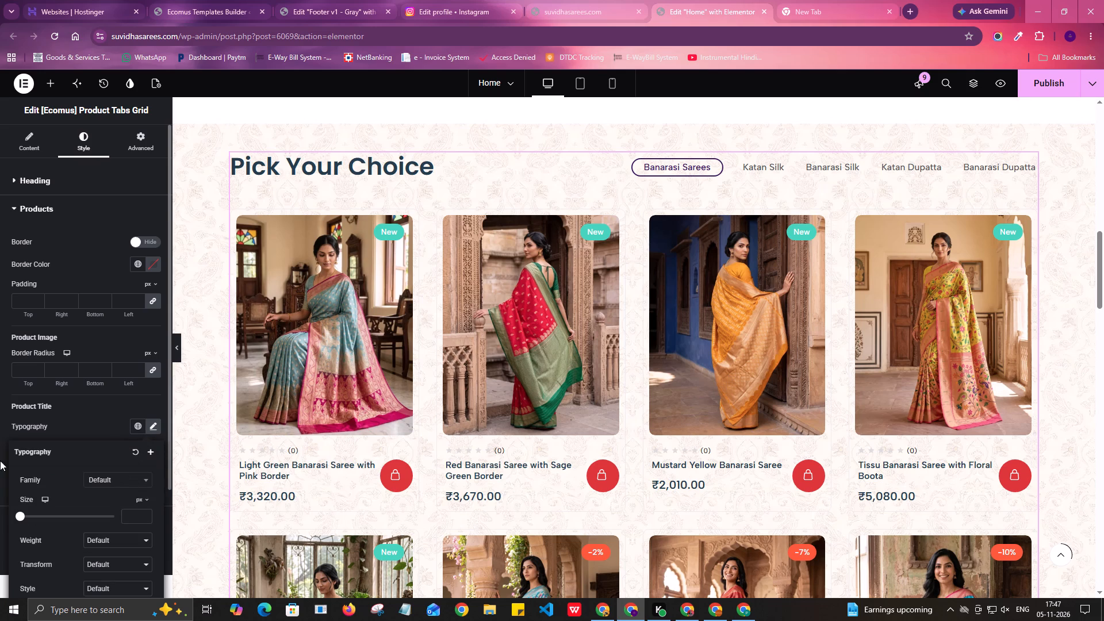
left_click(0, 420)
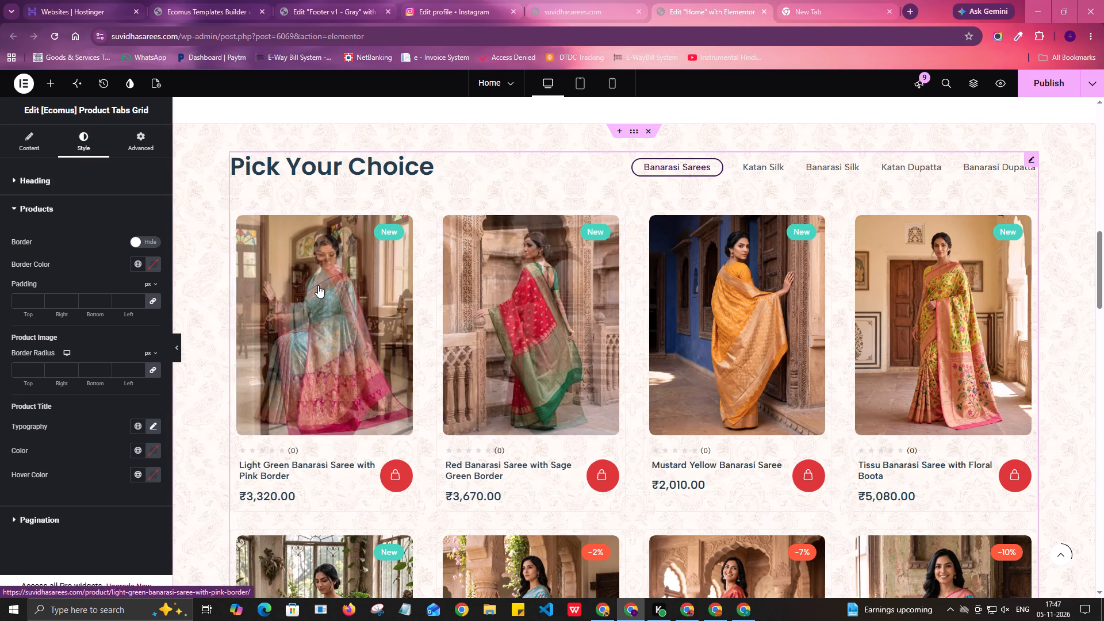
scroll(318, 285, "down", 7)
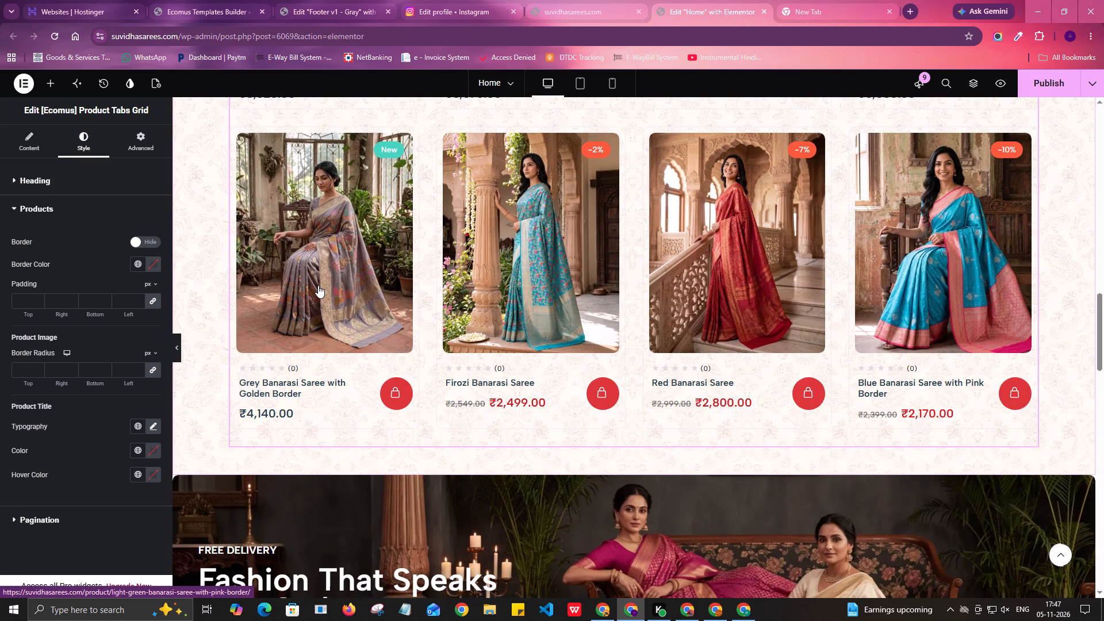
scroll(328, 292, "up", 7)
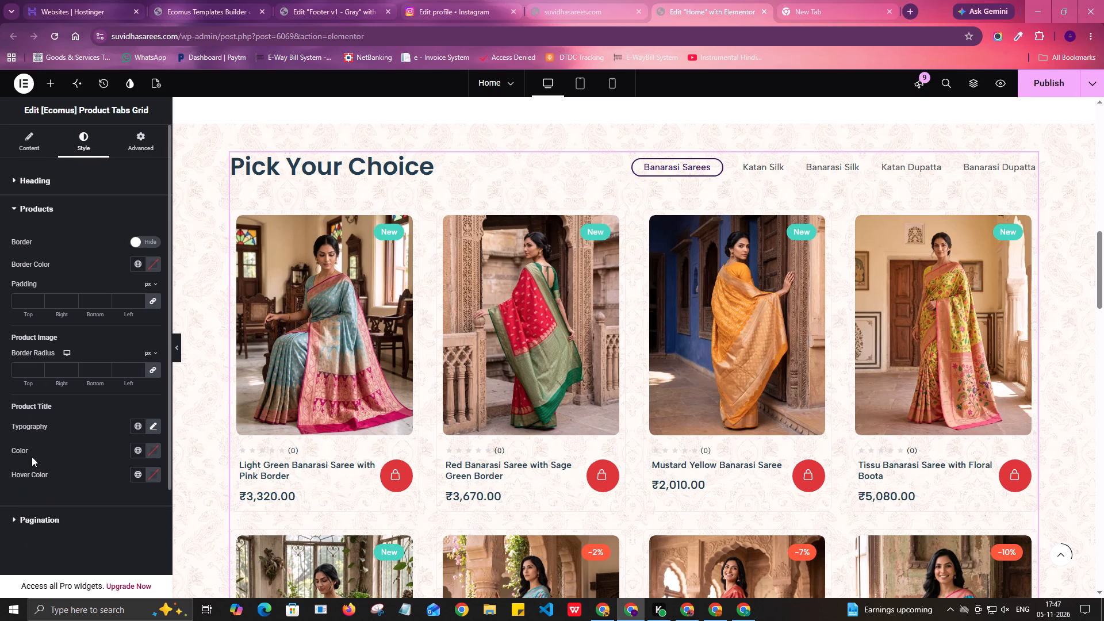
Examine the product tabs grid's content options, including the Banarasi Sarees tab item, and its heading and product style options.
left_click(30, 137)
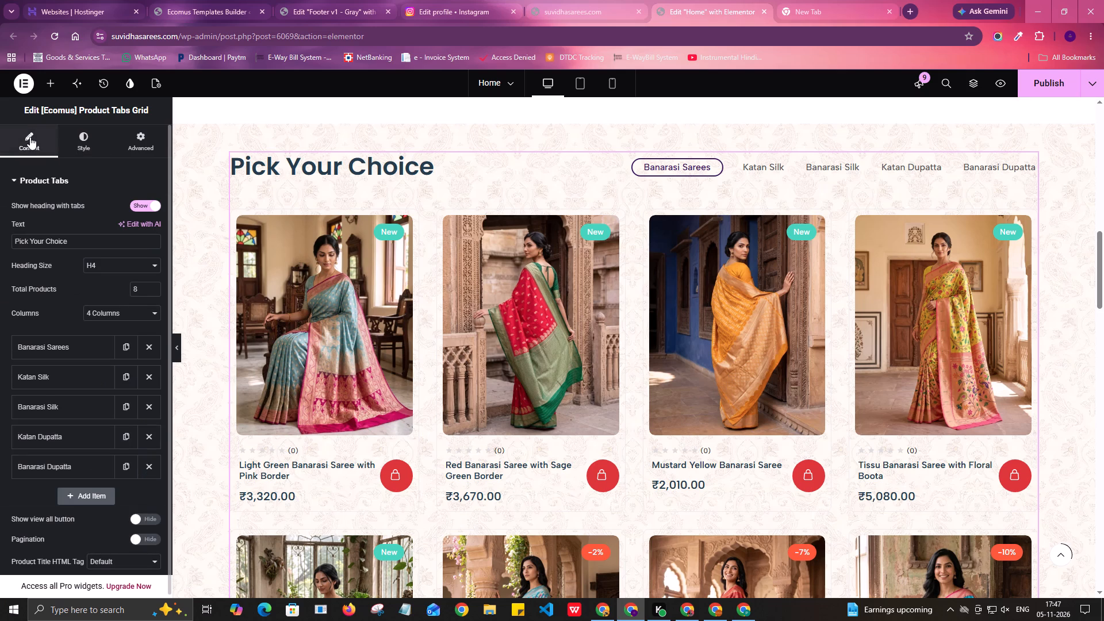
left_click(71, 350)
scroll(71, 350, "down", 1)
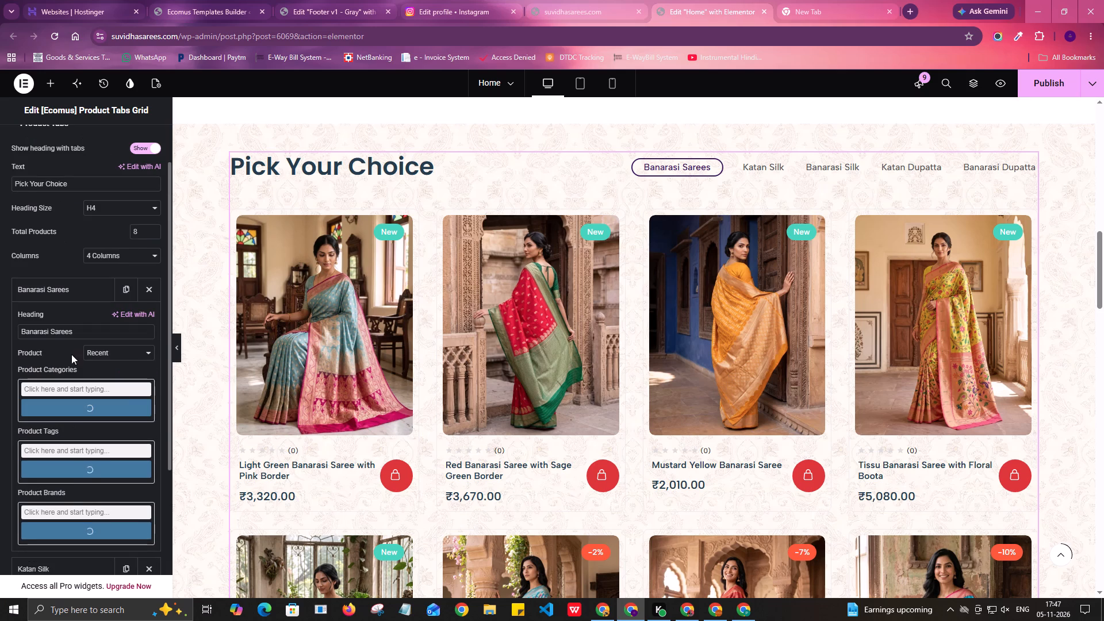
left_click(74, 282)
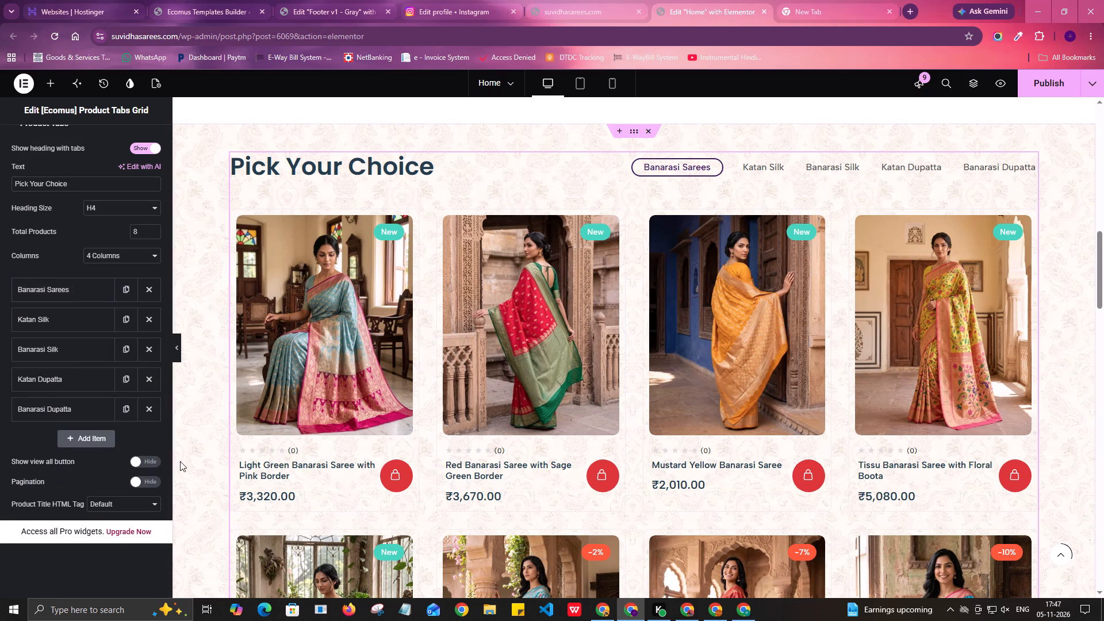
scroll(71, 190, "up", 2)
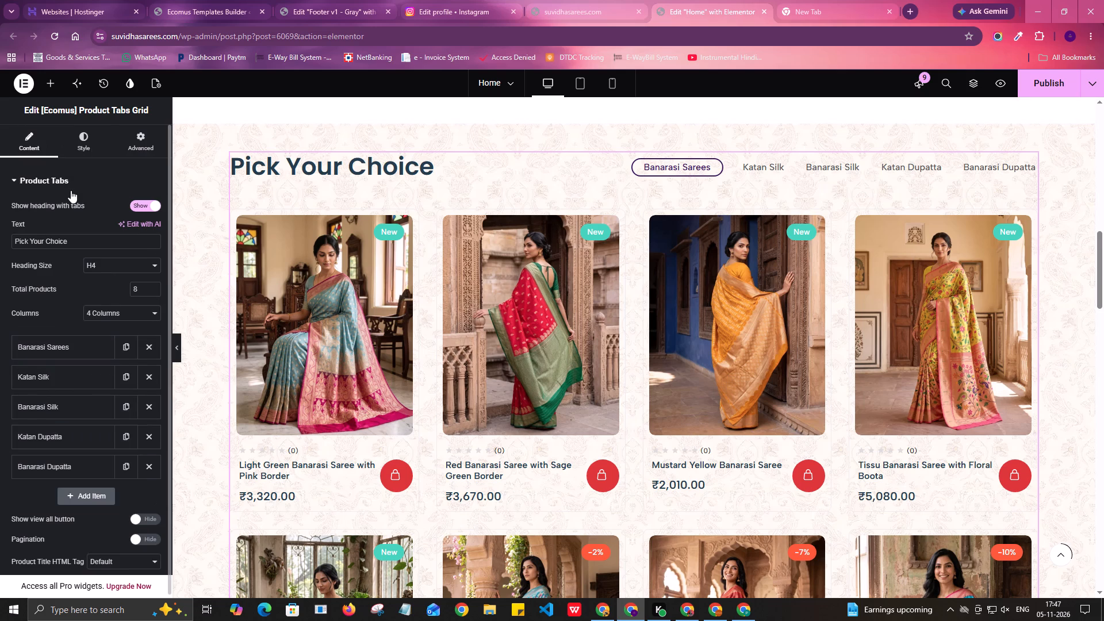
left_click(80, 145)
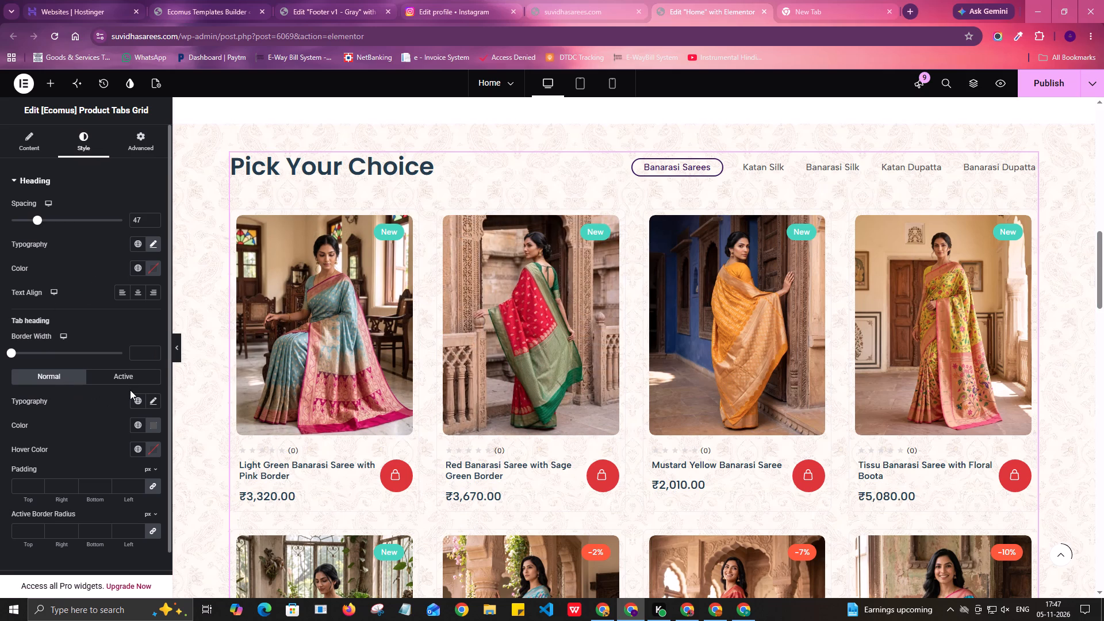
scroll(130, 390, "down", 1)
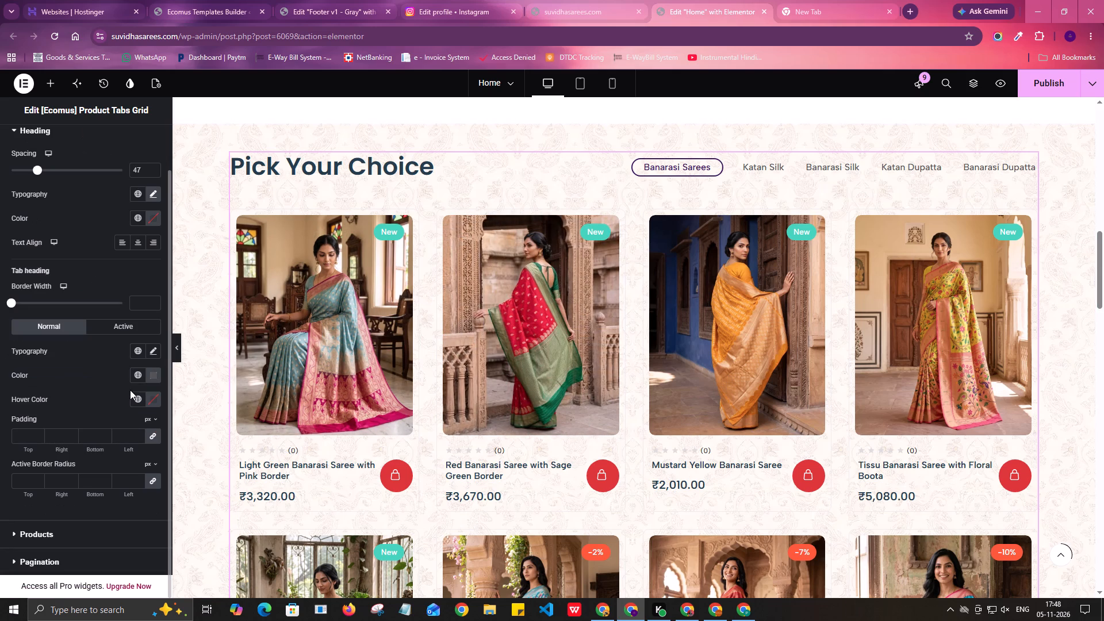
scroll(99, 369, "down", 1)
left_click(41, 532)
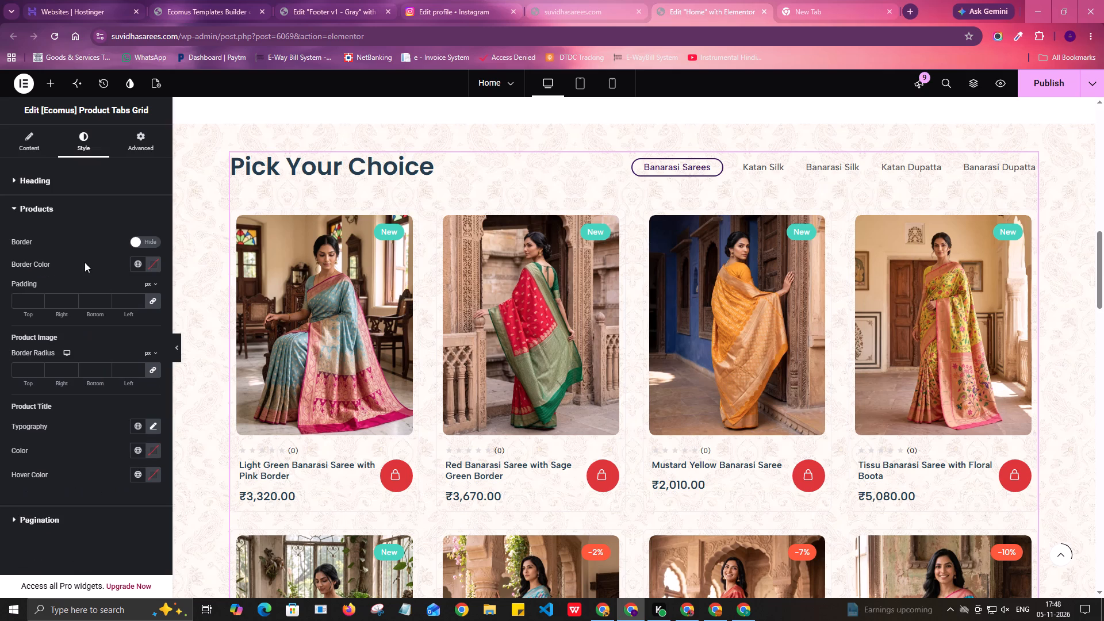
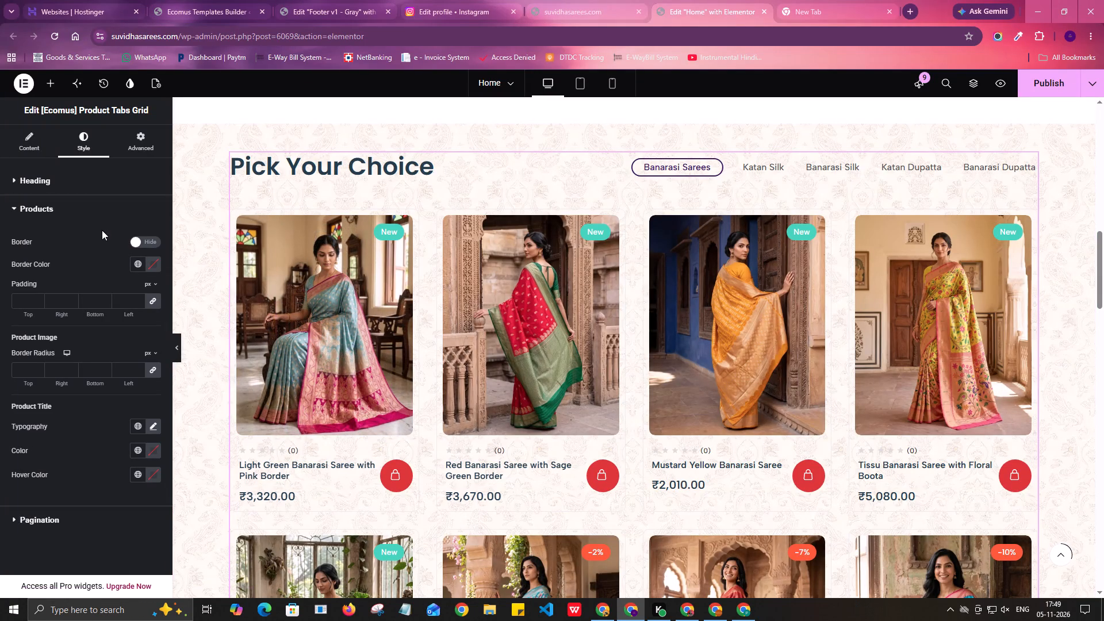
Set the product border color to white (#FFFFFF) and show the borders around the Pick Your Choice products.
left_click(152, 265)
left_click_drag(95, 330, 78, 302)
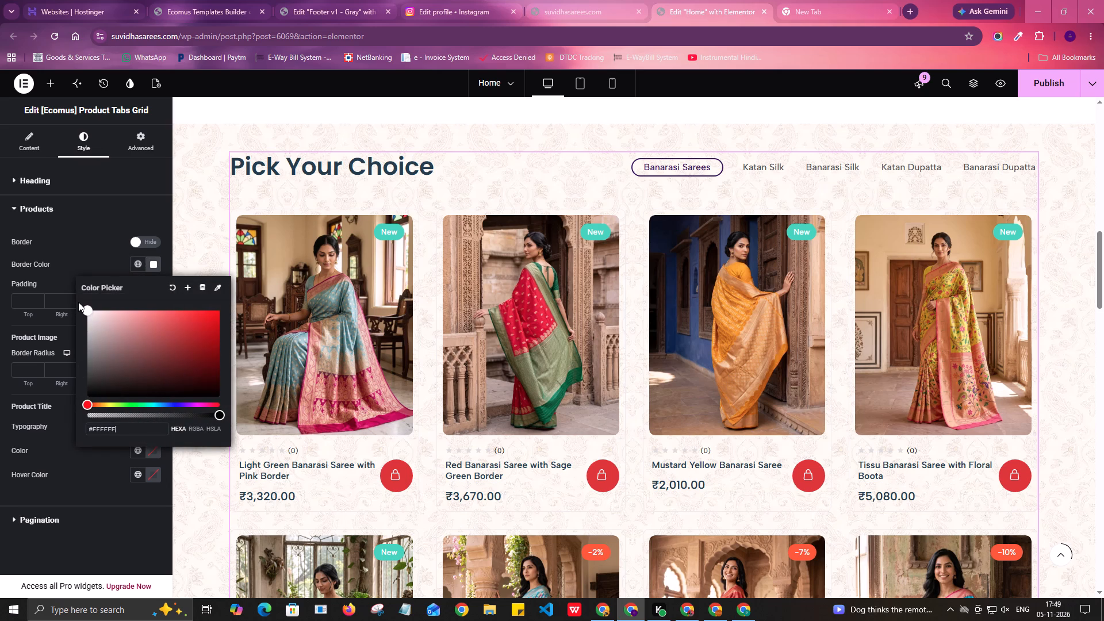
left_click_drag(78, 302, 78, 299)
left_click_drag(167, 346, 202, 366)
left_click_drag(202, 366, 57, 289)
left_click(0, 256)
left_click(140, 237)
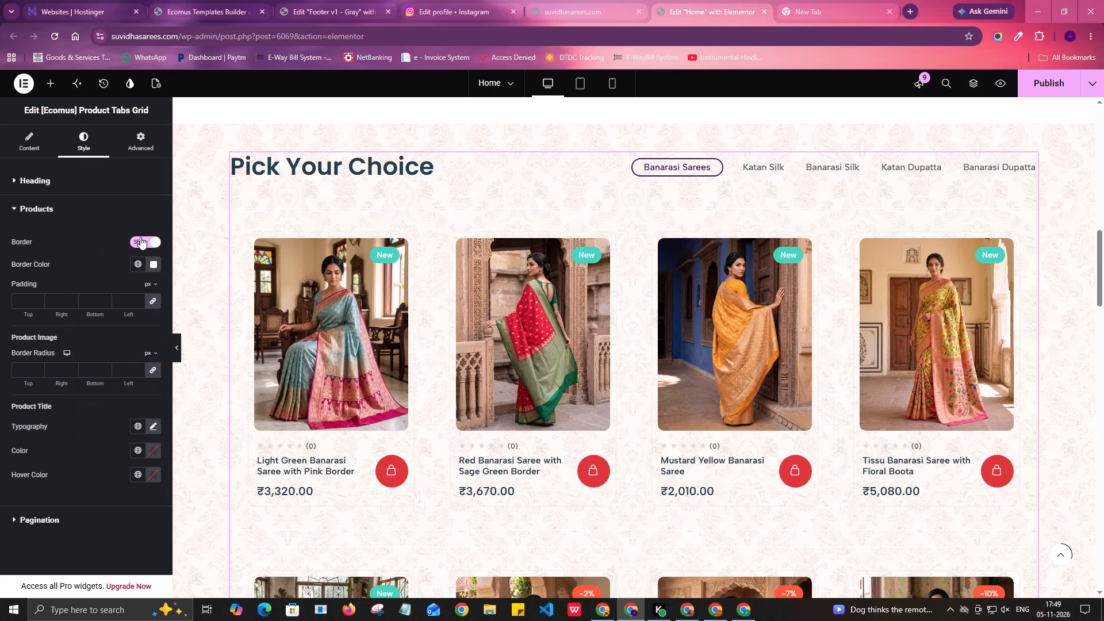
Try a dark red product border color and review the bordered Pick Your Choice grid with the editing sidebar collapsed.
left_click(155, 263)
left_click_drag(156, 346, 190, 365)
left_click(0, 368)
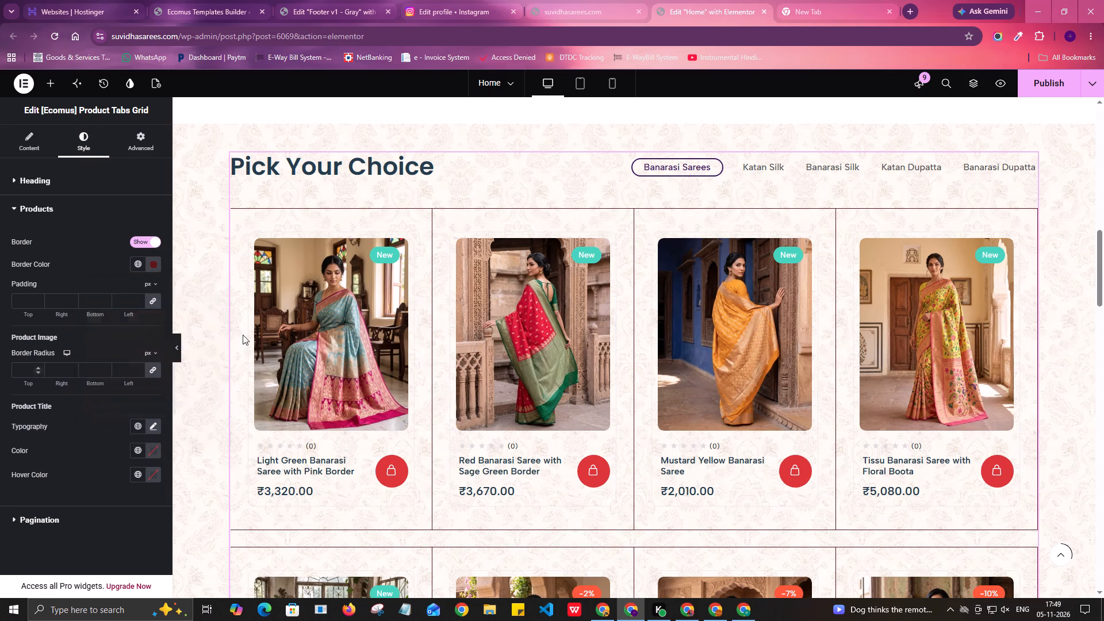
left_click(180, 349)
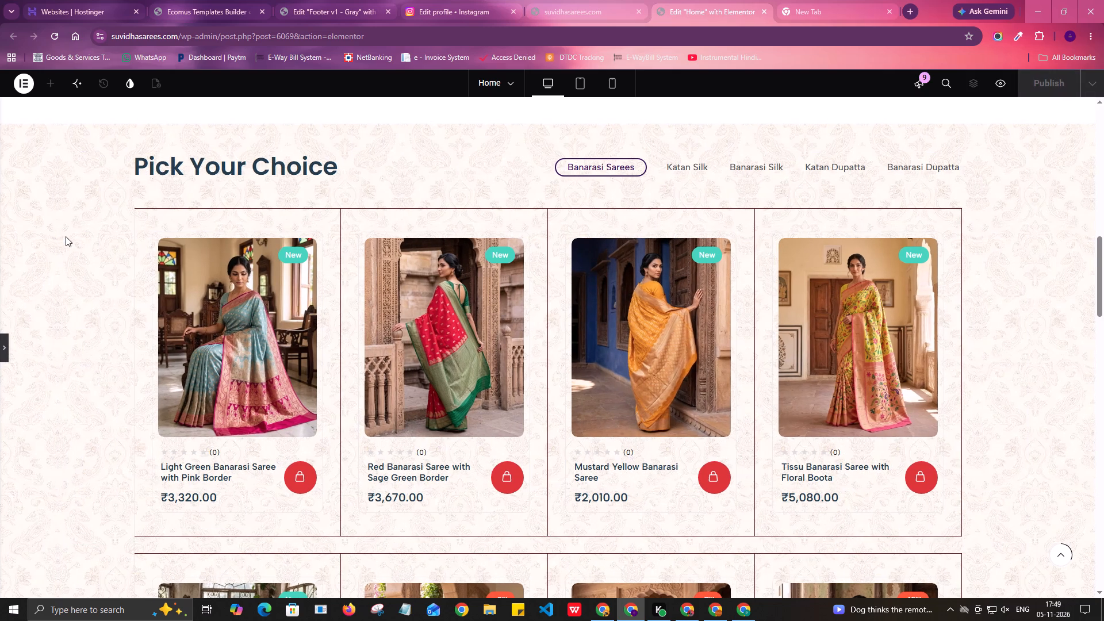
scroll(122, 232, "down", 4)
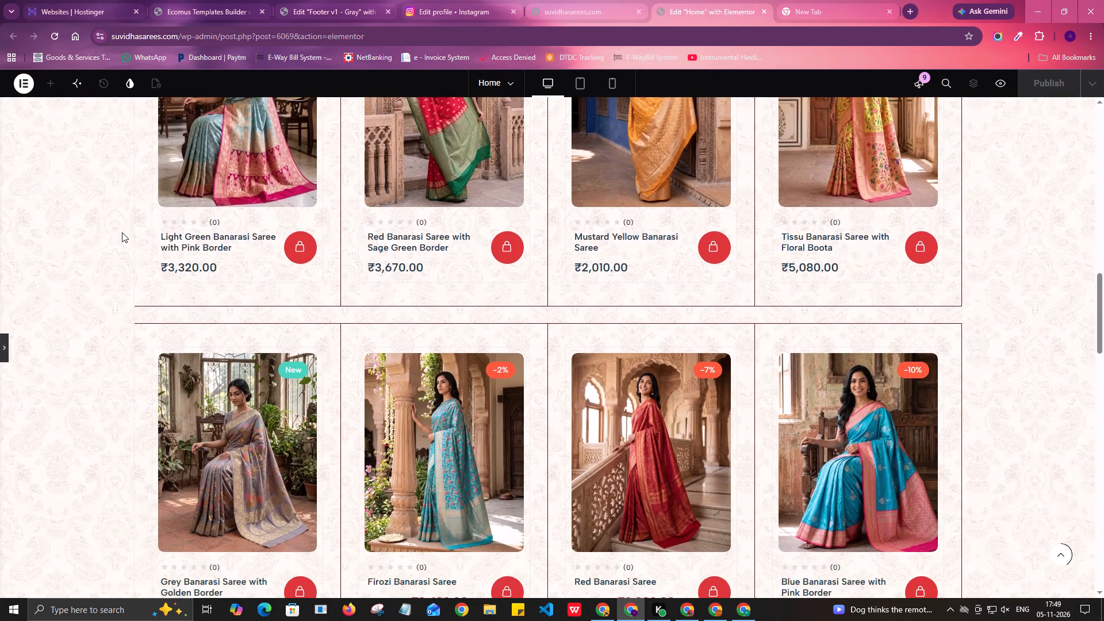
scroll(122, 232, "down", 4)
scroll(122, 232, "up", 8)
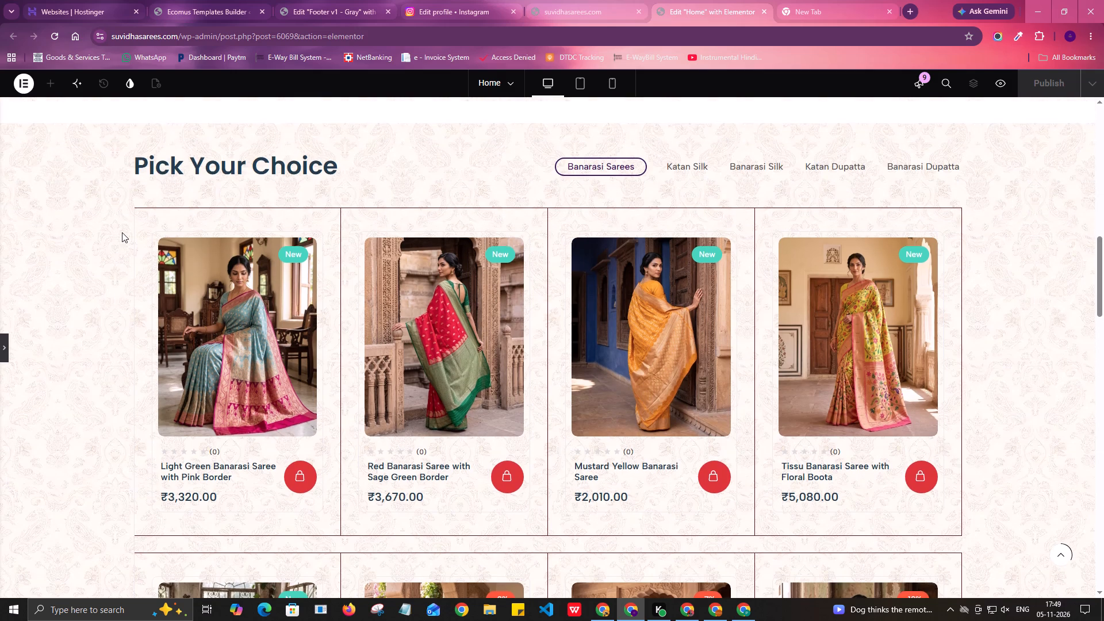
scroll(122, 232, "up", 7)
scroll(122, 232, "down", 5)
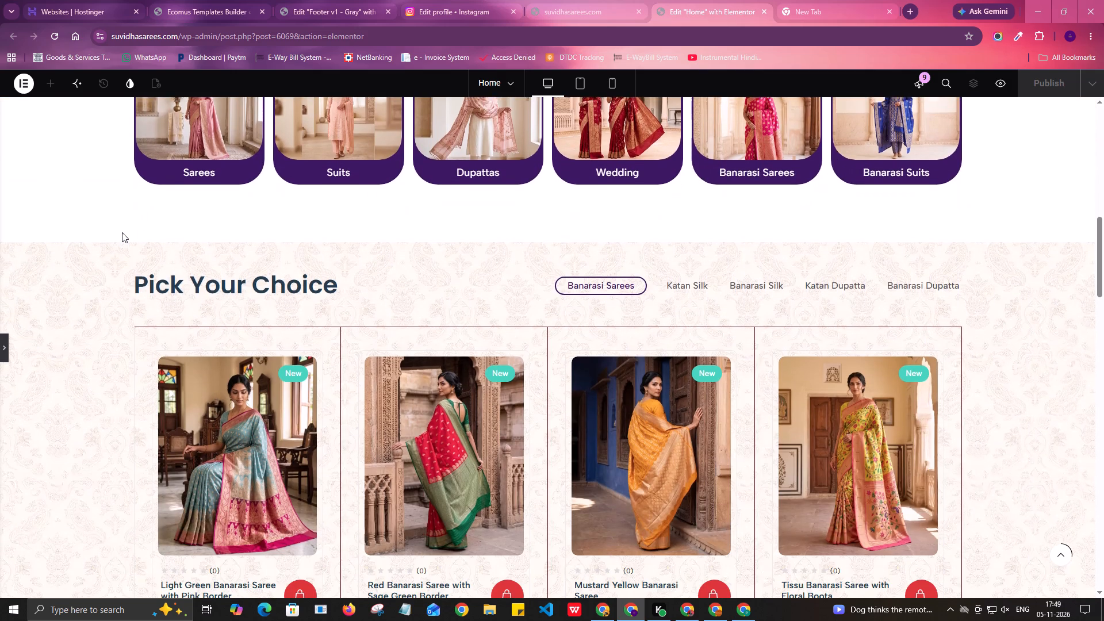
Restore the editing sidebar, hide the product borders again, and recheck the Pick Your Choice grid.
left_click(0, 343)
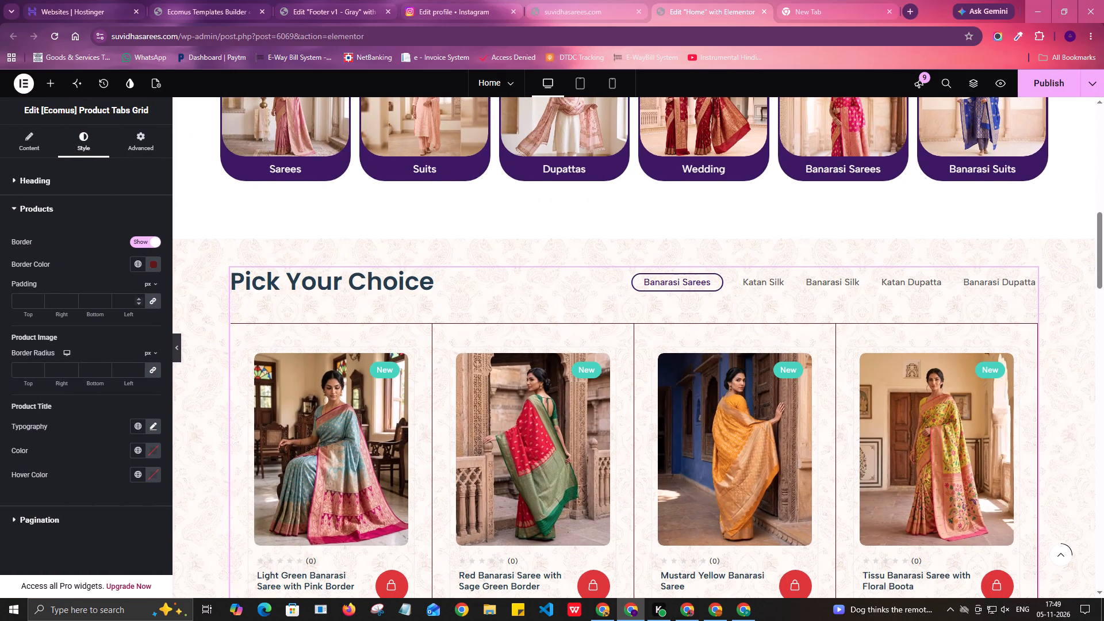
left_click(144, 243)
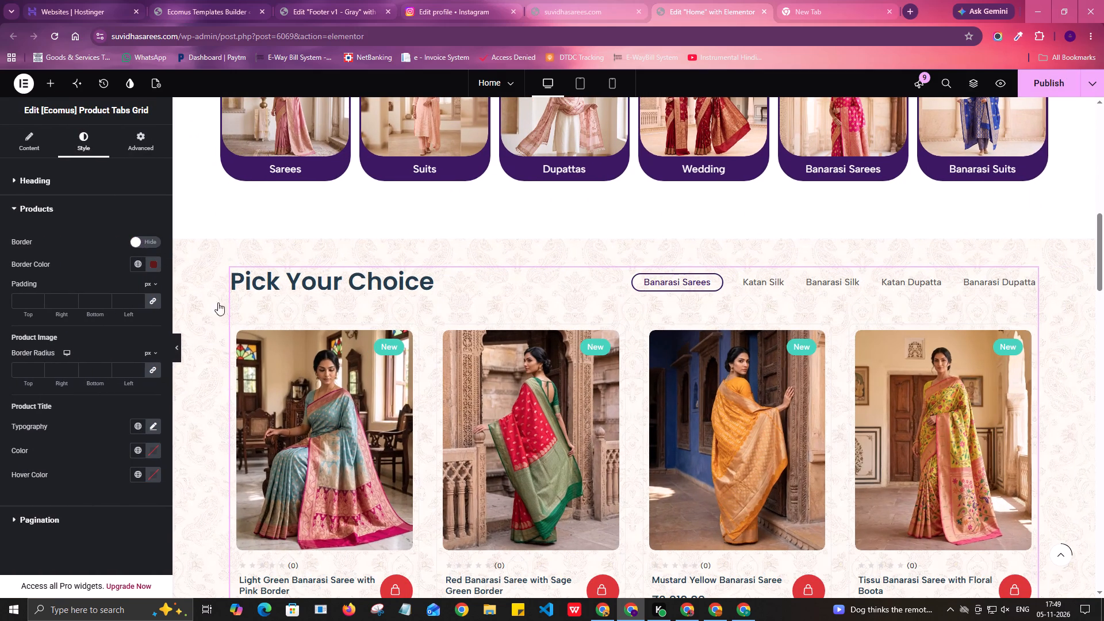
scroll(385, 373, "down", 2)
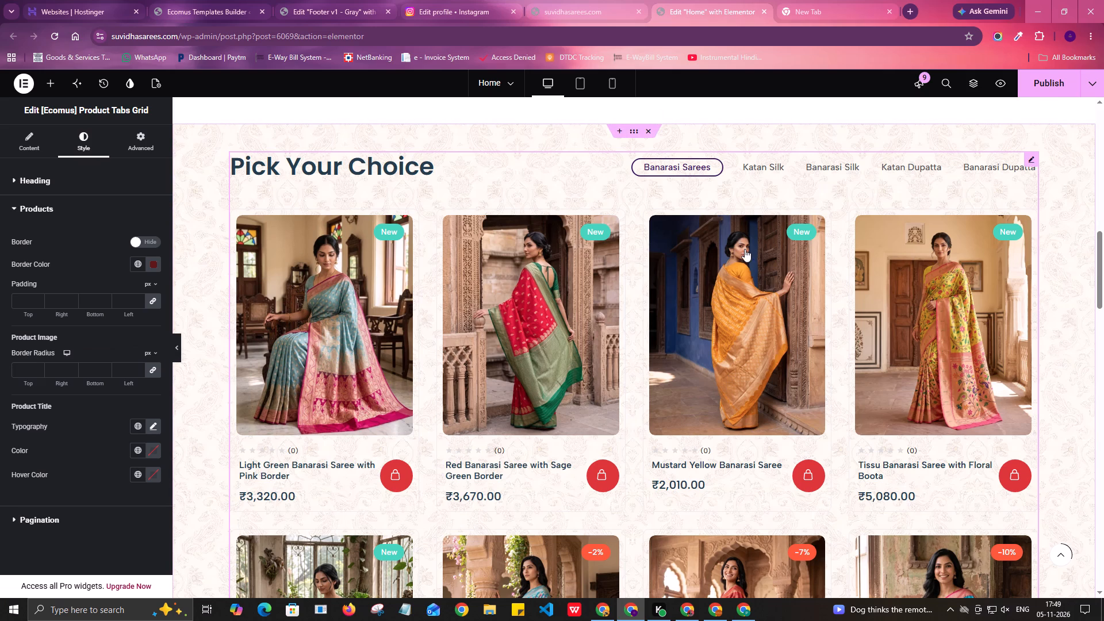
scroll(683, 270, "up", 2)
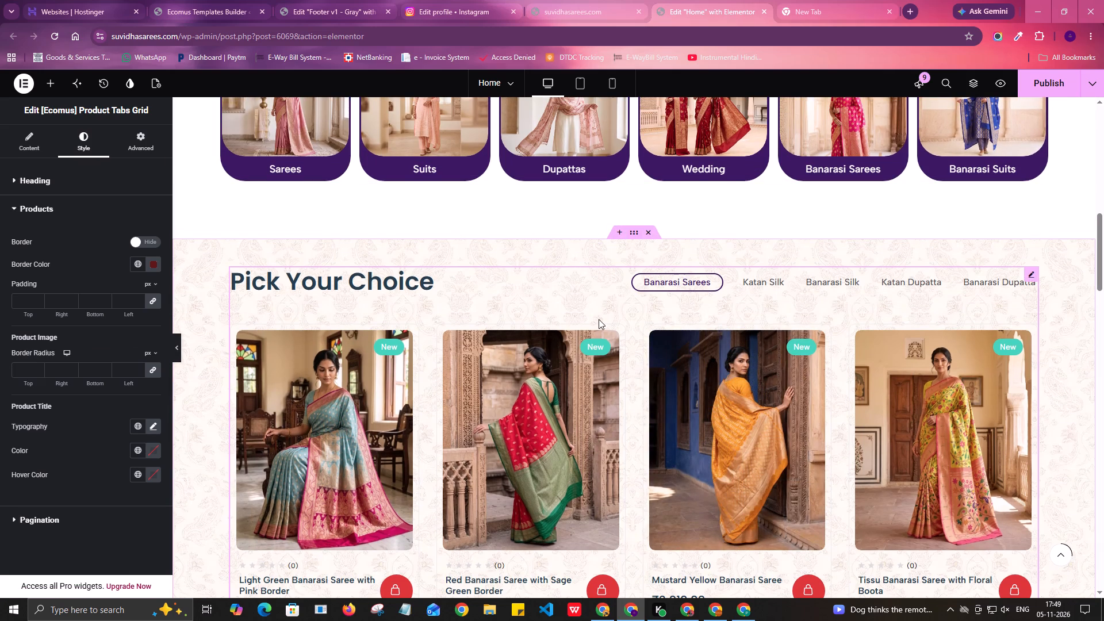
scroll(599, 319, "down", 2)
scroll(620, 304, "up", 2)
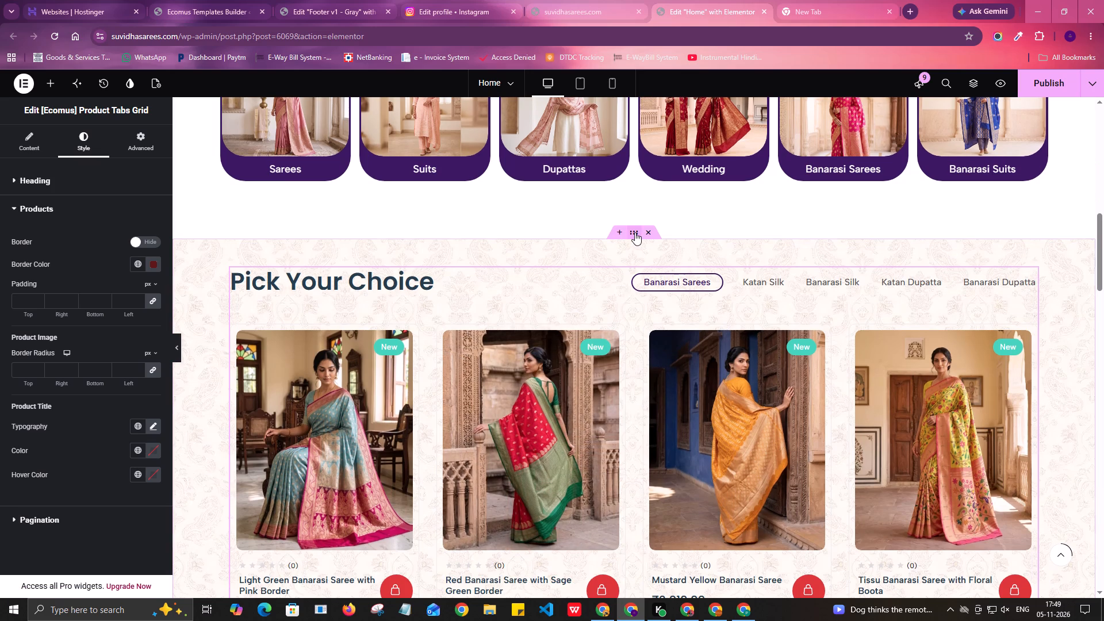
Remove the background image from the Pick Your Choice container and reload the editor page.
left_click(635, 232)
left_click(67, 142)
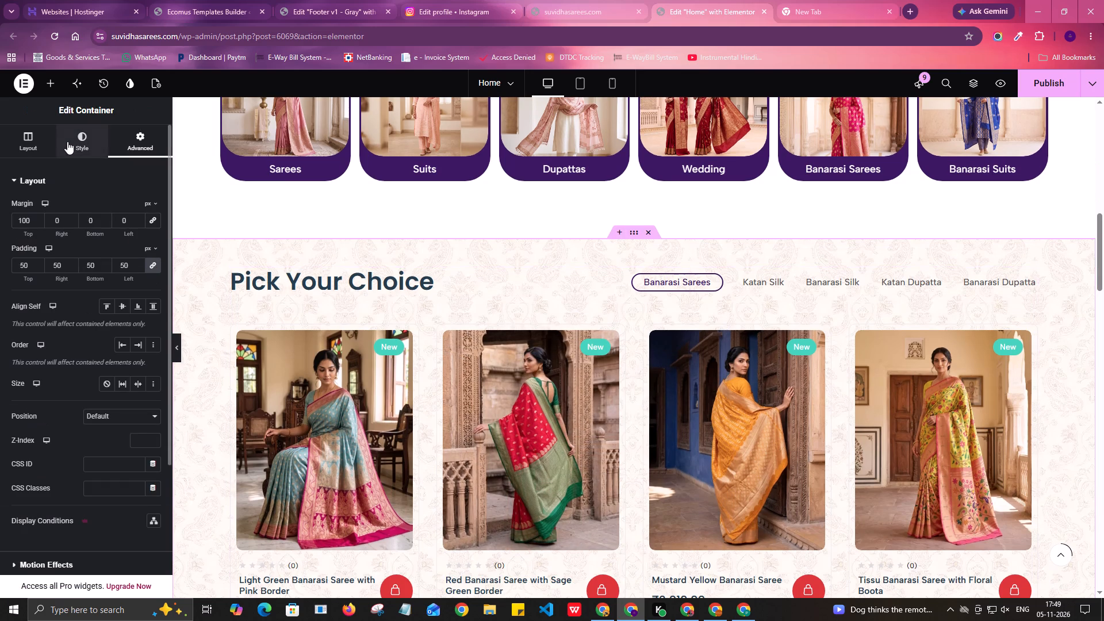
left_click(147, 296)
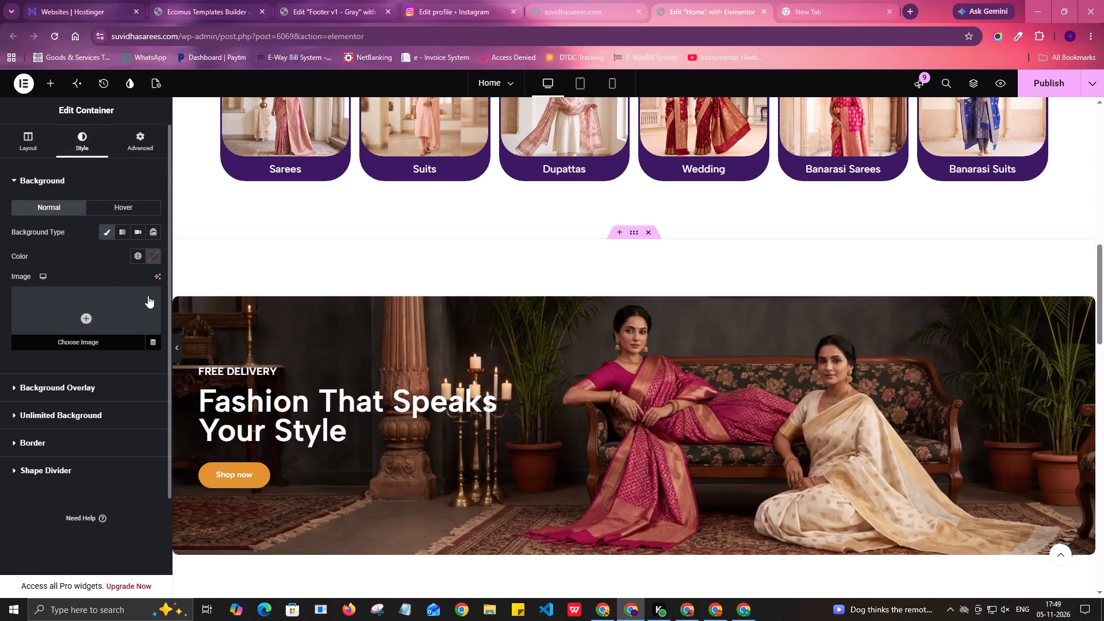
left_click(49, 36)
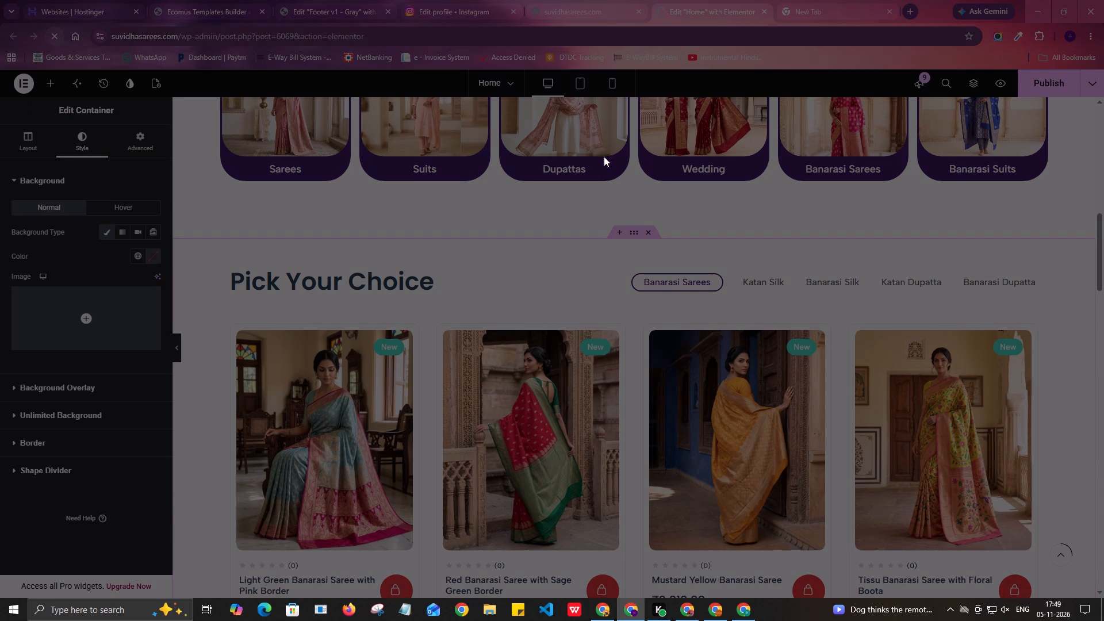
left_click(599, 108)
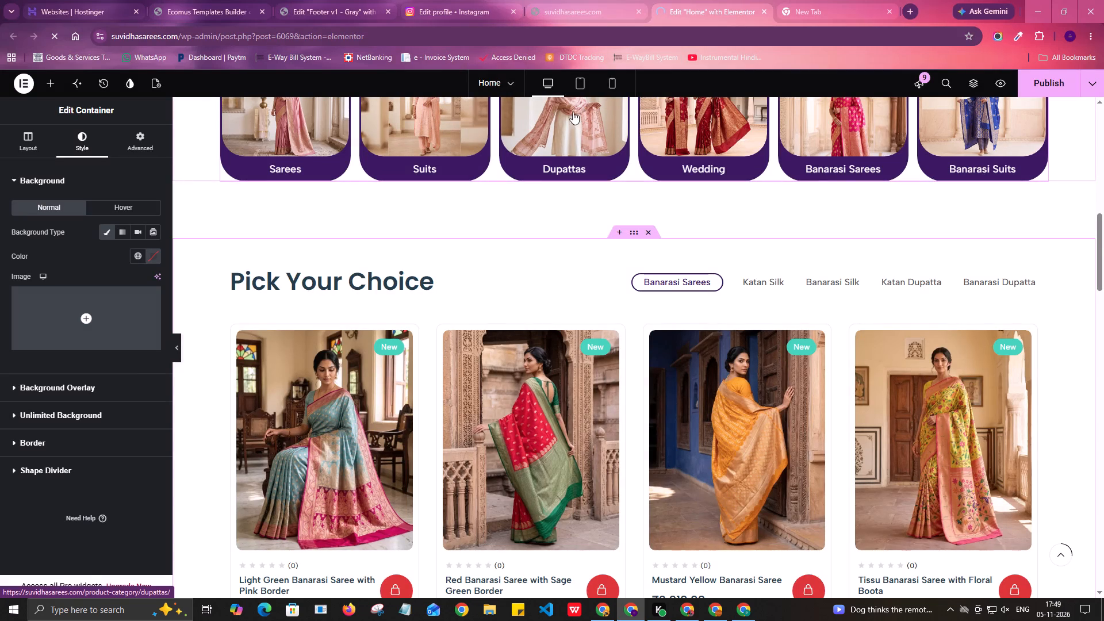
Review the reloaded Home page in the editor from the hero banner down to the Pick Your Choice product rows.
scroll(510, 228, "down", 1)
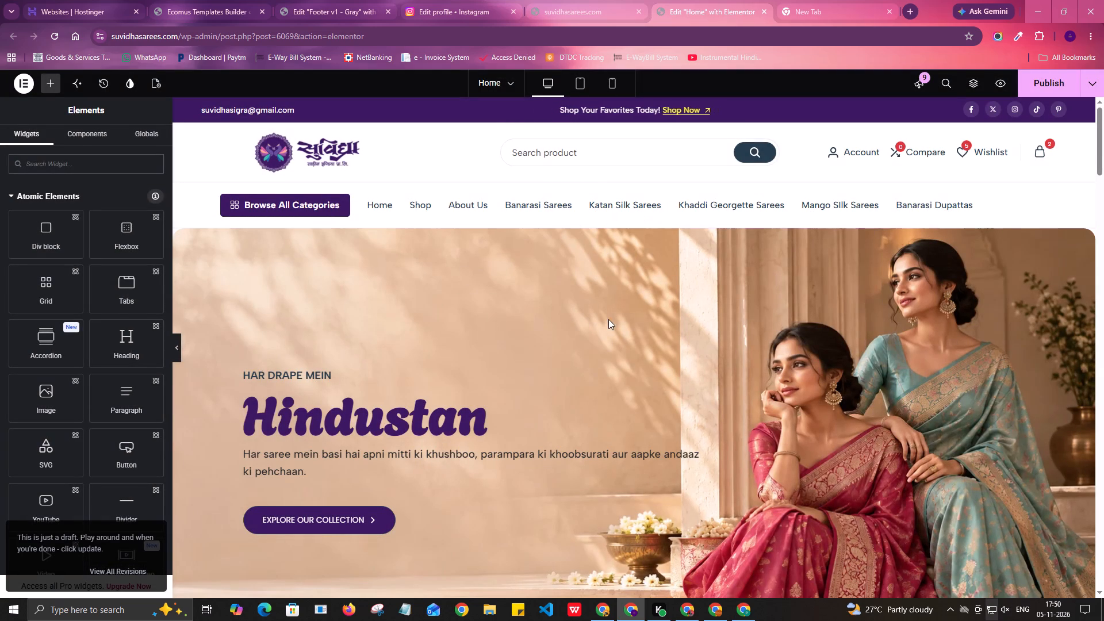
scroll(526, 256, "down", 3)
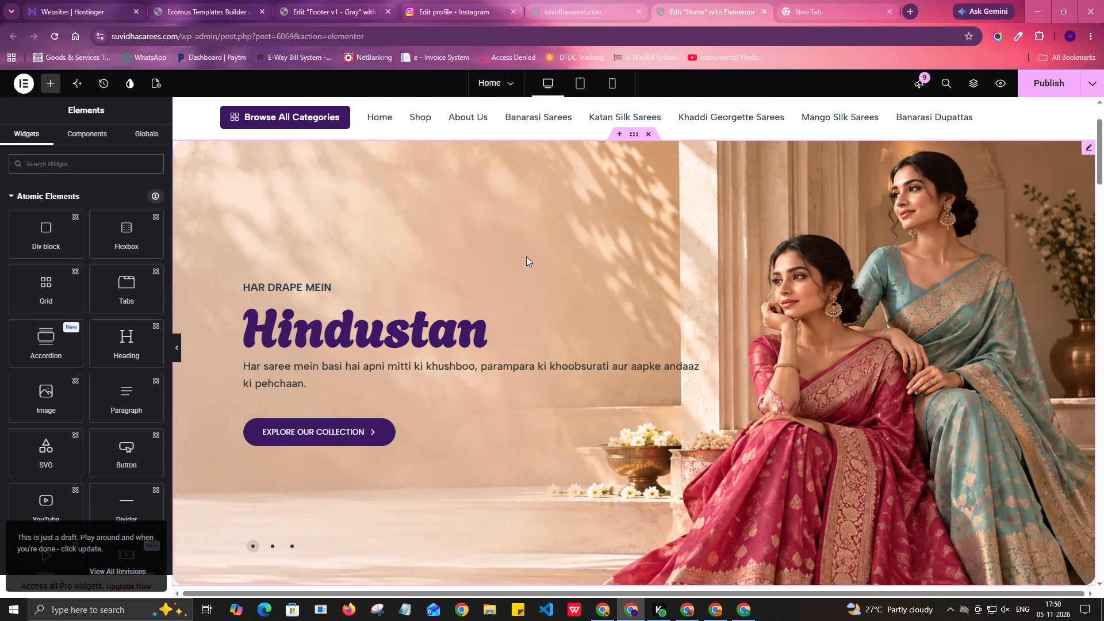
scroll(526, 256, "down", 8)
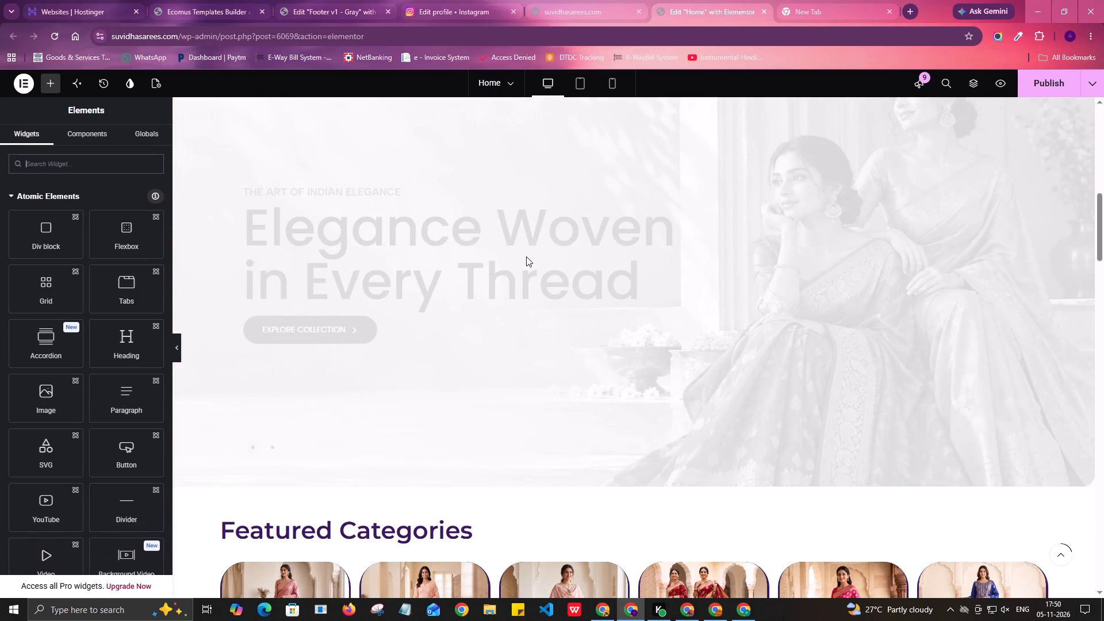
scroll(526, 256, "down", 9)
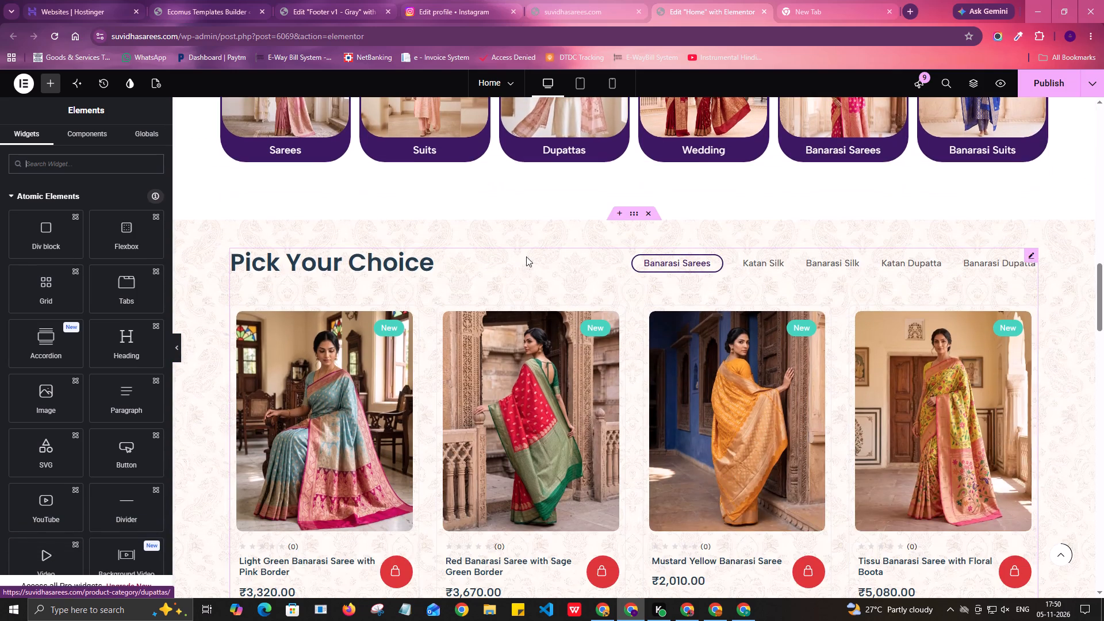
scroll(526, 256, "up", 3)
scroll(526, 256, "down", 4)
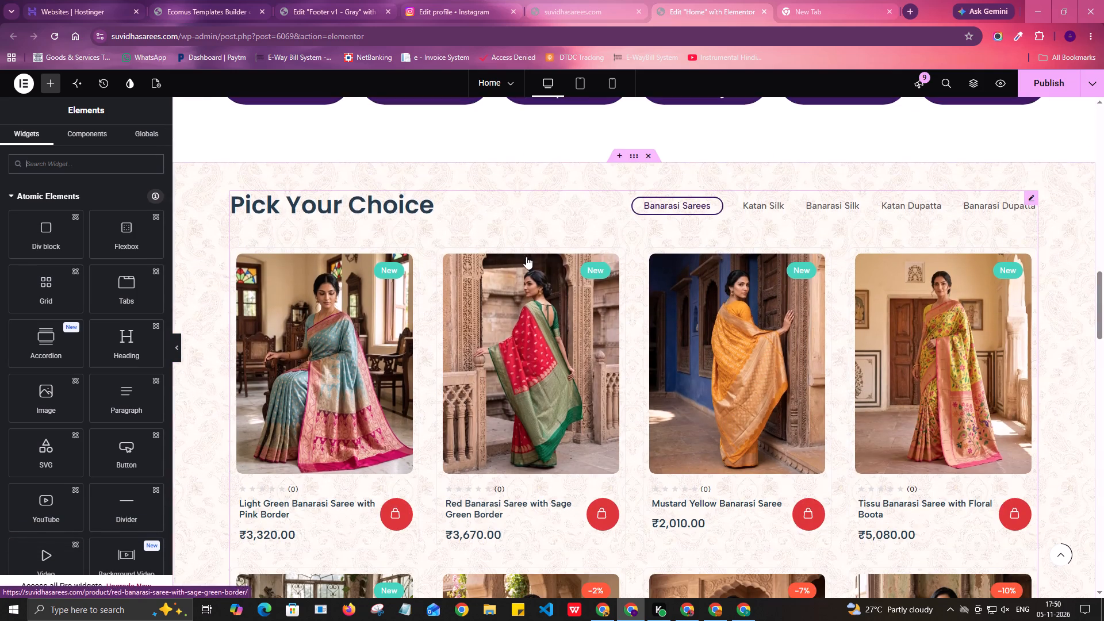
scroll(526, 256, "down", 4)
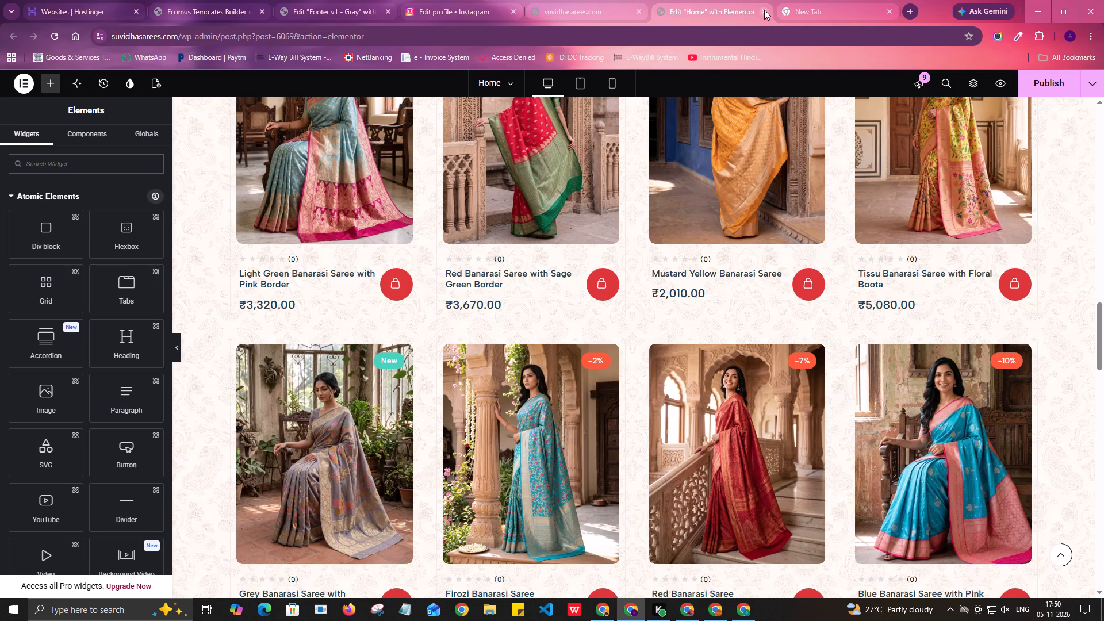
Close the Home editor tab and reopen the Home page with Elementor in a new tab from the live site.
left_click(764, 10)
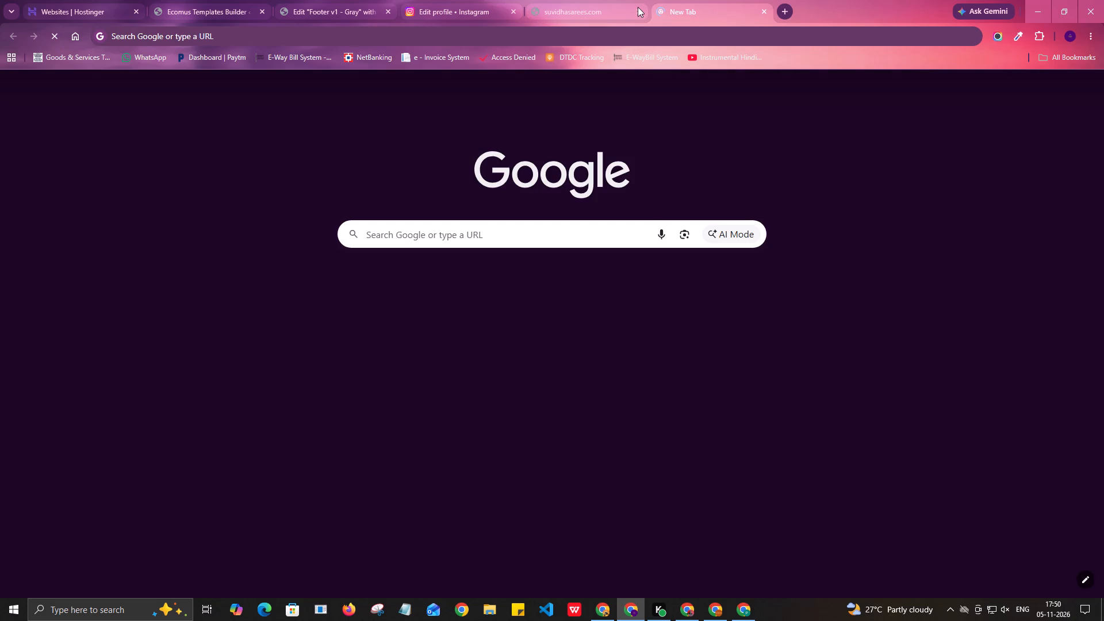
left_click(587, 9)
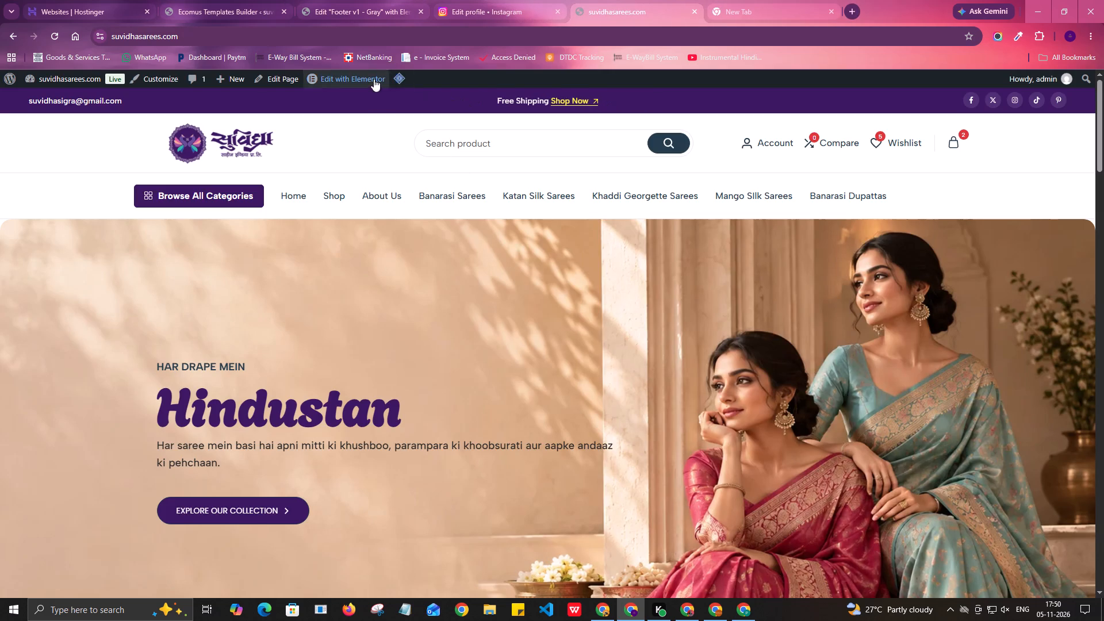
scroll(543, 296, "down", 15)
scroll(516, 270, "up", 1)
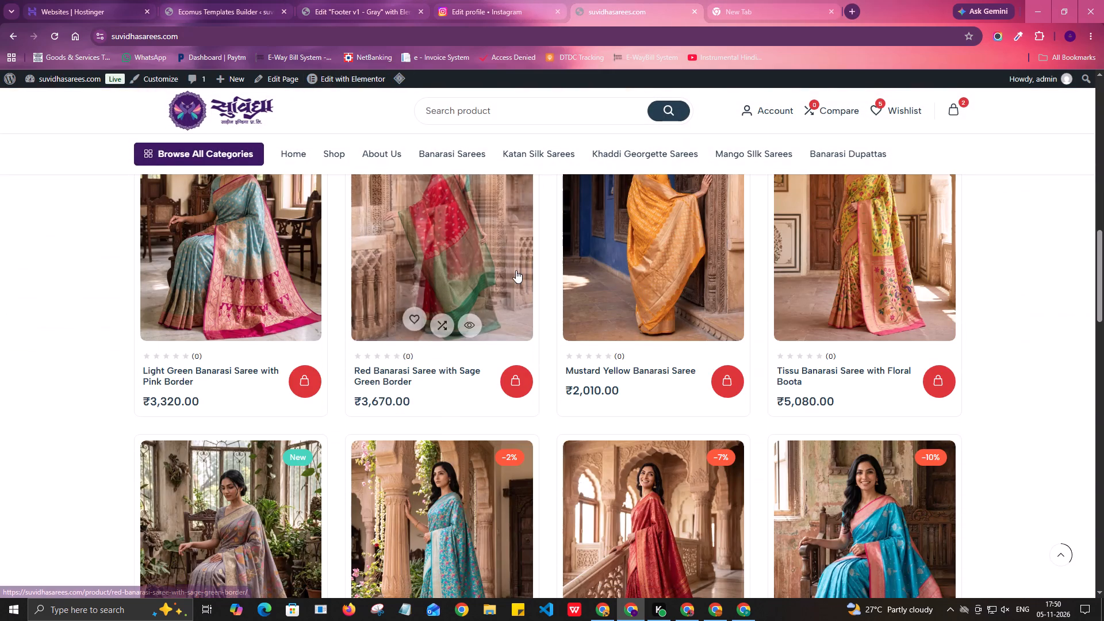
scroll(516, 270, "up", 2)
right_click(356, 79)
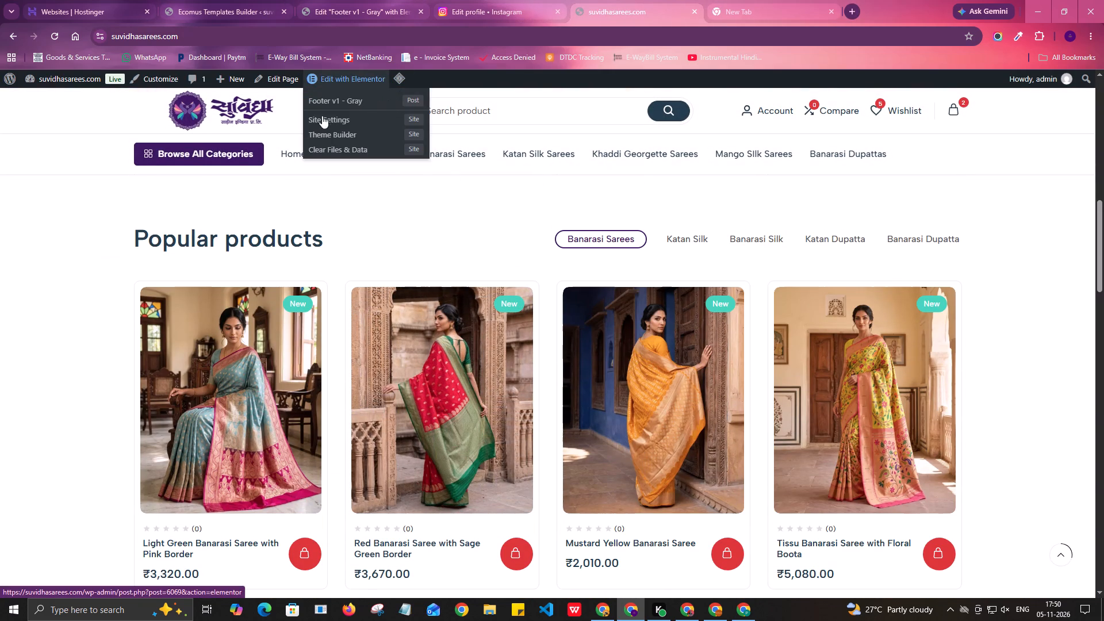
left_click(63, 194)
scroll(402, 215, "up", 4)
right_click(360, 81)
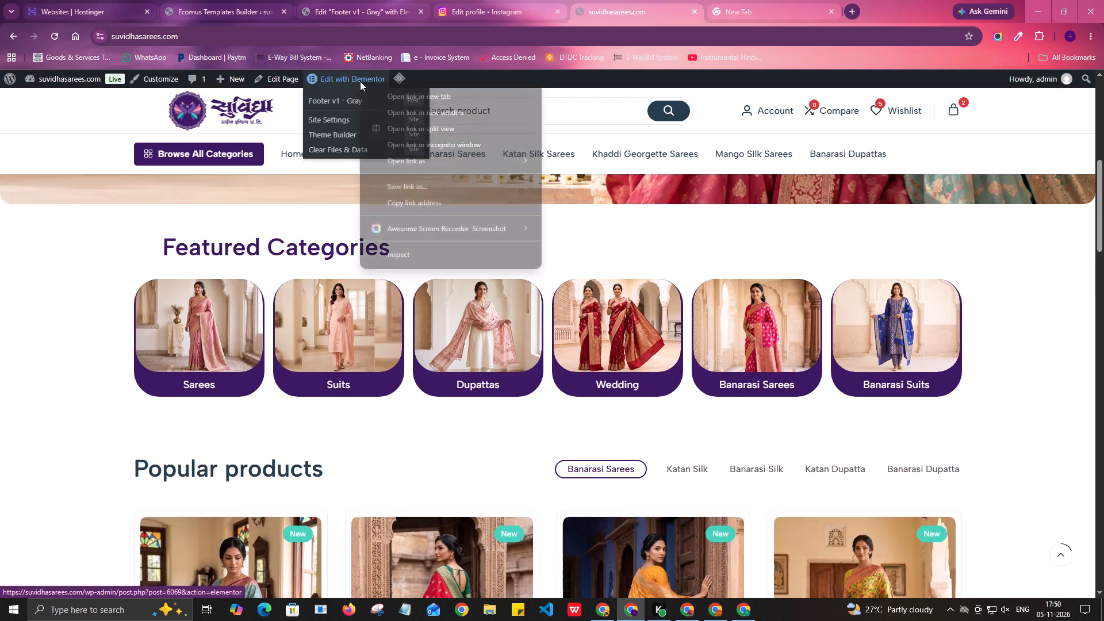
left_click(391, 90)
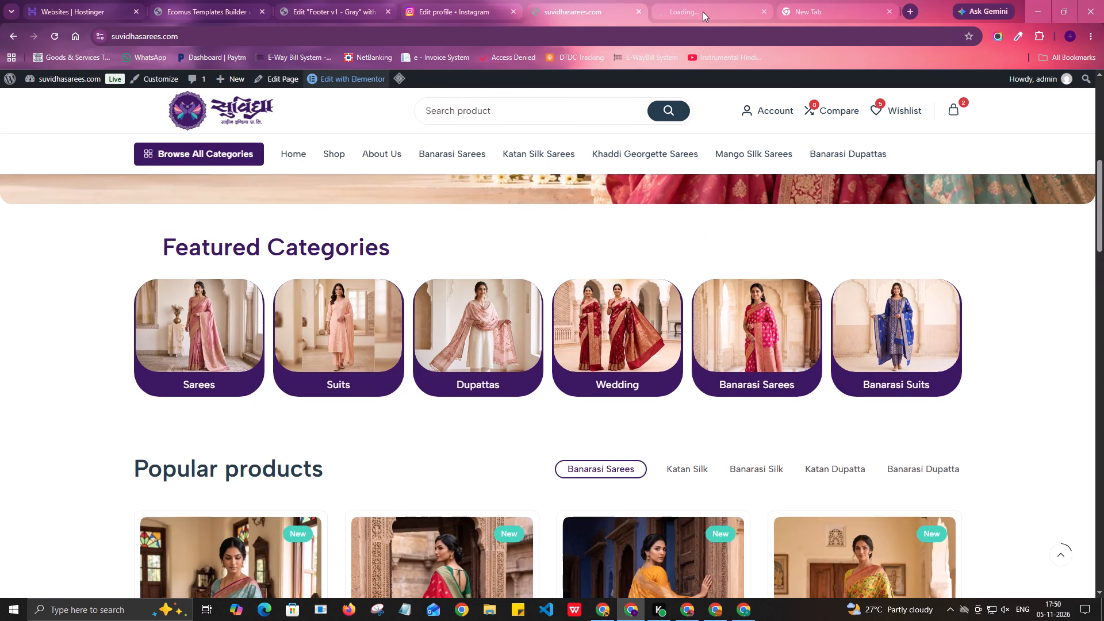
Examine the Featured Categories and Popular products sections on the live home page, including spacing and product card styling.
scroll(497, 321, "down", 3)
scroll(497, 321, "up", 12)
scroll(497, 321, "down", 9)
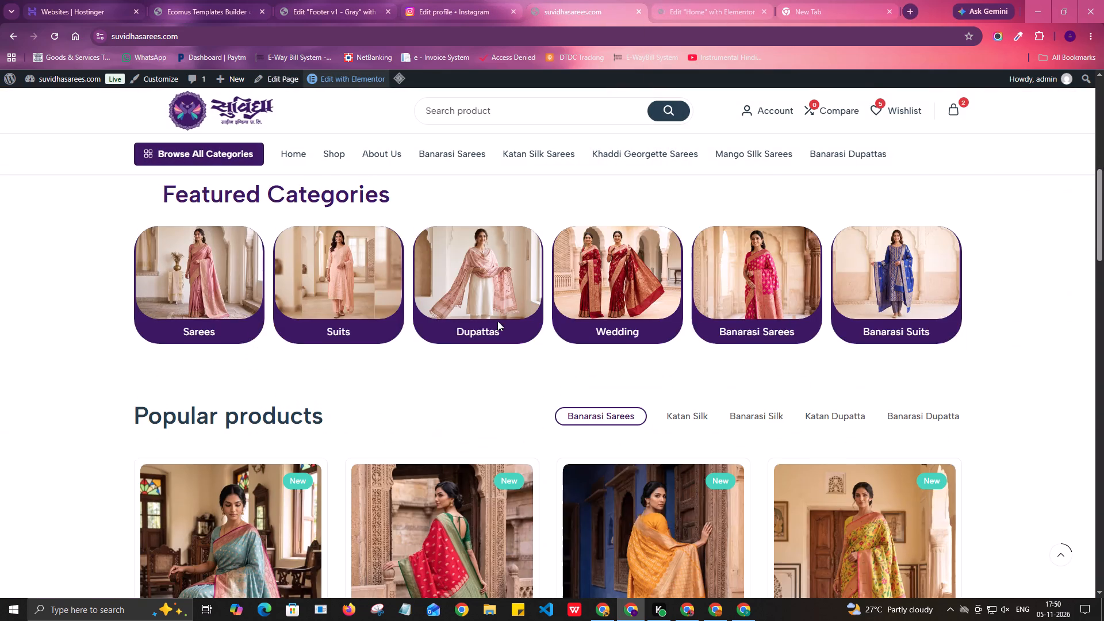
scroll(497, 321, "down", 4)
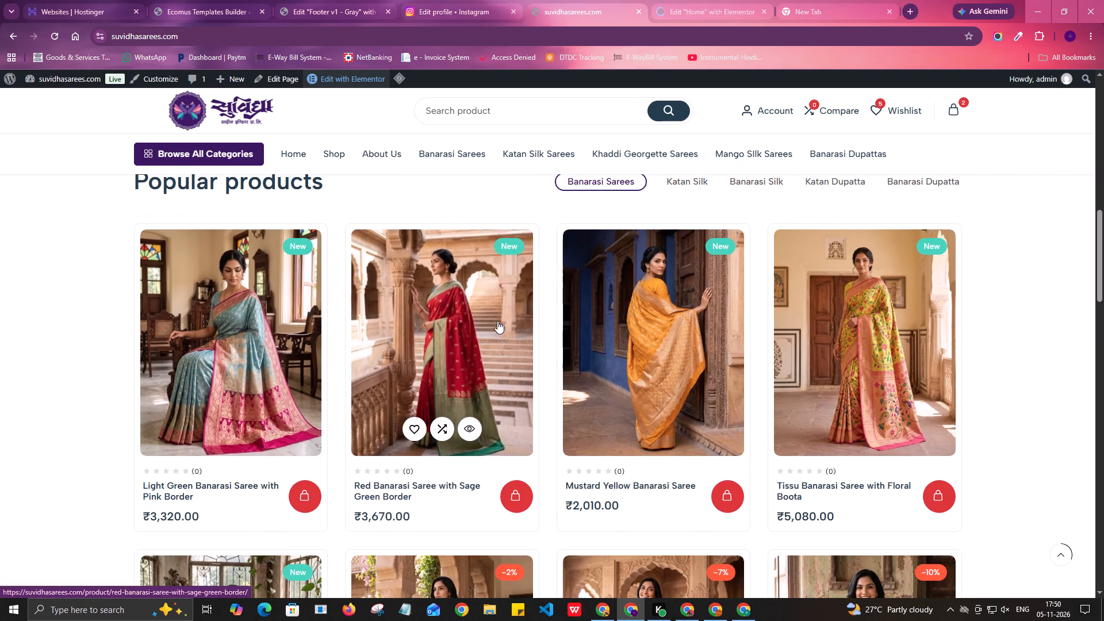
scroll(497, 321, "down", 1)
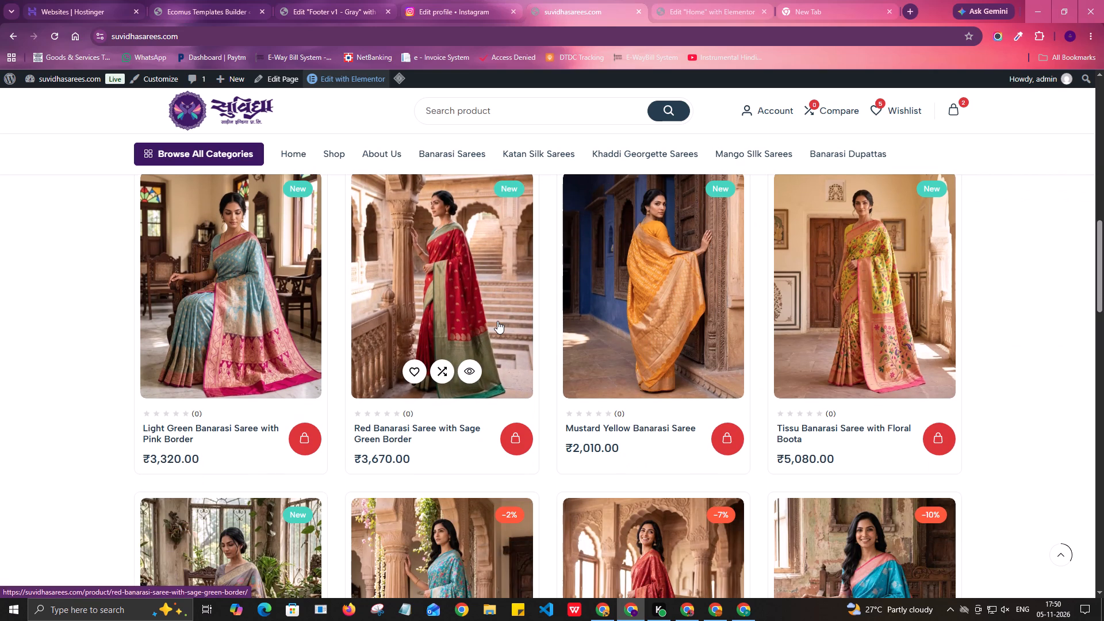
scroll(497, 321, "up", 5)
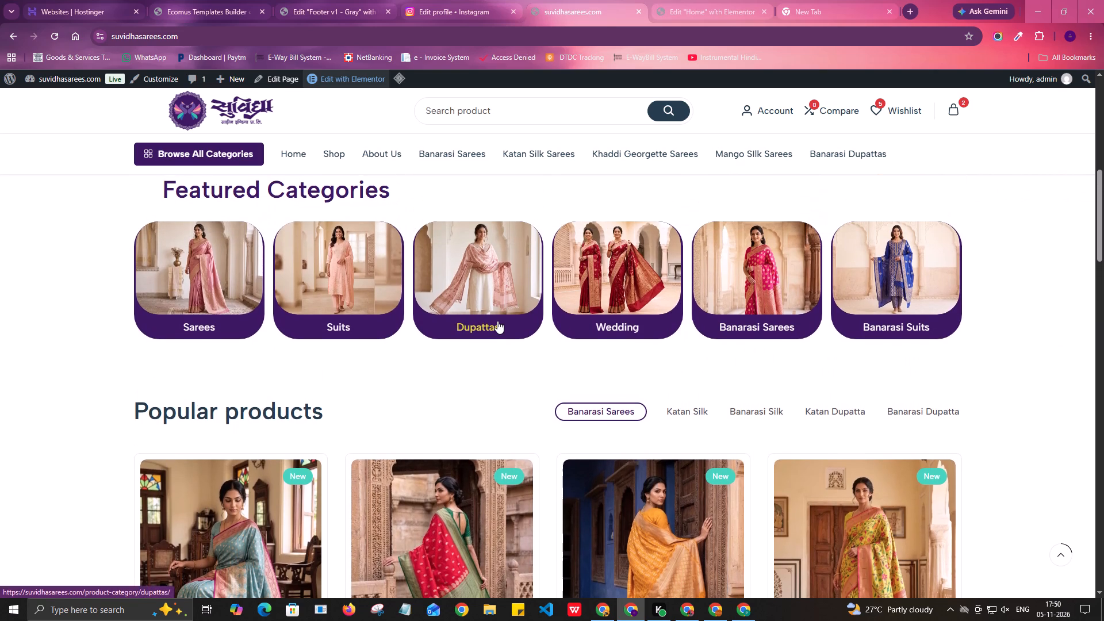
scroll(497, 321, "up", 4)
scroll(497, 321, "down", 6)
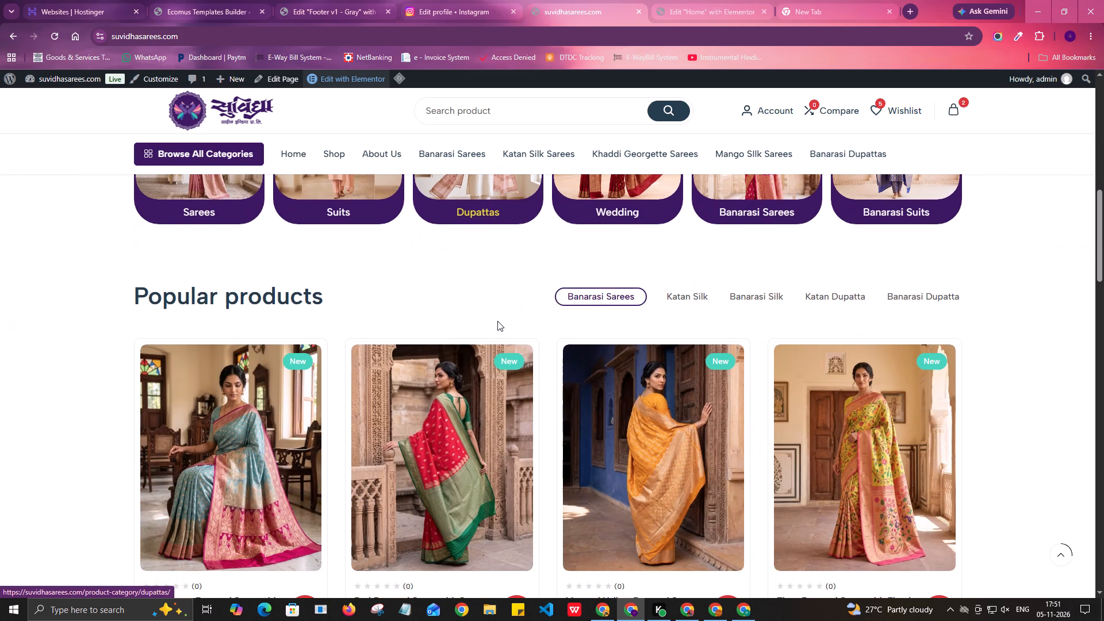
Compare the Pick Your Choice section in the Home editor with the same section on the live home page.
left_click(705, 7)
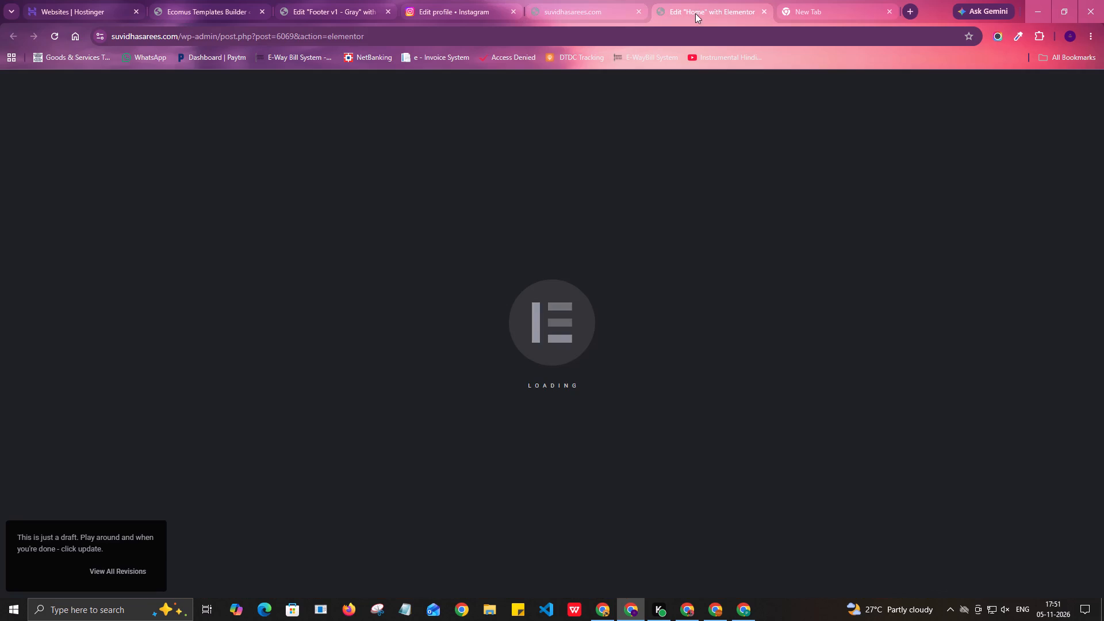
scroll(503, 279, "down", 11)
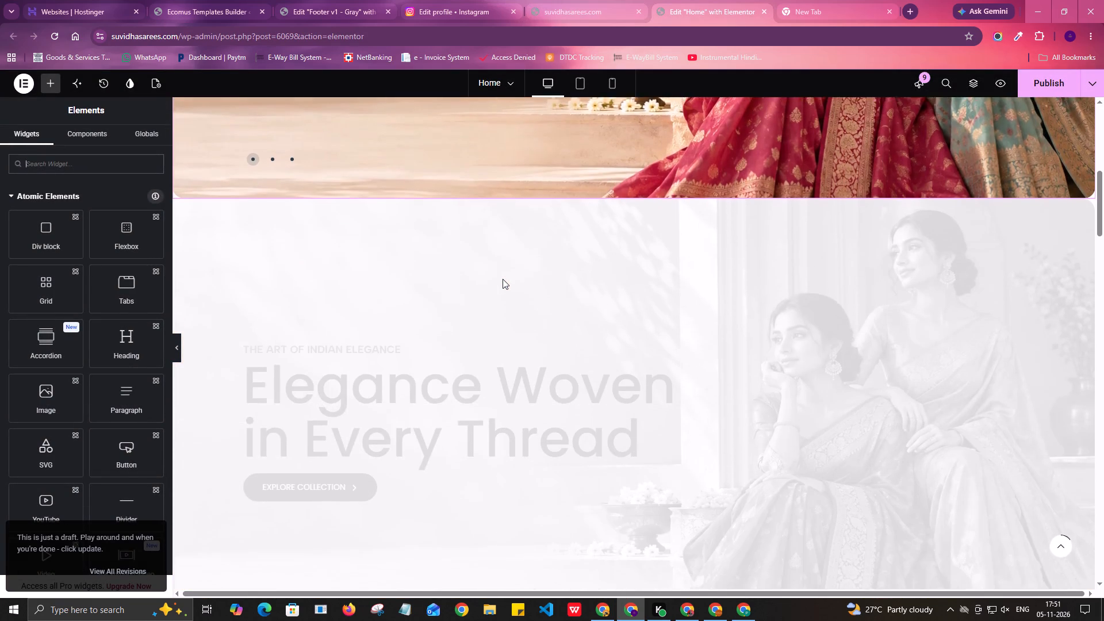
scroll(503, 279, "down", 10)
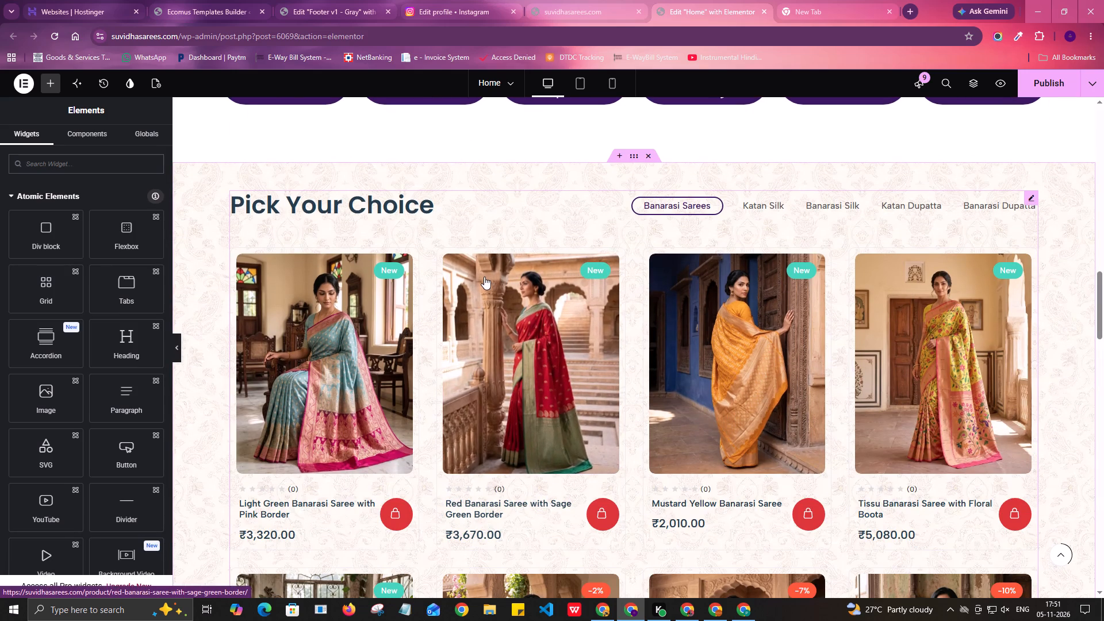
left_click(604, 3)
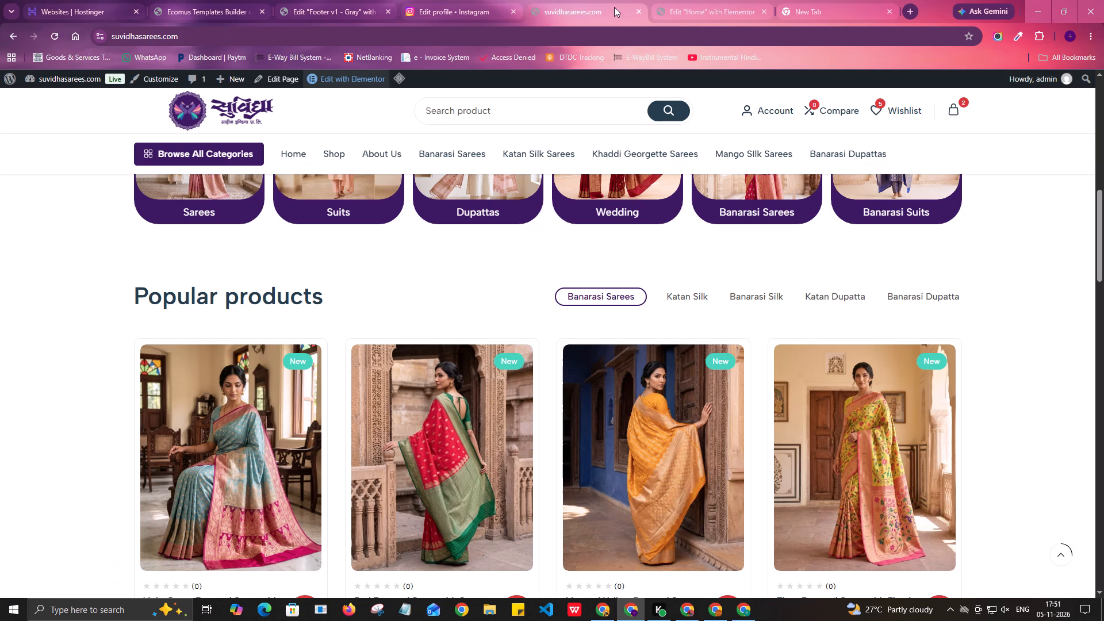
Close the Home editor tab.
left_click(733, 6)
left_click(765, 11)
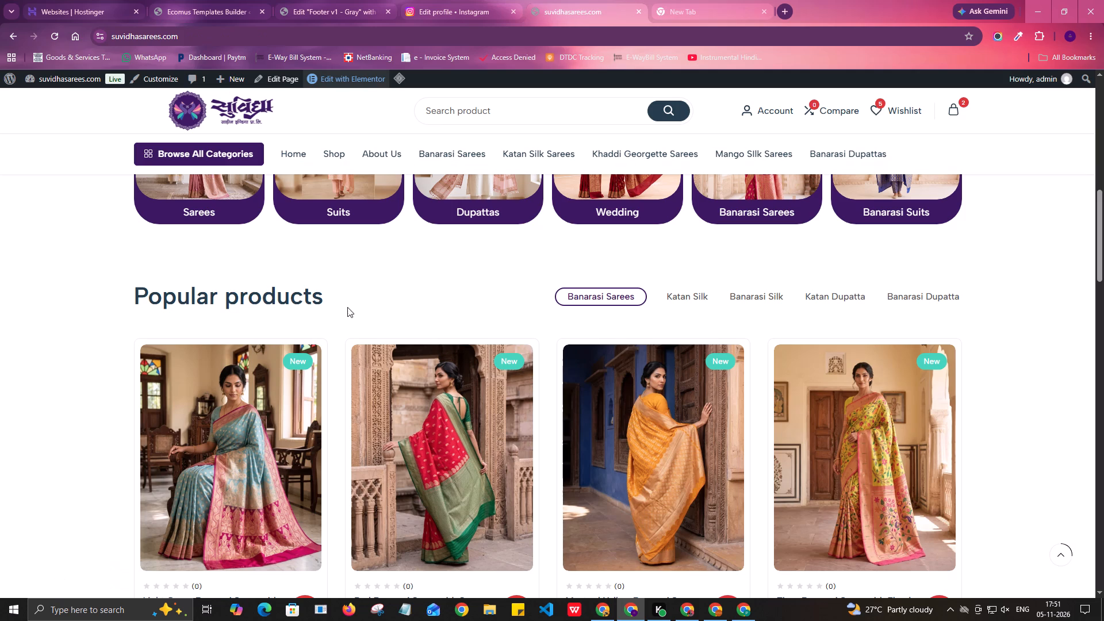
Force-reload the live home page and purge all of the site's caches.
key("ctrl+shift+r")
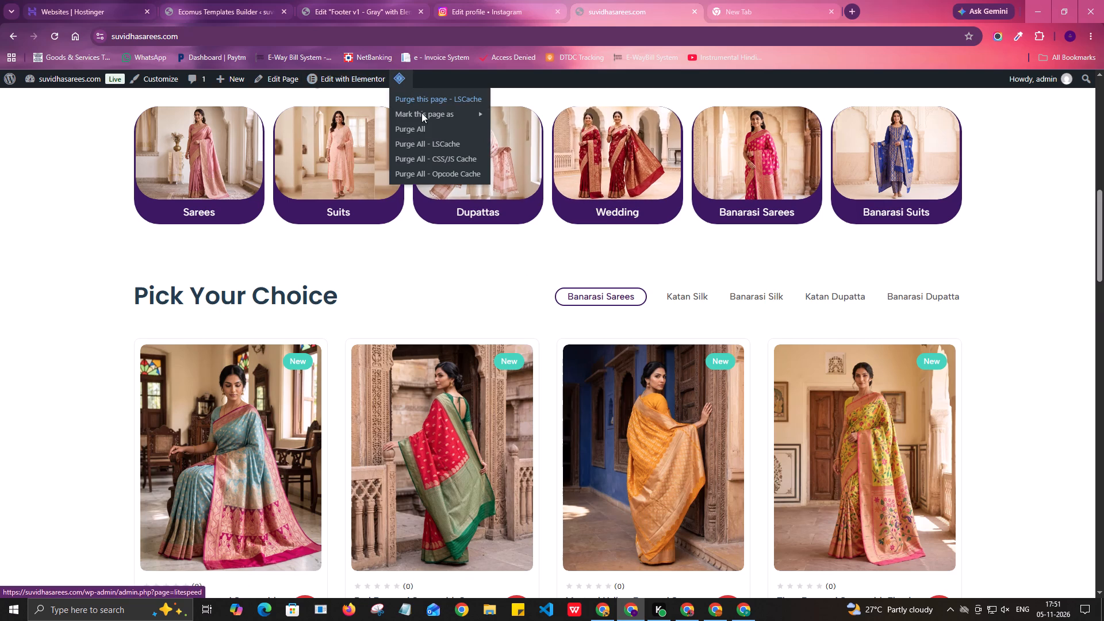
left_click(420, 129)
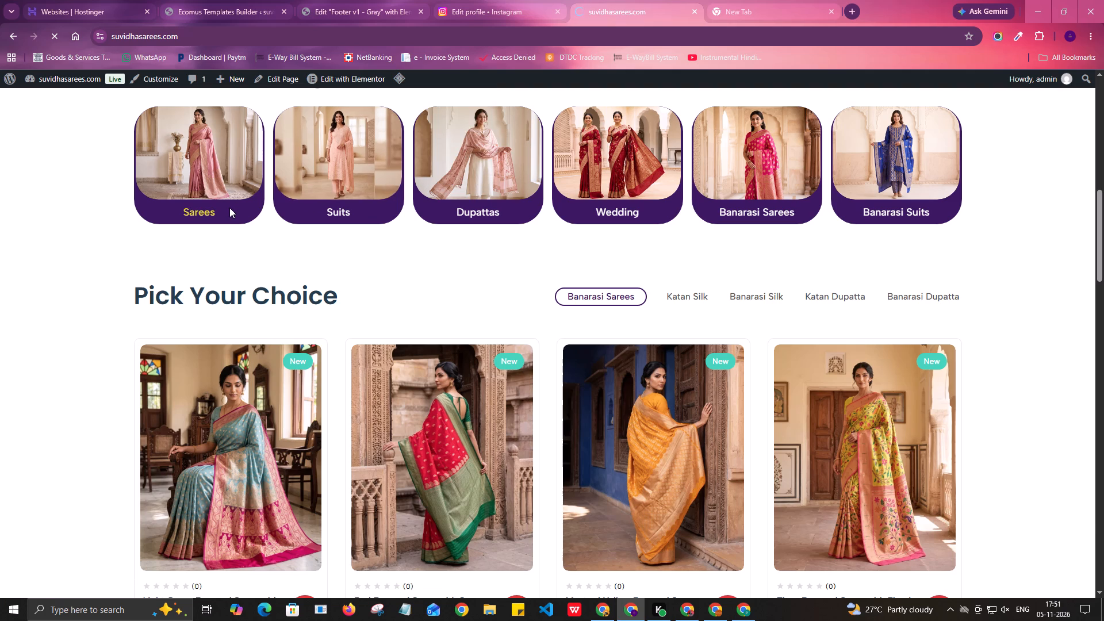
Review the live home page from the hero banner down to the Pick Your Choice section.
scroll(193, 272, "down", 3)
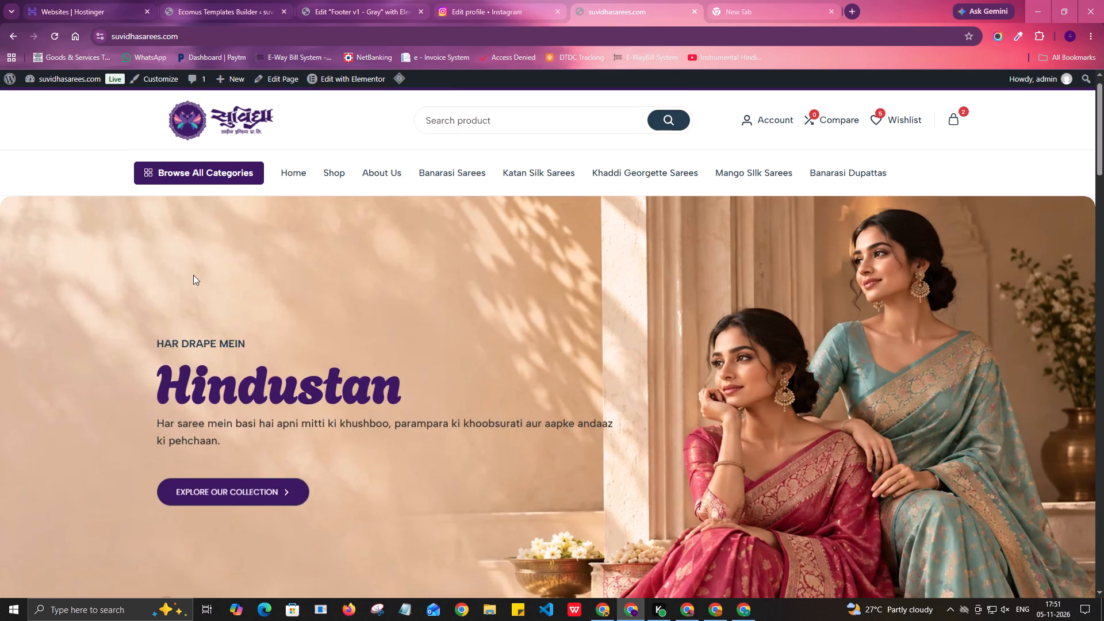
scroll(193, 275, "down", 14)
scroll(193, 275, "up", 6)
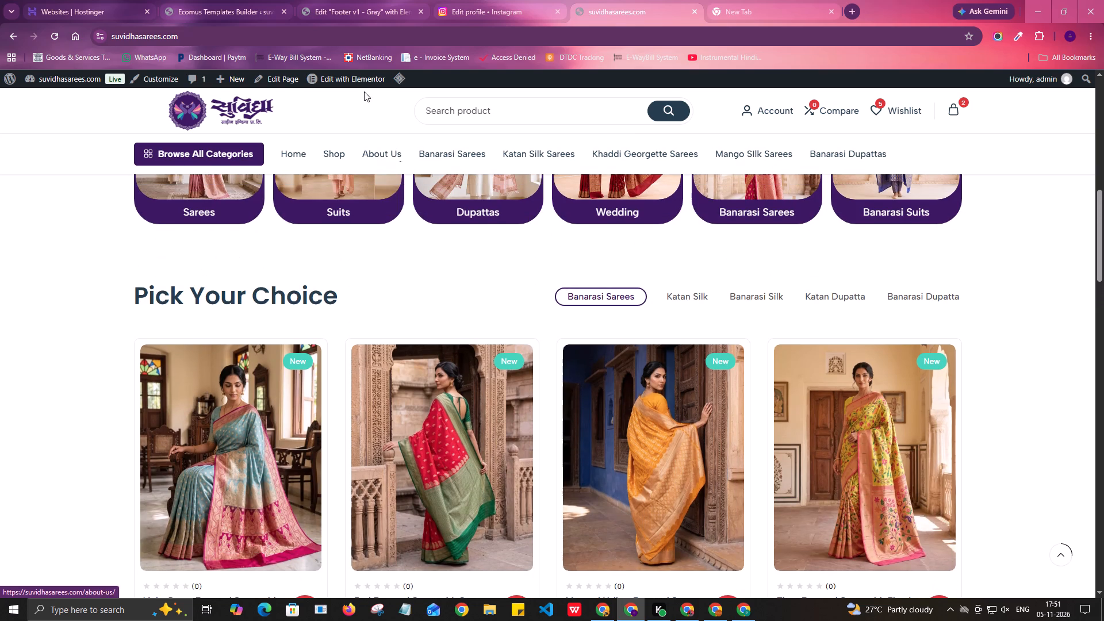
Open the Home page with Elementor in a new tab from the live site.
right_click(351, 79)
left_click(392, 91)
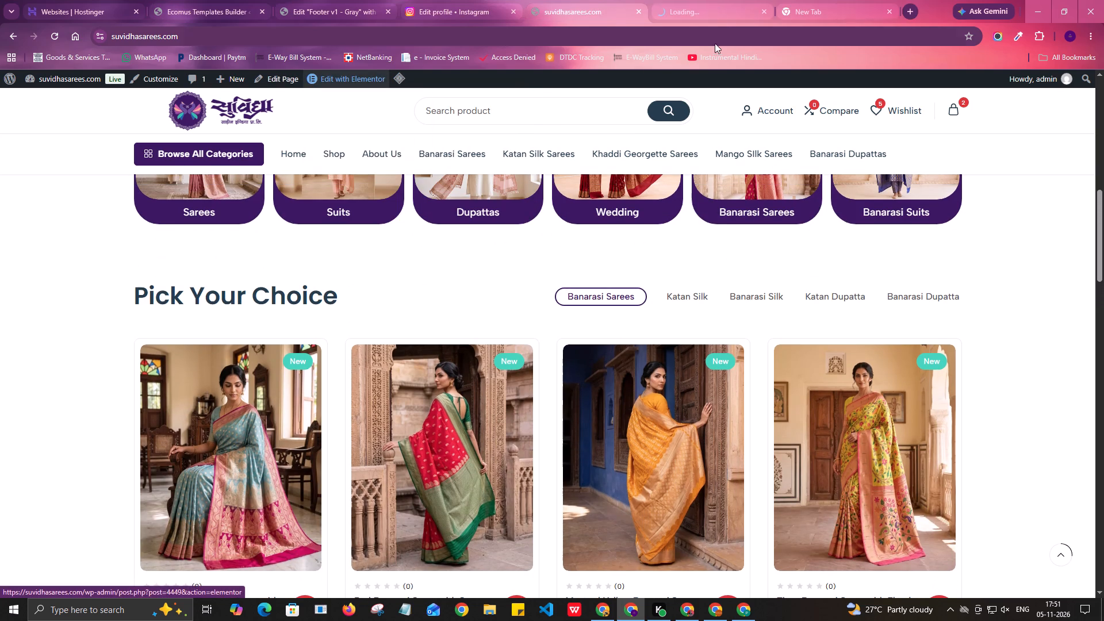
left_click(697, 11)
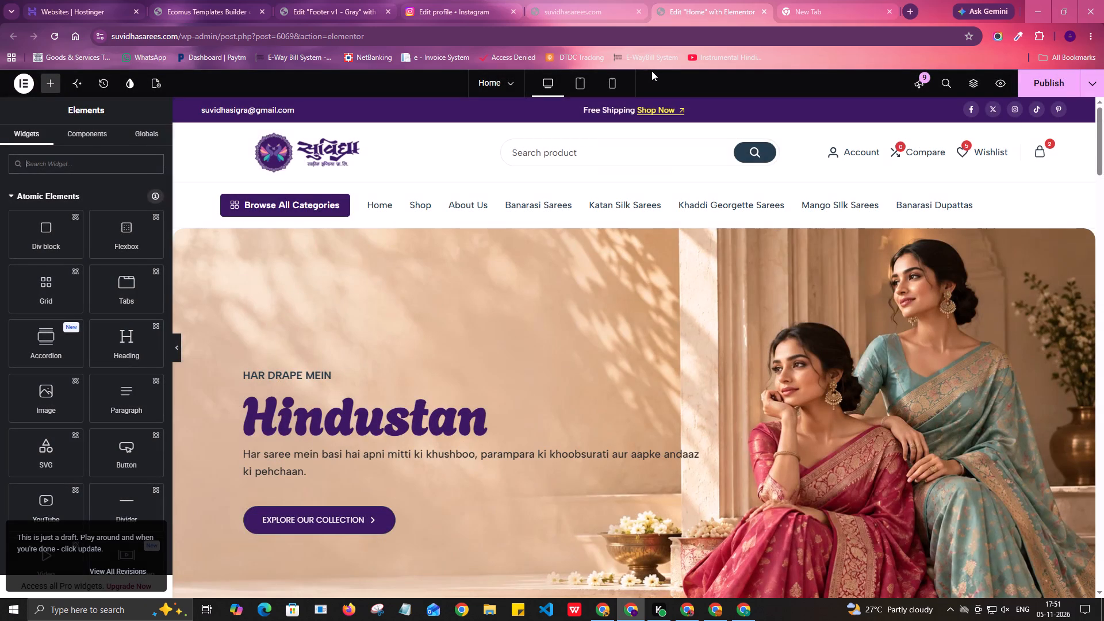
Remove the background image from the Pick Your Choice container and publish the Home page.
scroll(701, 152, "down", 4)
scroll(683, 270, "down", 5)
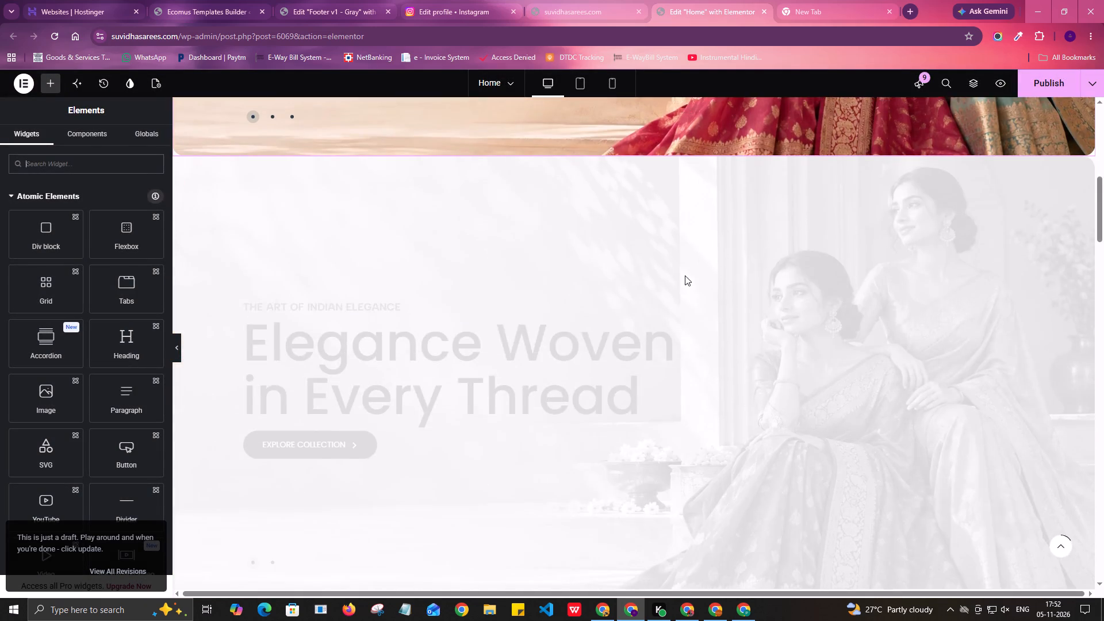
scroll(685, 275, "down", 13)
scroll(685, 275, "up", 2)
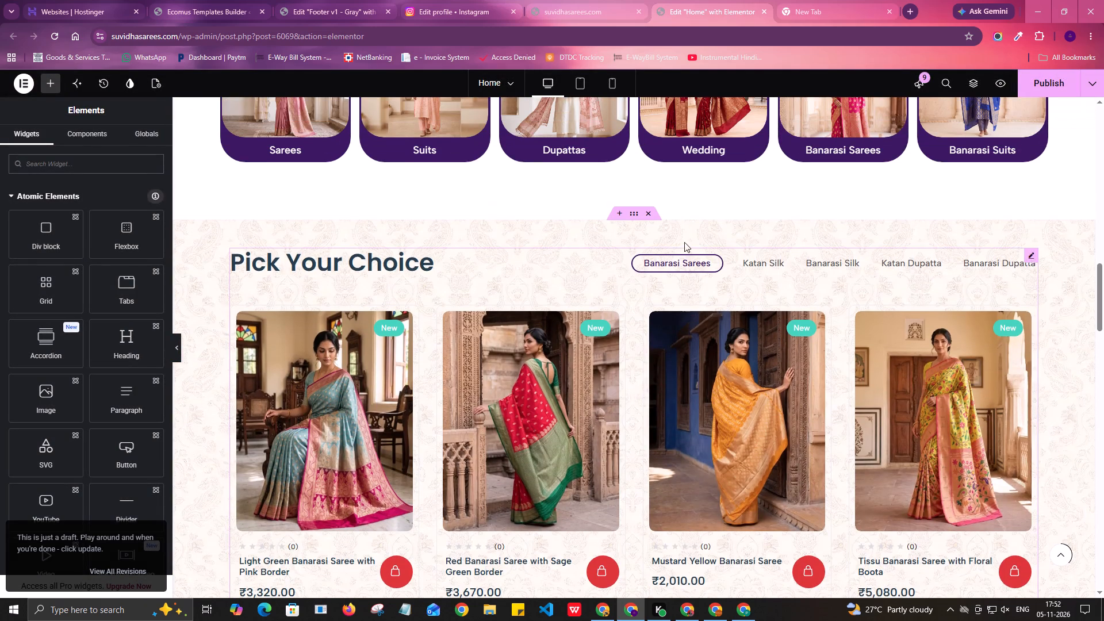
left_click(635, 213)
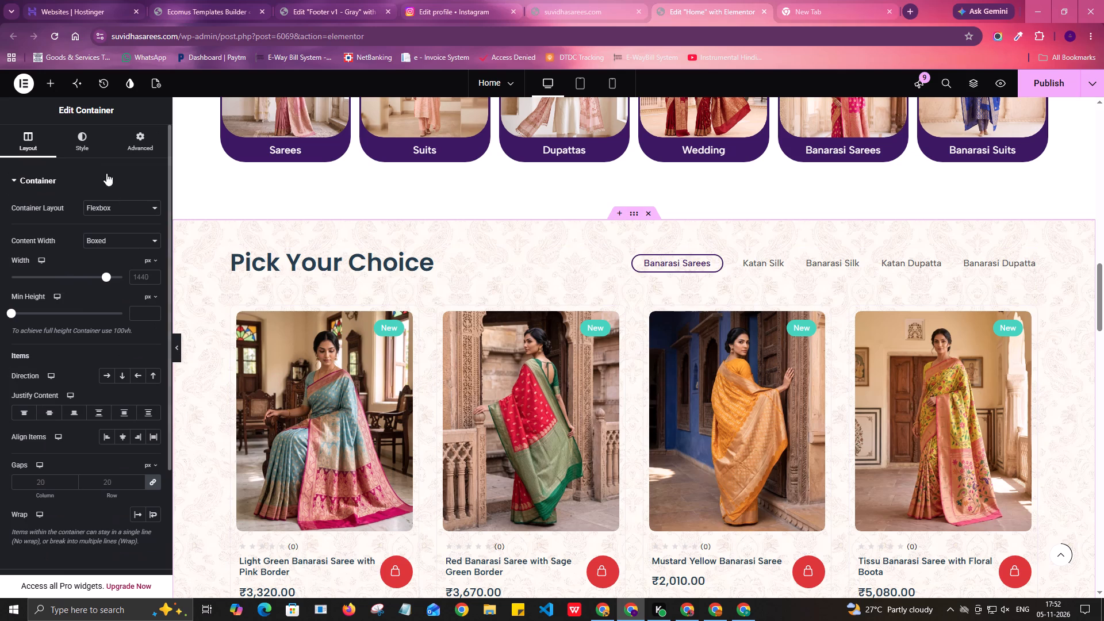
left_click(78, 142)
left_click(145, 296)
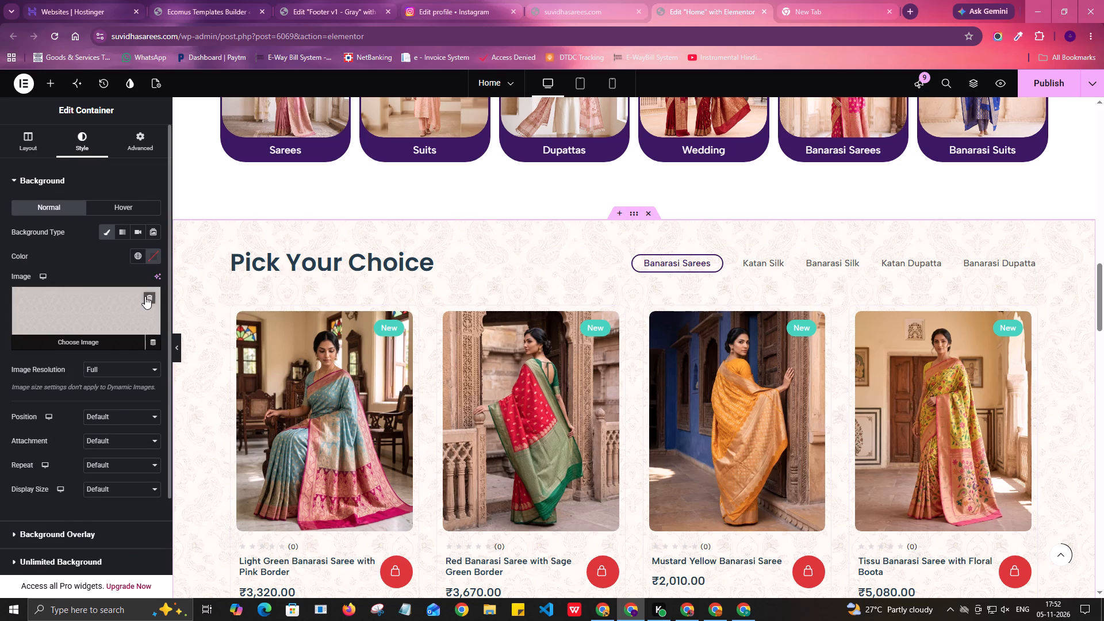
scroll(659, 305, "down", 2)
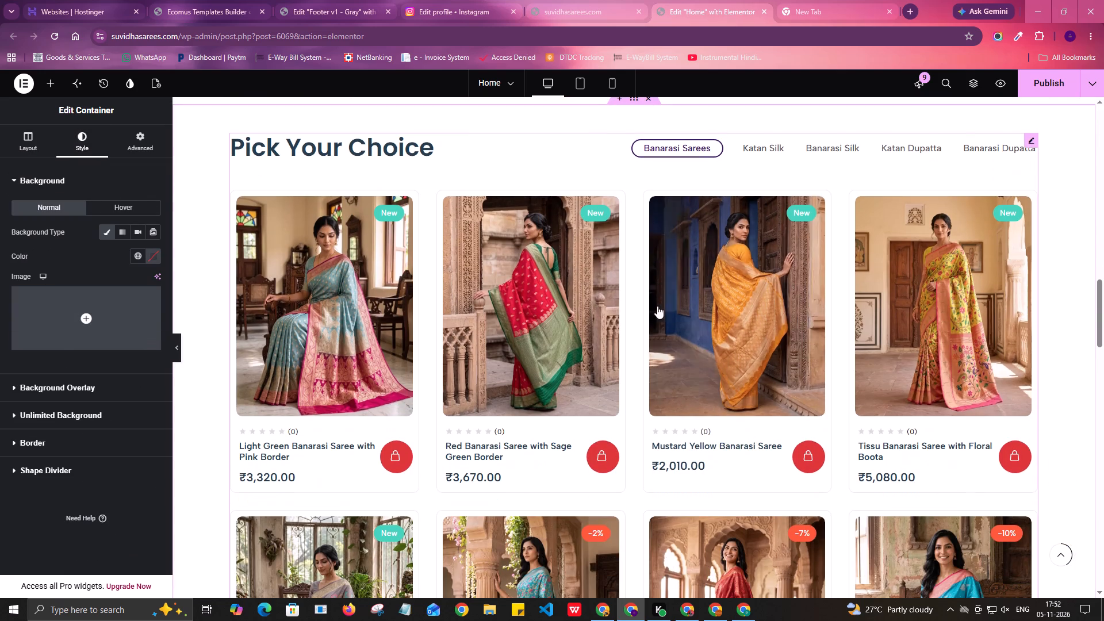
left_click(1041, 88)
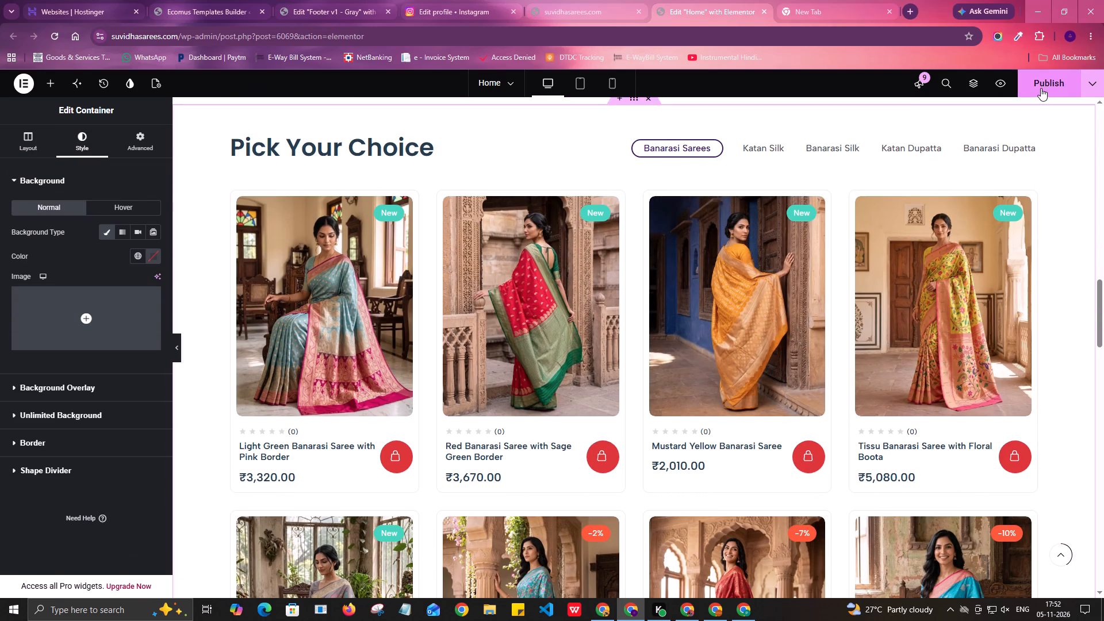
Find the [Ecomus] Products Carousel widget by searching for "product" and place it above the Pick Your Choice heading in its container.
scroll(627, 245, "down", 5)
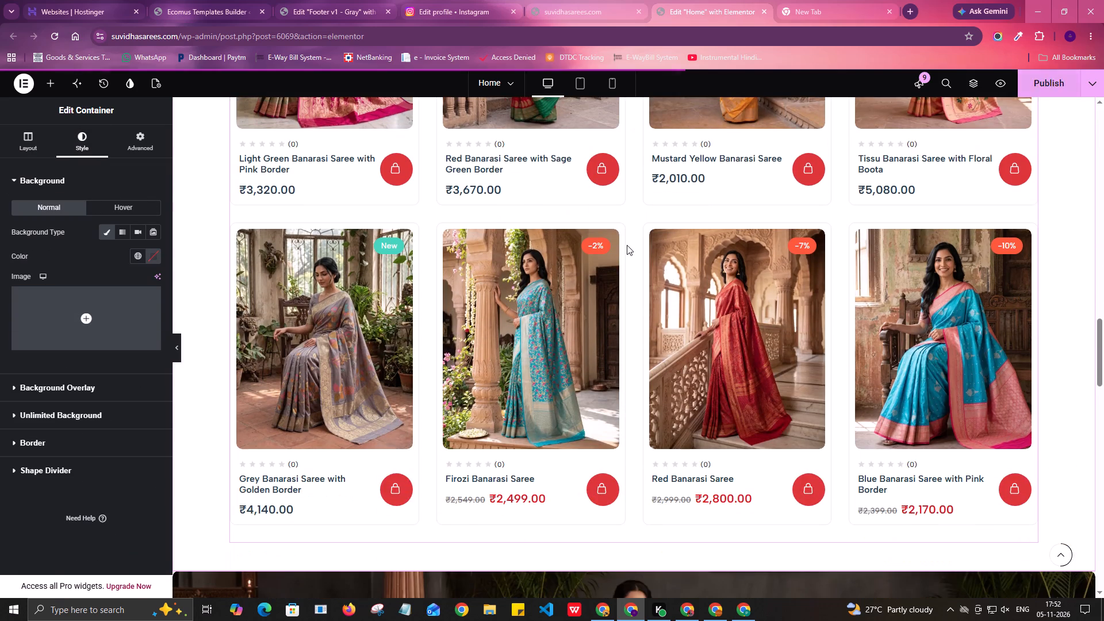
scroll(627, 245, "down", 1)
scroll(627, 245, "up", 7)
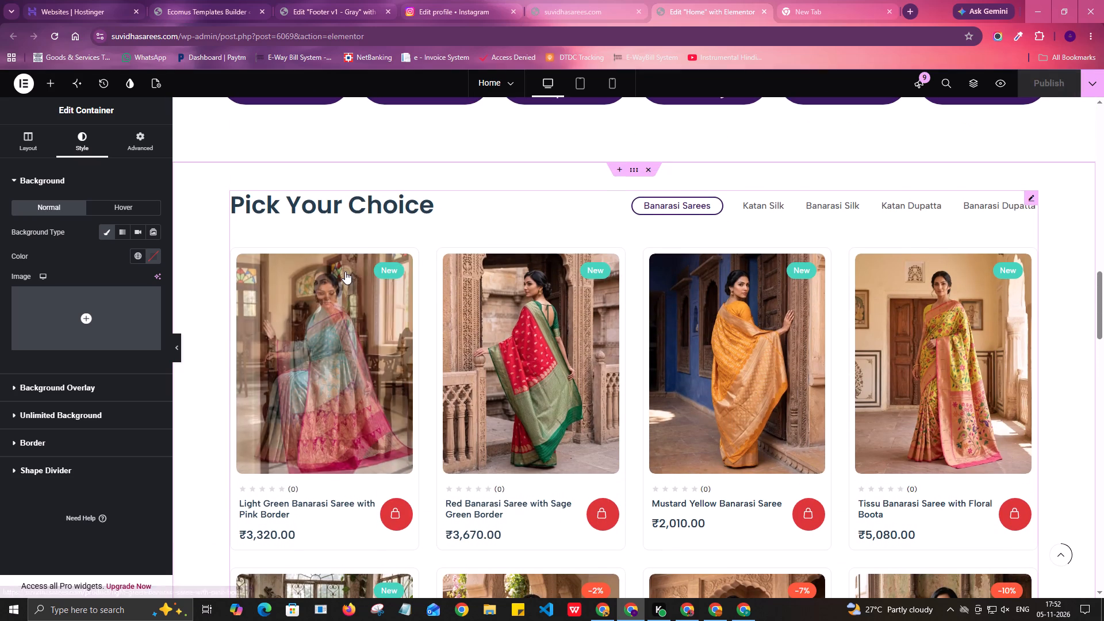
left_click(55, 81)
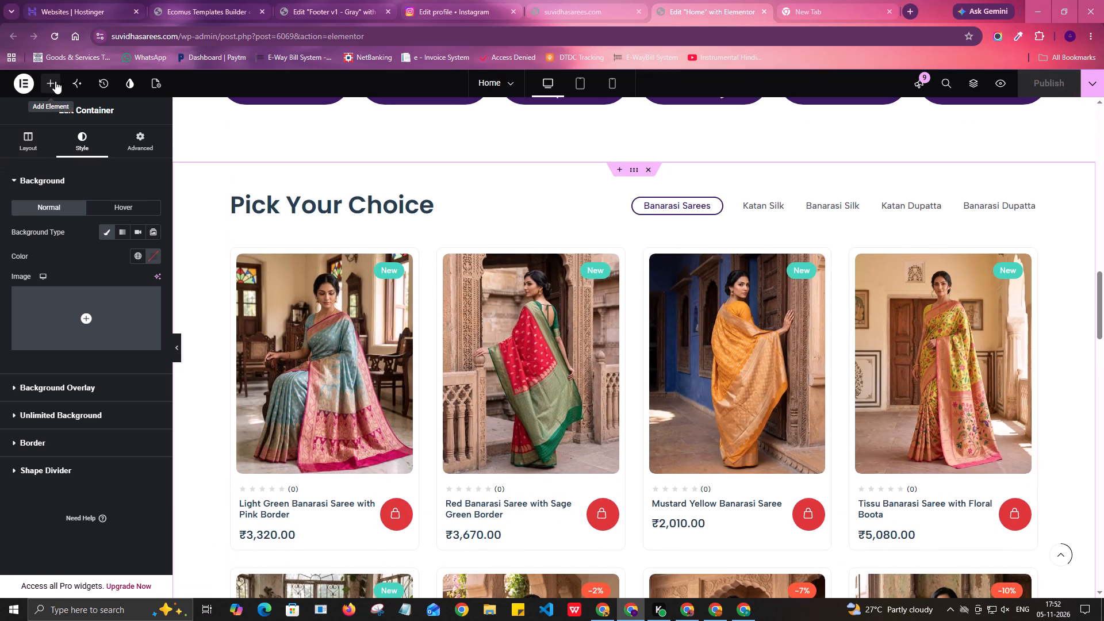
key("p")
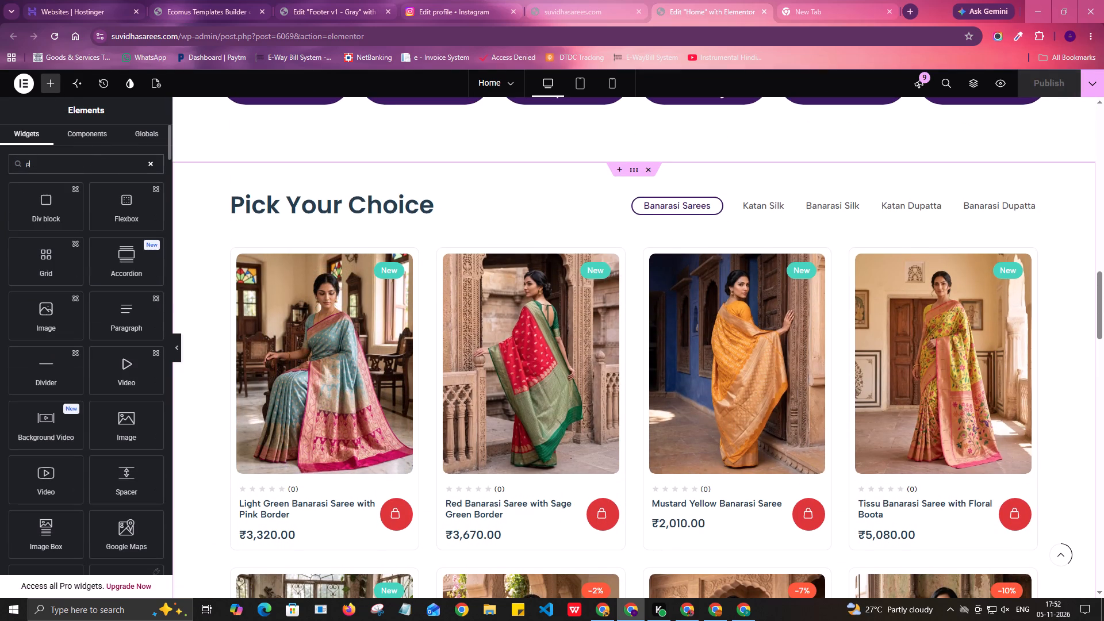
key("r")
key("o")
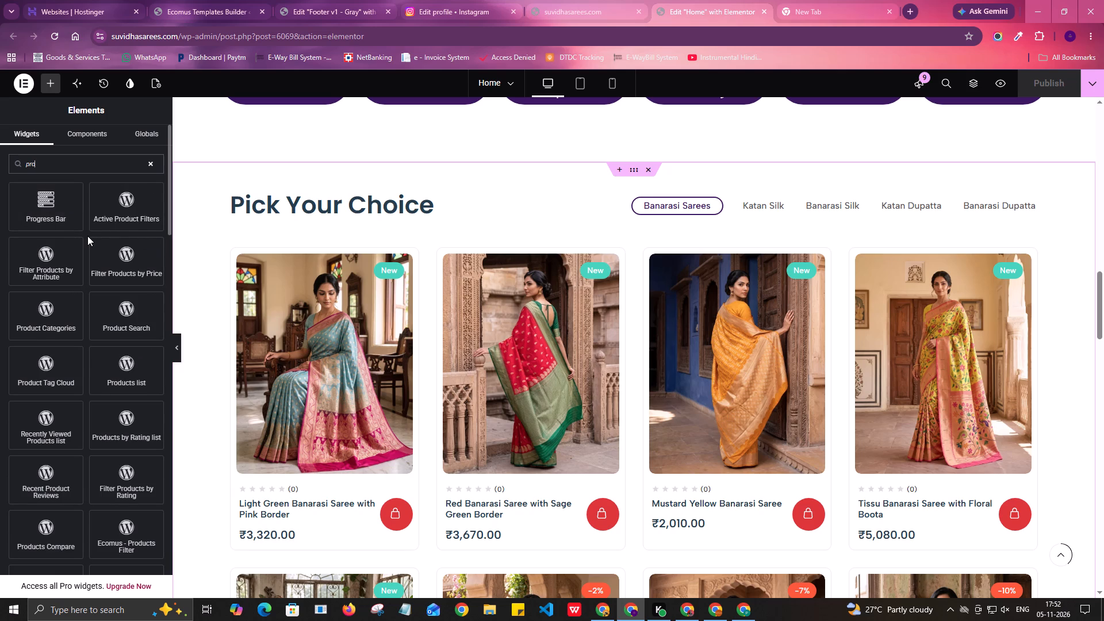
key("d")
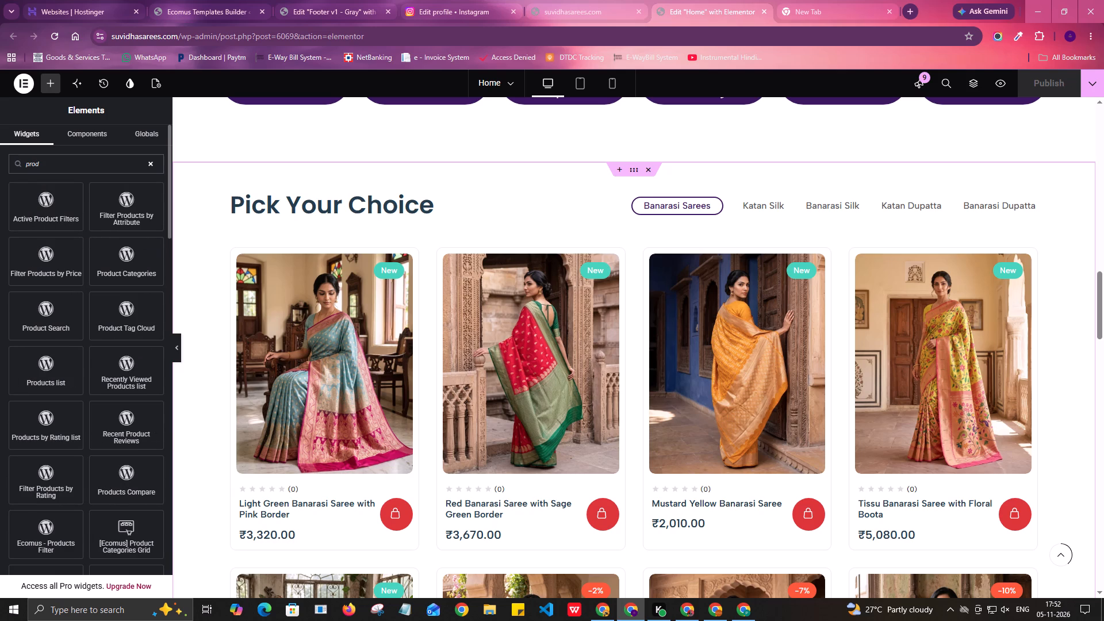
key("u")
key("c")
key("t")
scroll(95, 340, "down", 1)
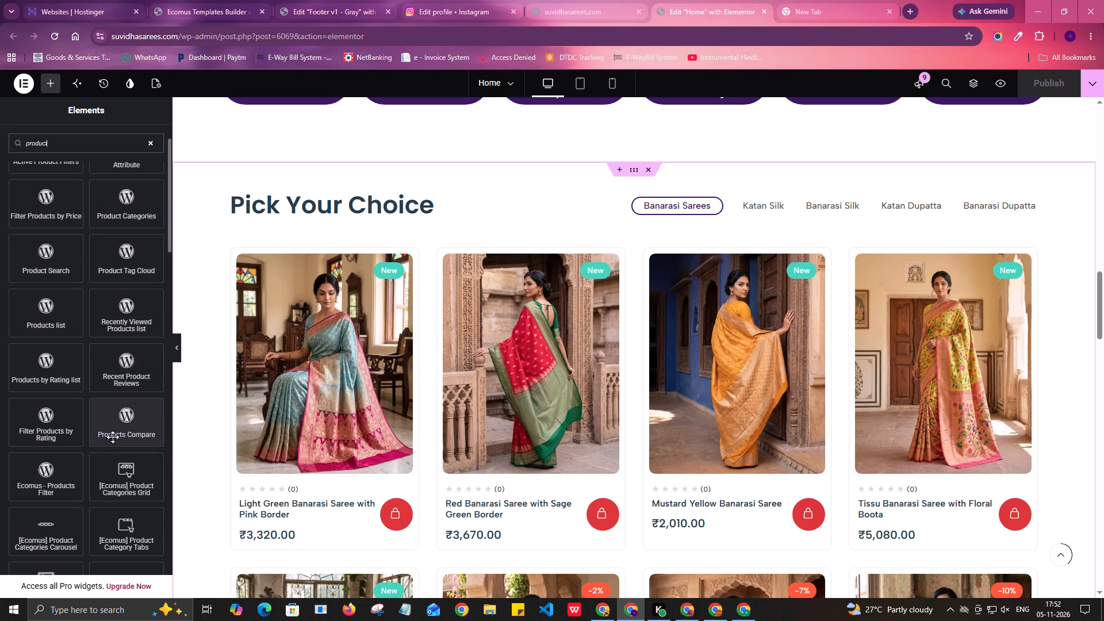
scroll(110, 452, "down", 1)
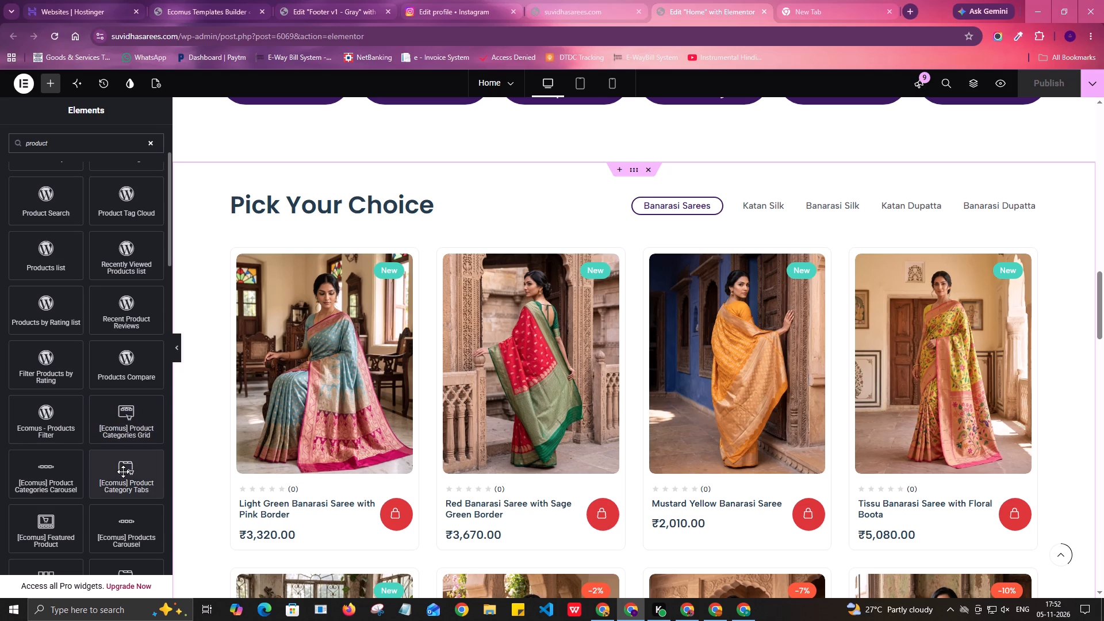
scroll(123, 471, "down", 1)
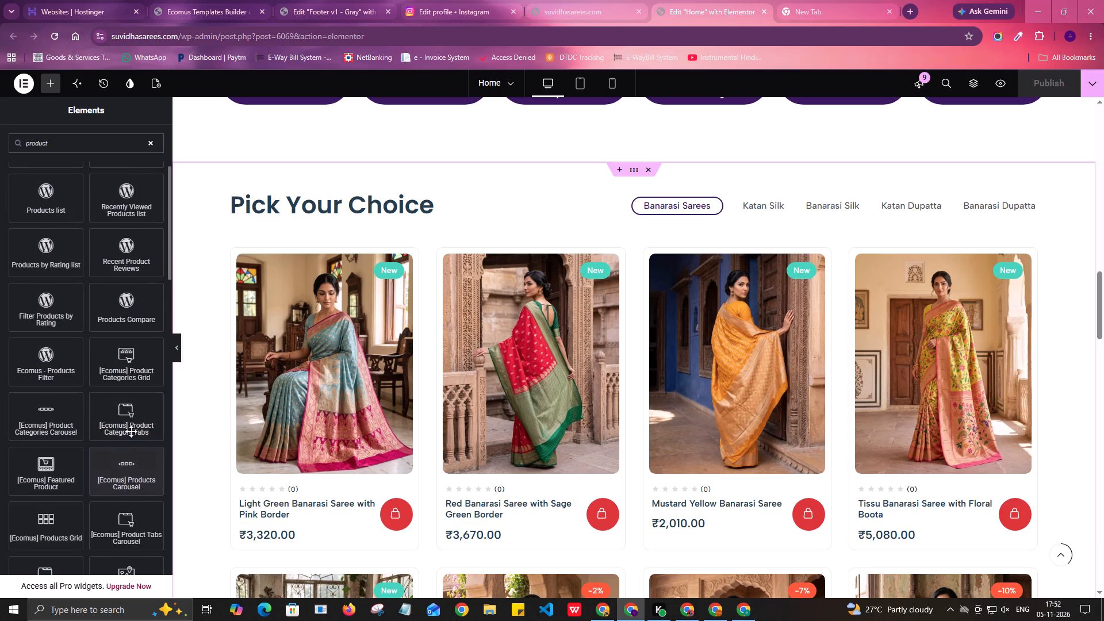
left_click_drag(126, 481, 607, 237)
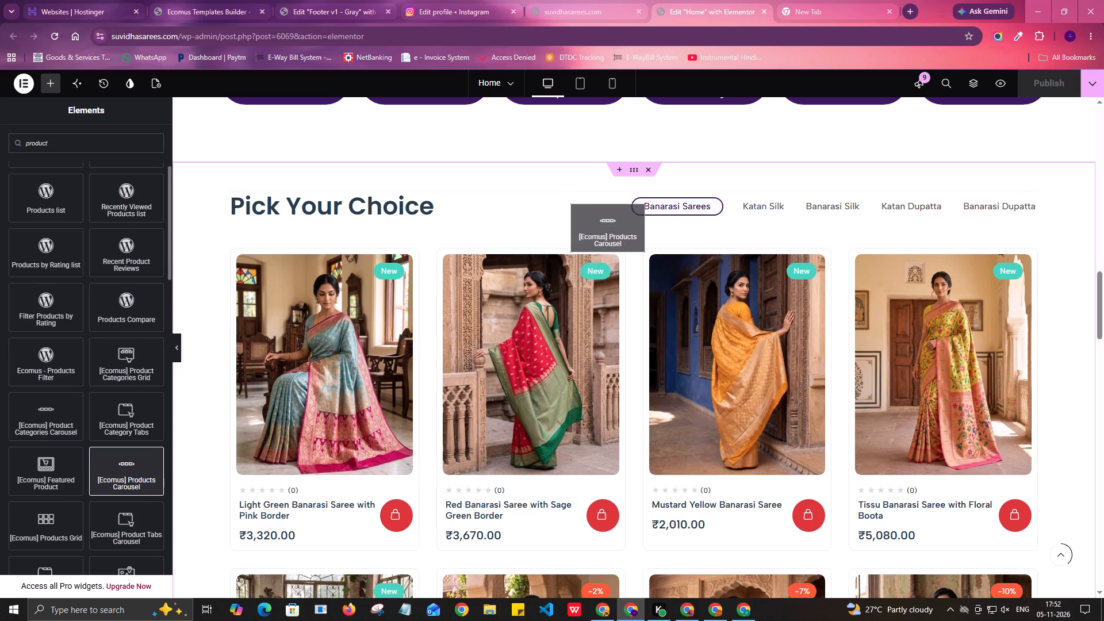
left_click_drag(607, 237, 615, 228)
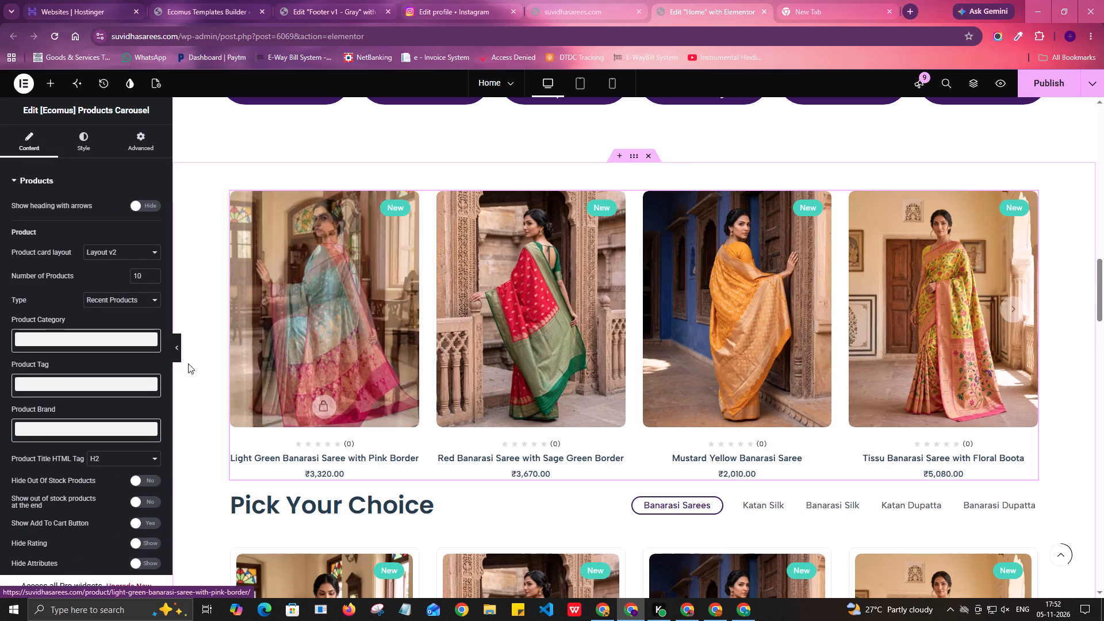
Inspect the Favourite Picks section and open its product carousel widget's settings as a reference for the new carousel.
scroll(480, 350, "down", 11)
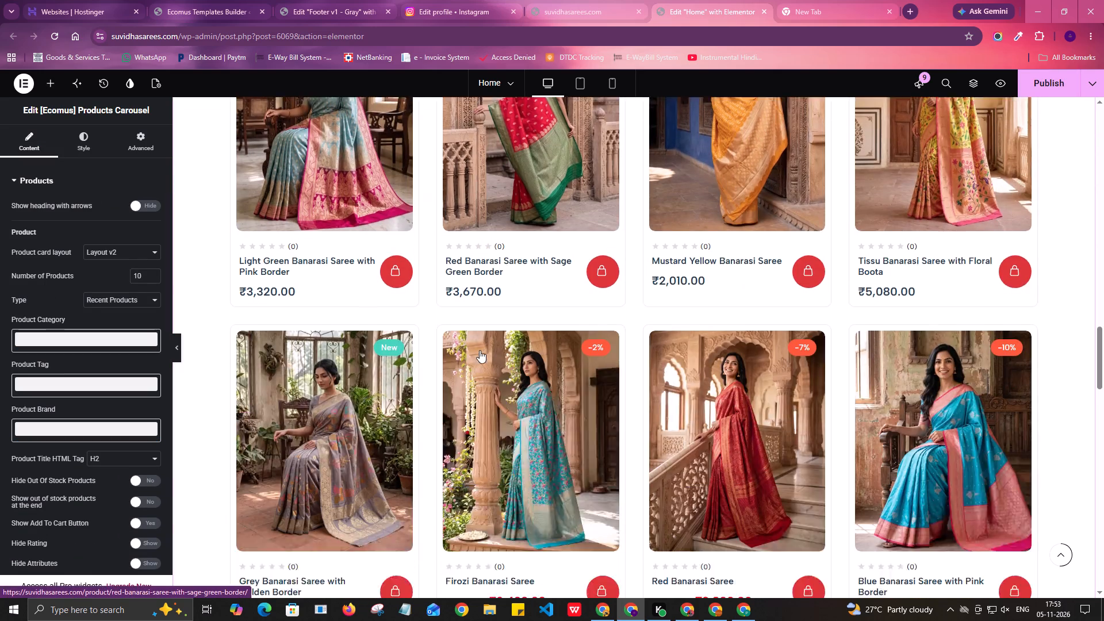
scroll(480, 350, "down", 15)
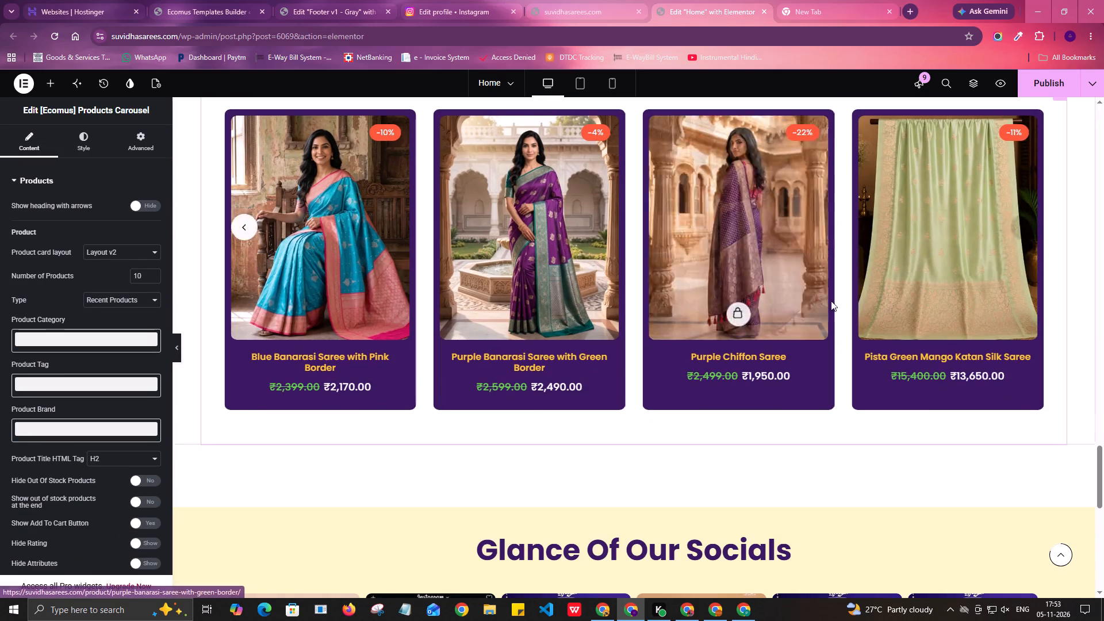
scroll(869, 295, "up", 2)
left_click(1060, 209)
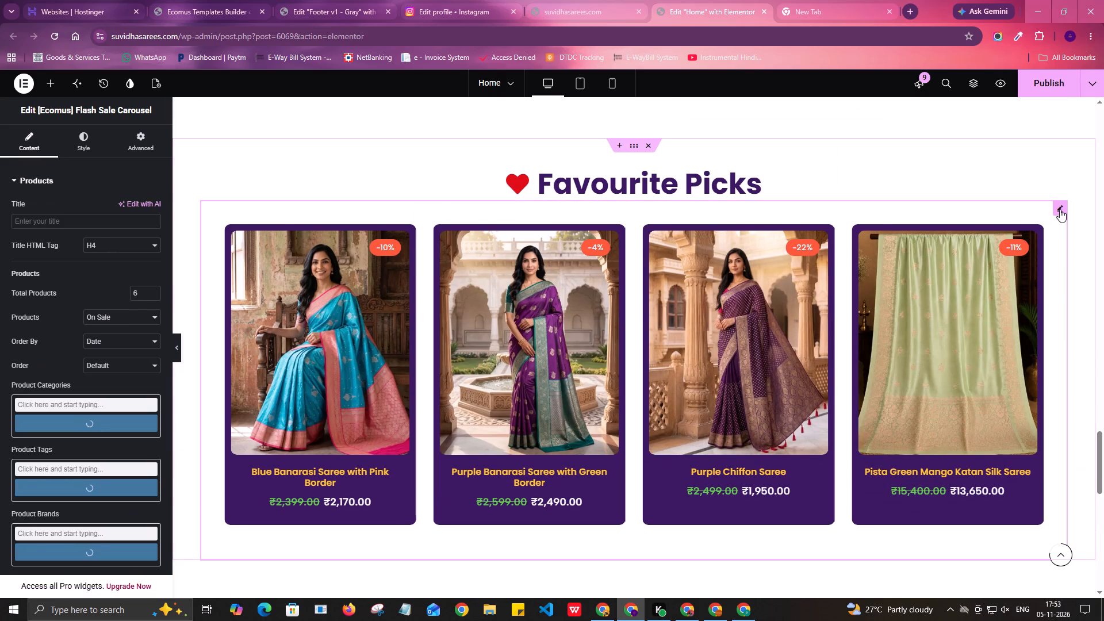
scroll(525, 273, "up", 20)
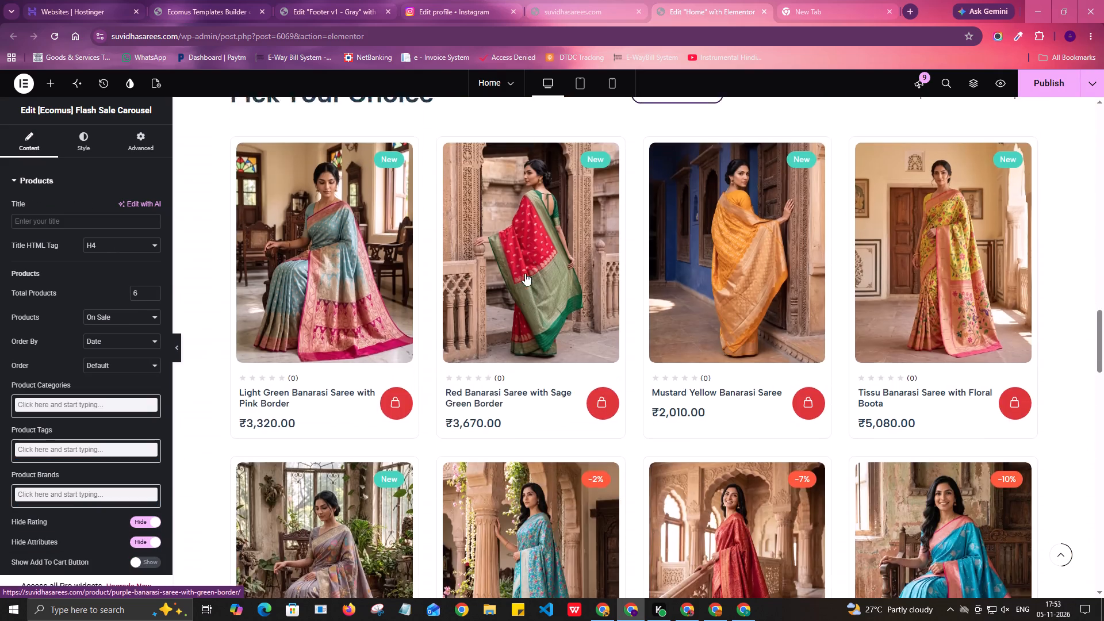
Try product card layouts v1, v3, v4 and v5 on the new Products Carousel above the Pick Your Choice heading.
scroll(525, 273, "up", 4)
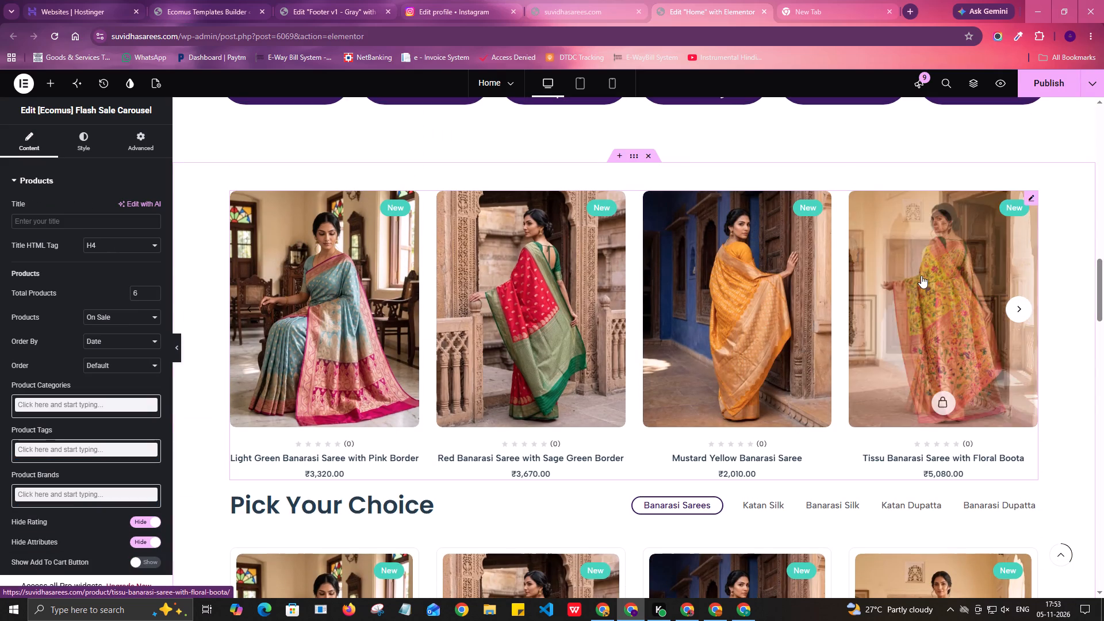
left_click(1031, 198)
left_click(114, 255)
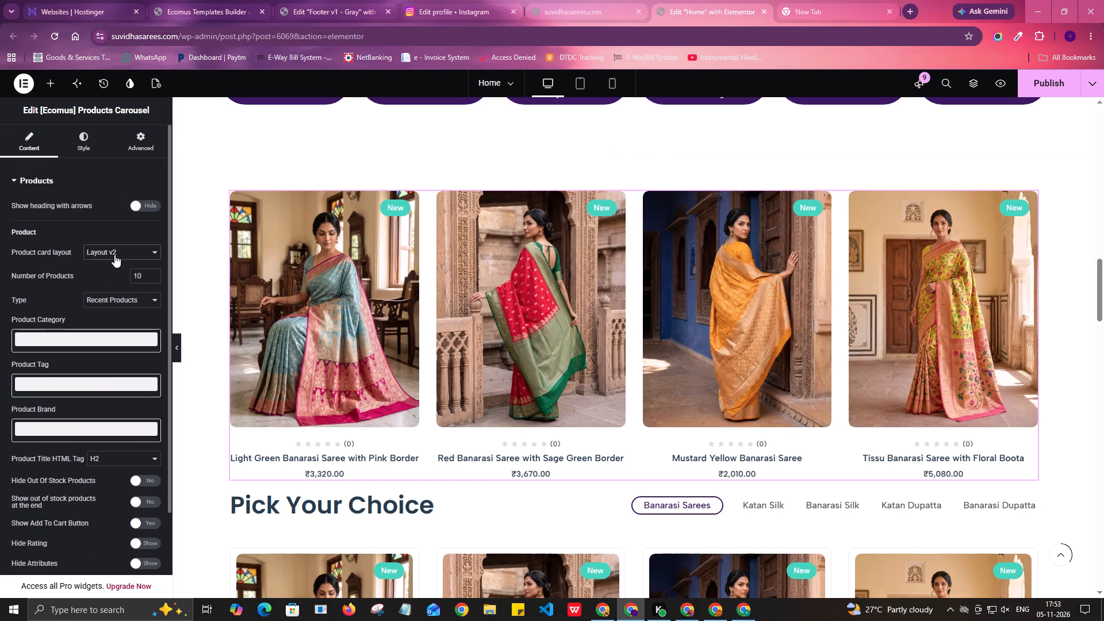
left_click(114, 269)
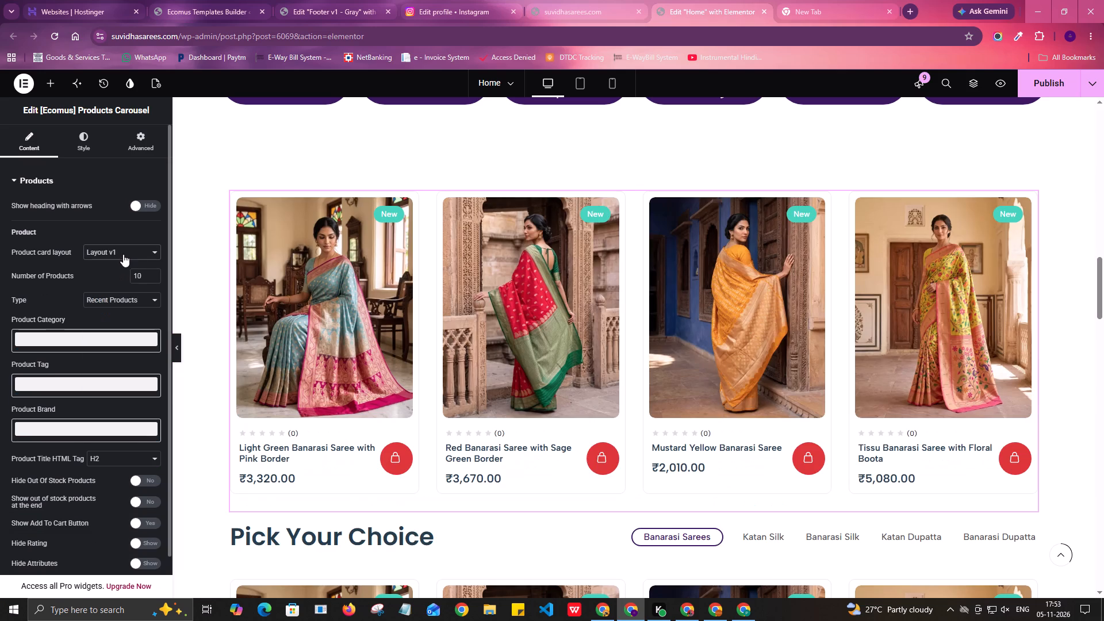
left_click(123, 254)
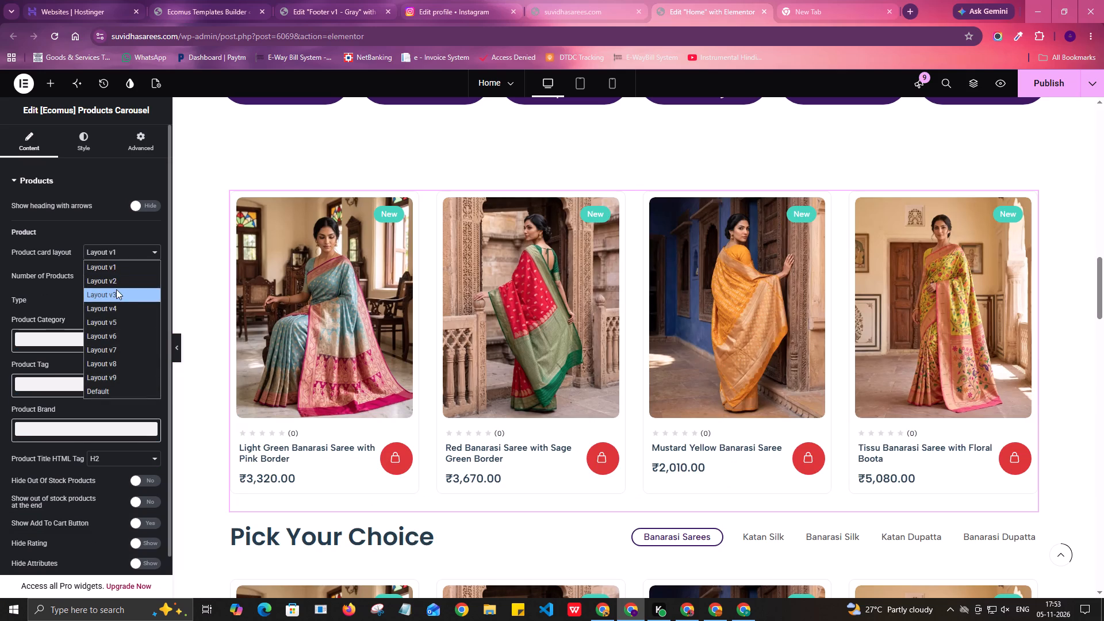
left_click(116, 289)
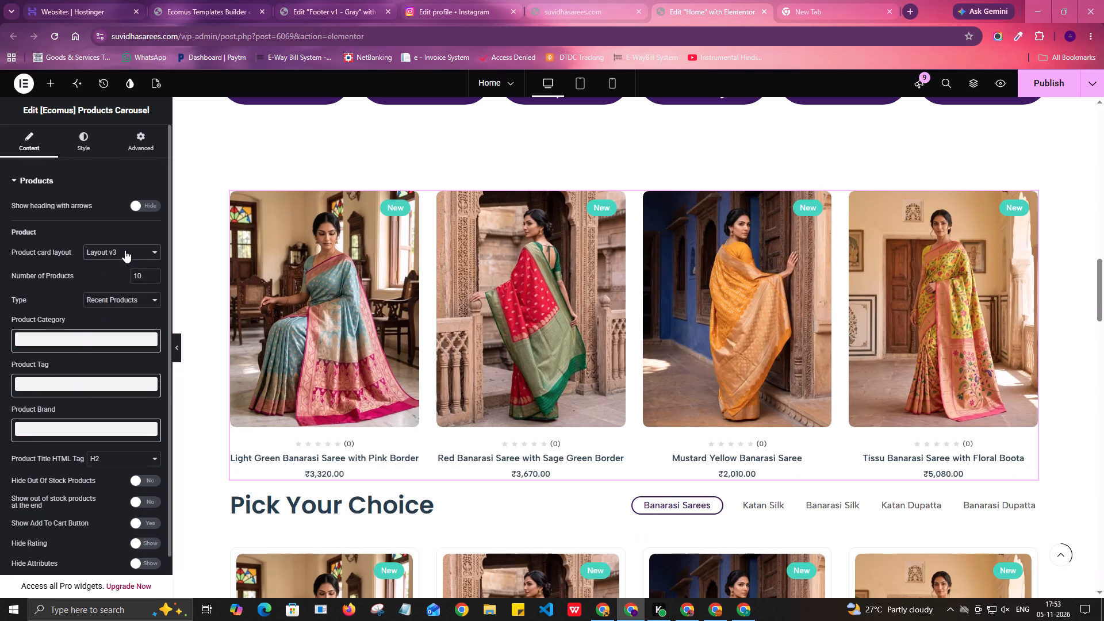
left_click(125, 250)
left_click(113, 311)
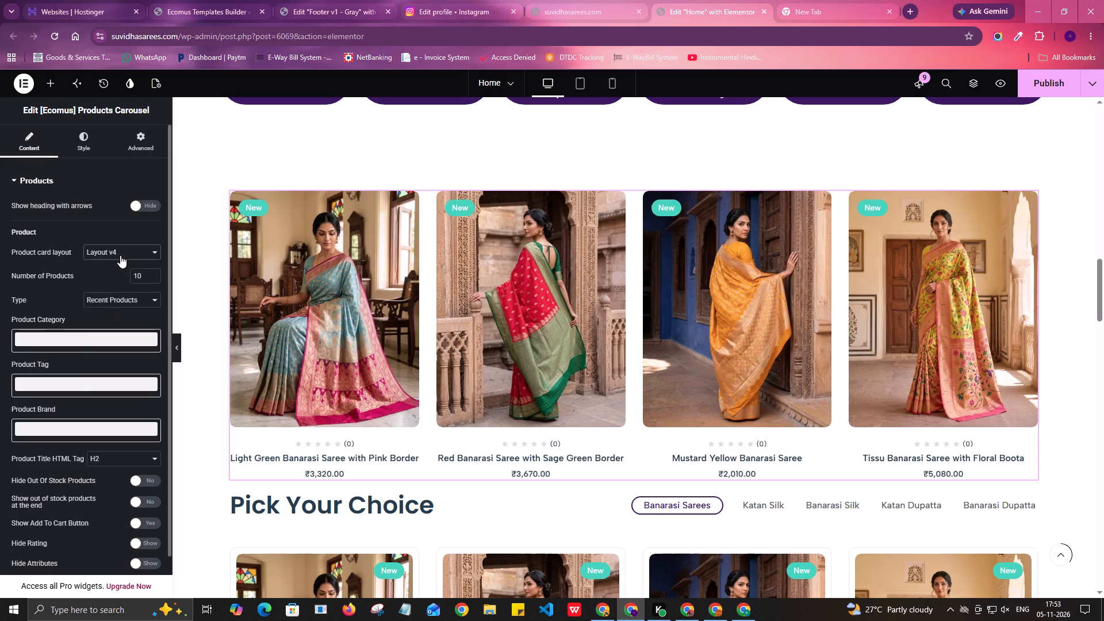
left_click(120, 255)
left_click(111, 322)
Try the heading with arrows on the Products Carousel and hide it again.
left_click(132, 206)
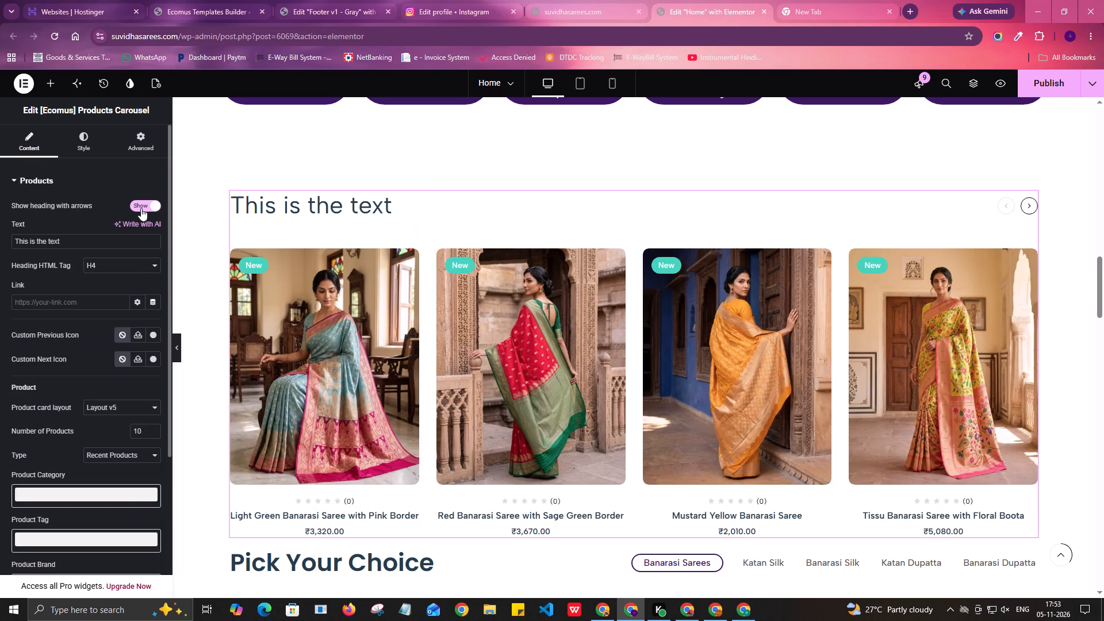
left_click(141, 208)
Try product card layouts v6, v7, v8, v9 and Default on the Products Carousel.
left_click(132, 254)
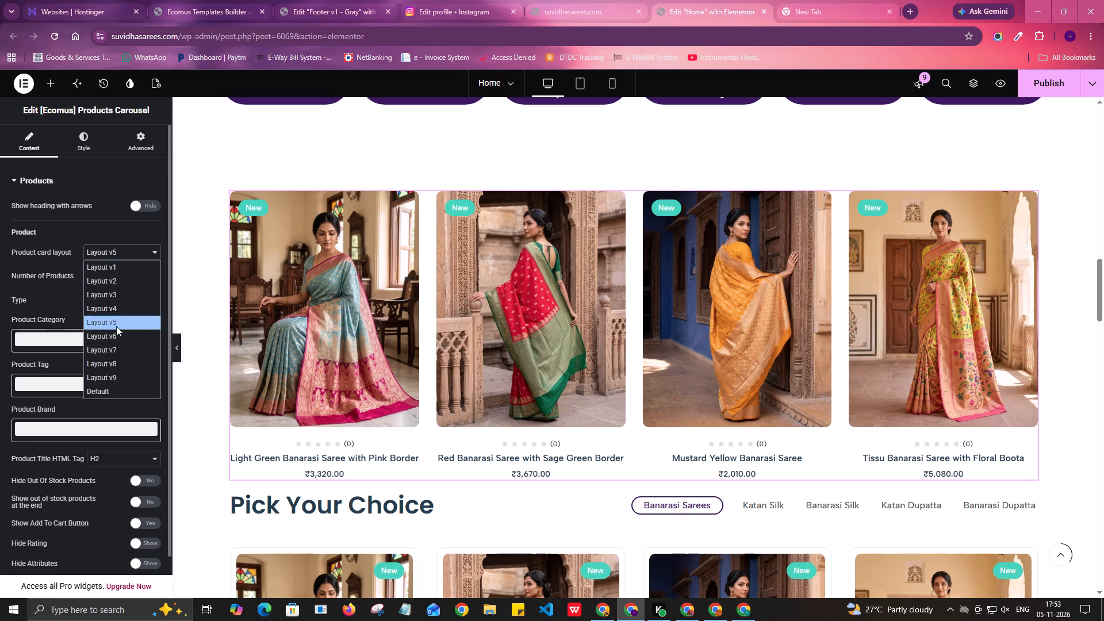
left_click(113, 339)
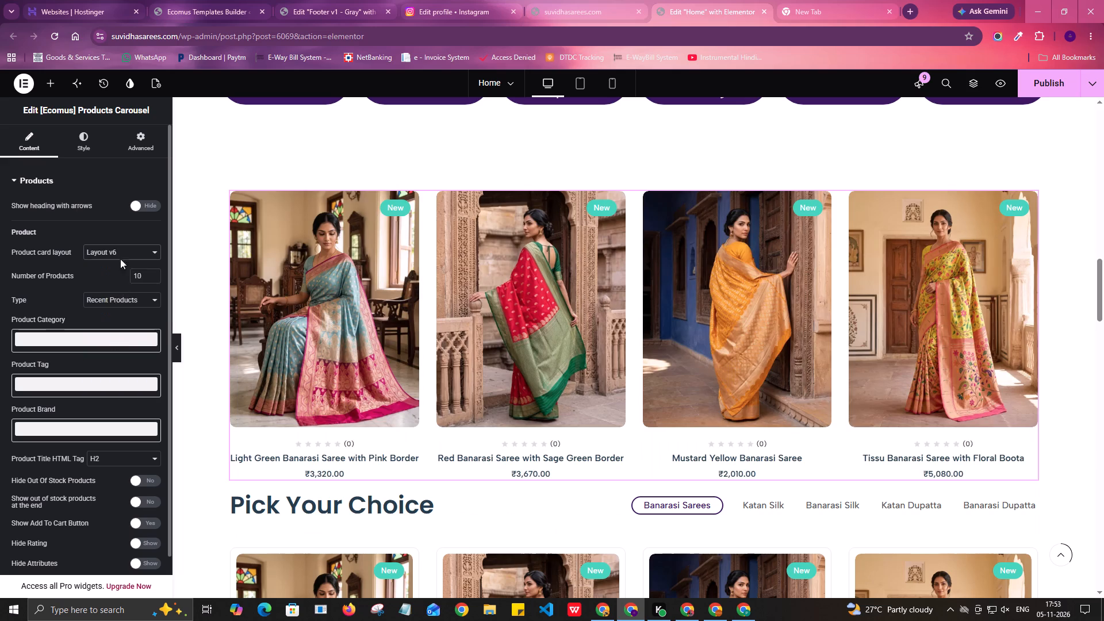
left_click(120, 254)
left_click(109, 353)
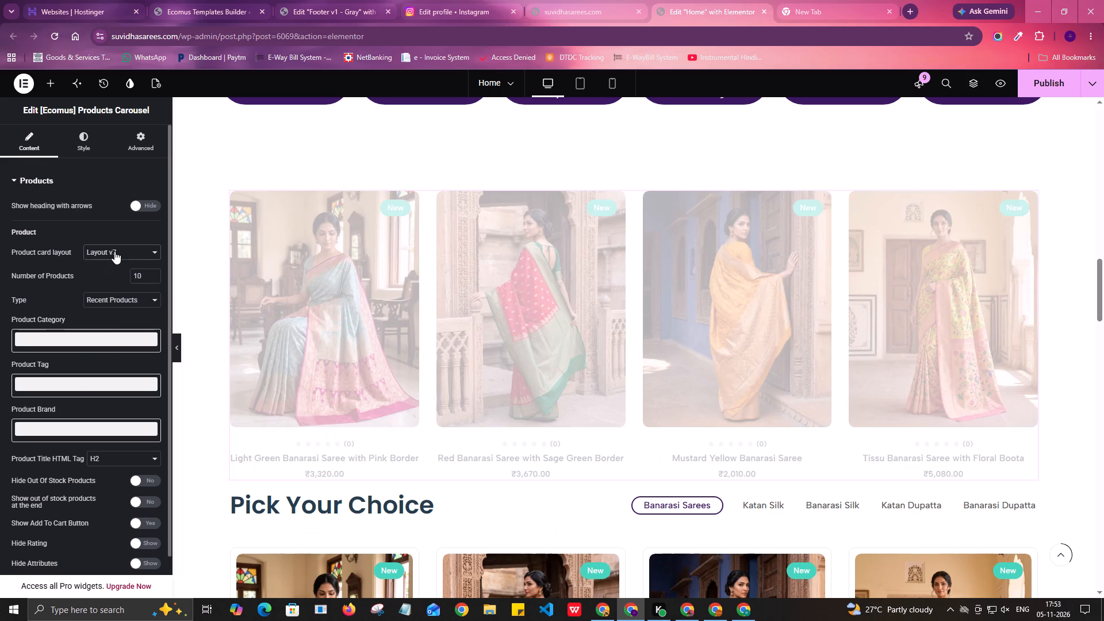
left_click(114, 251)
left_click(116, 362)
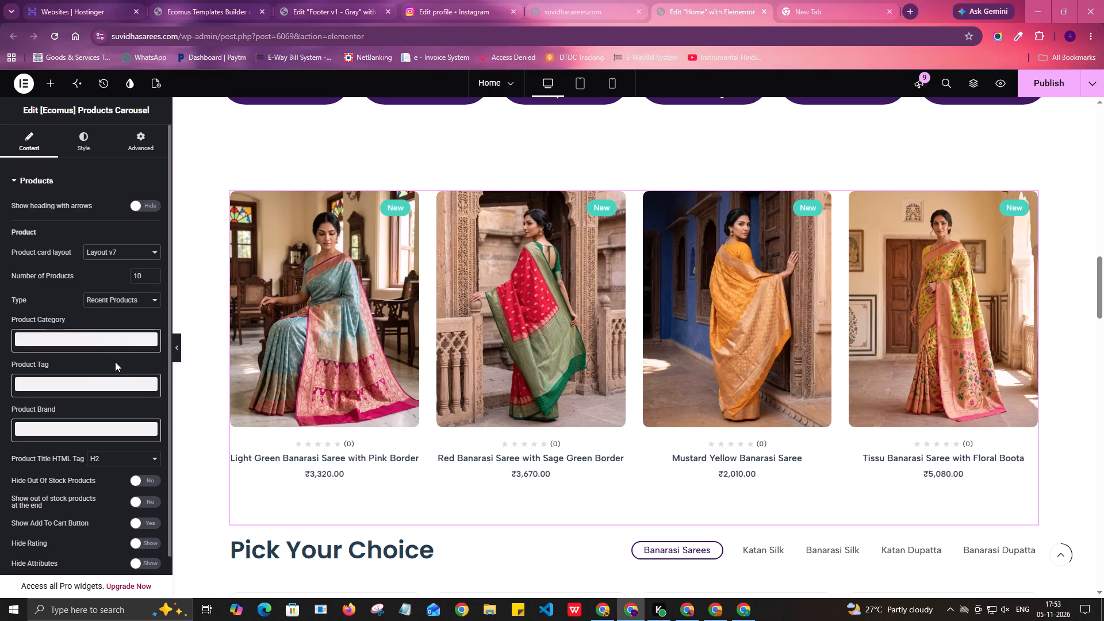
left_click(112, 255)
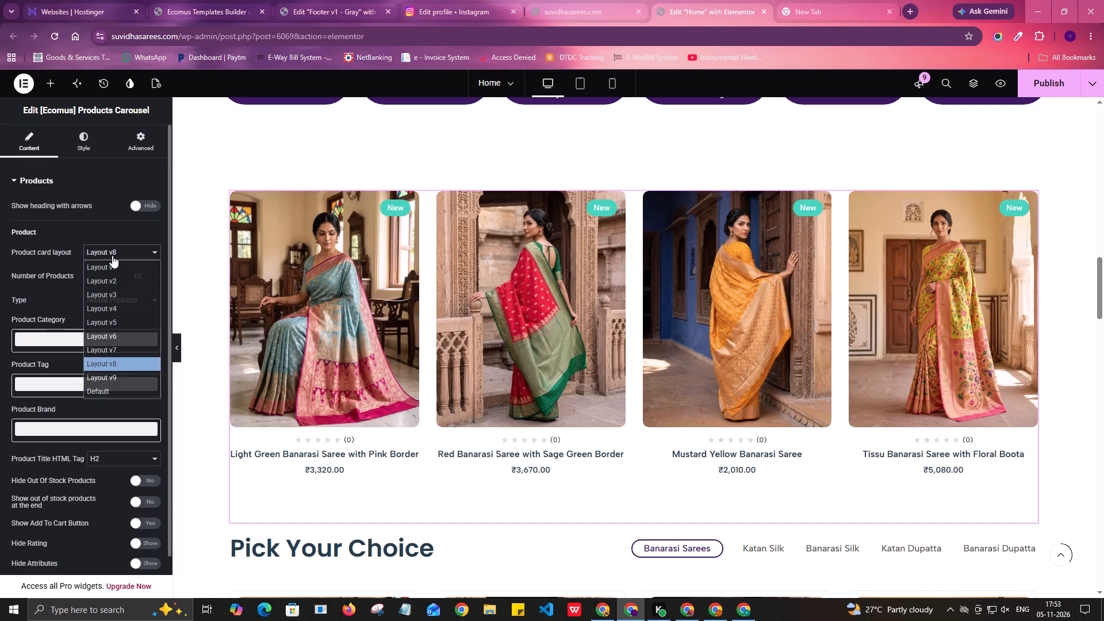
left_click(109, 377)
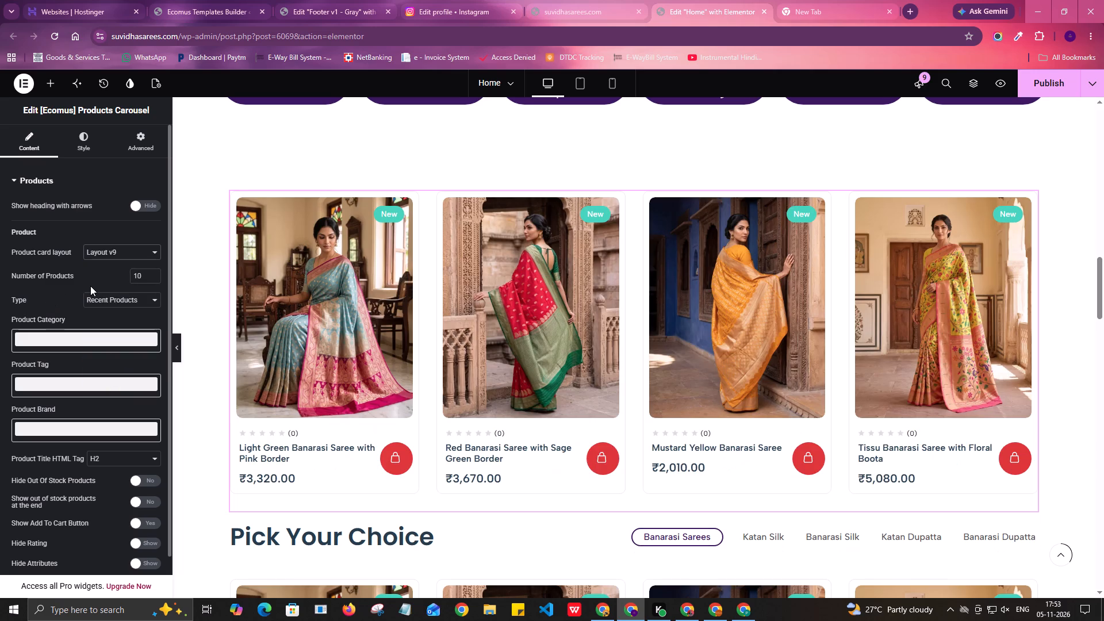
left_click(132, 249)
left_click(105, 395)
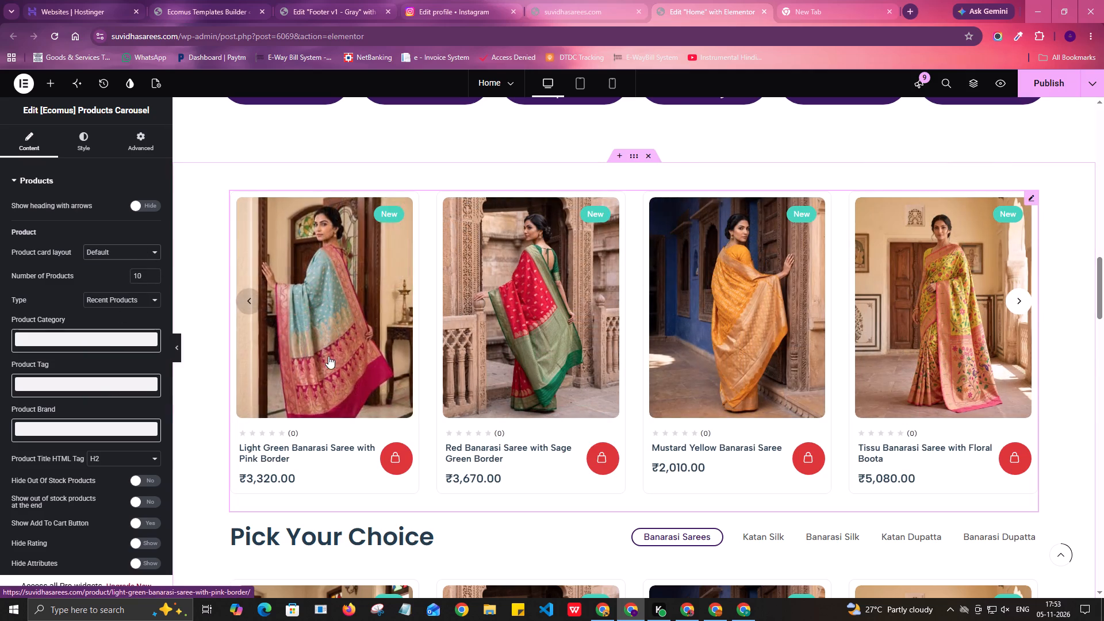
Delete the Products Carousel widget above the Pick Your Choice heading.
right_click(948, 256)
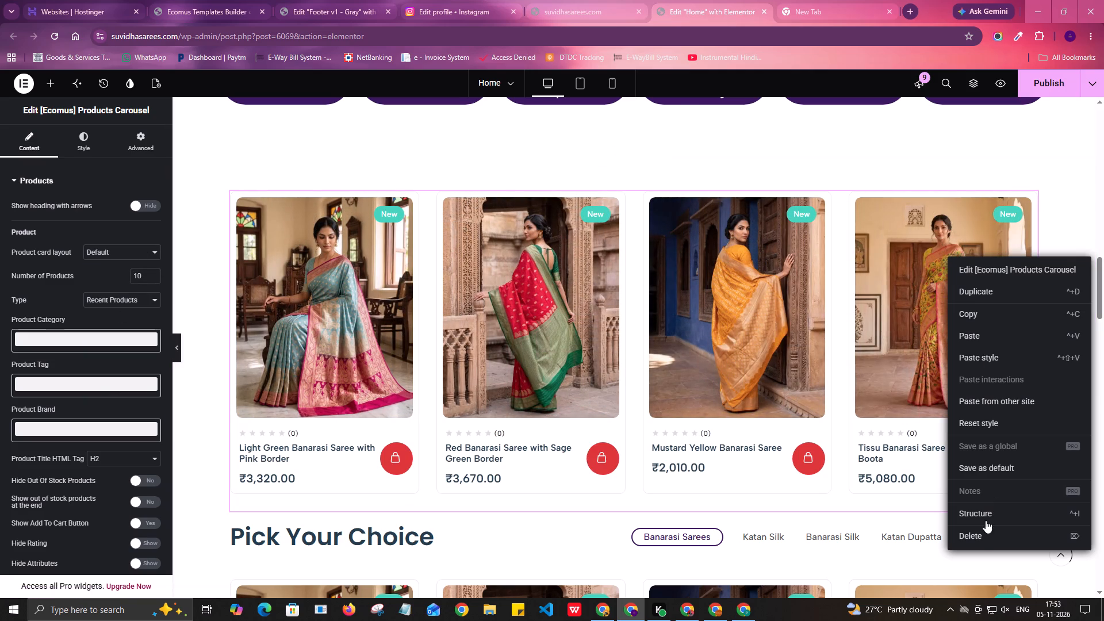
left_click(982, 534)
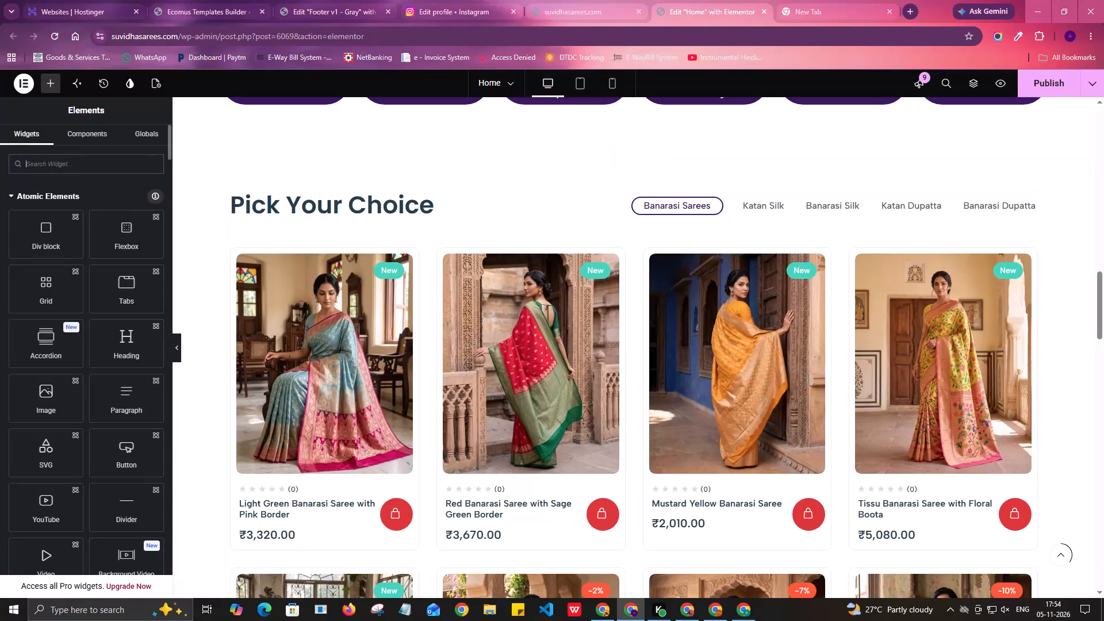
Search the widget library for product and examine the available product widgets through the end of the results.
type("produt")
key("BackSpace")
type("ct")
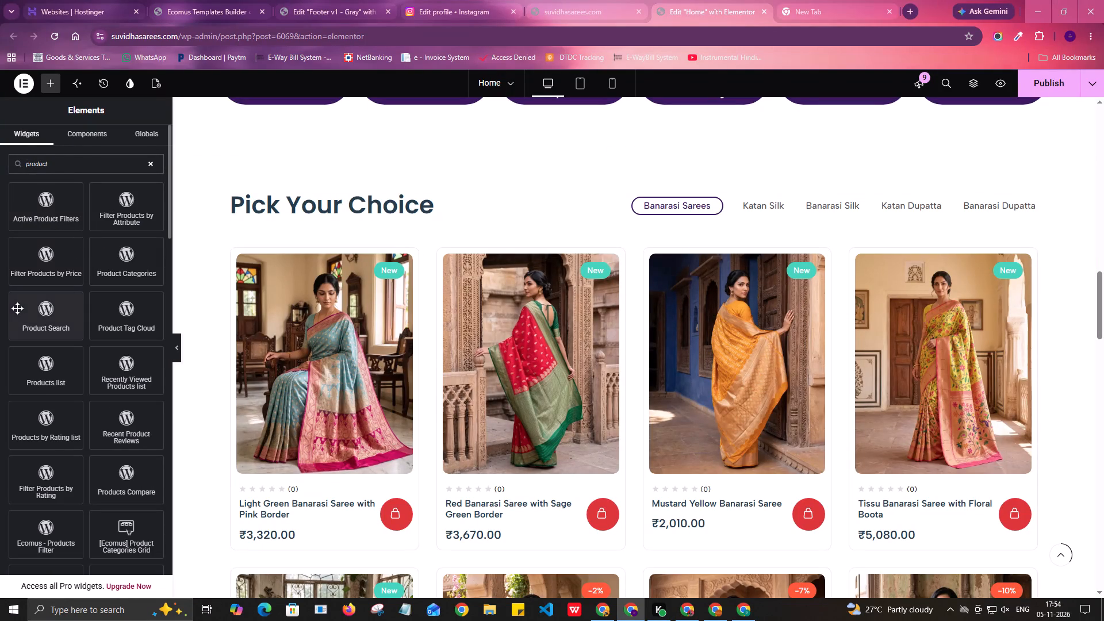
scroll(97, 344, "down", 2)
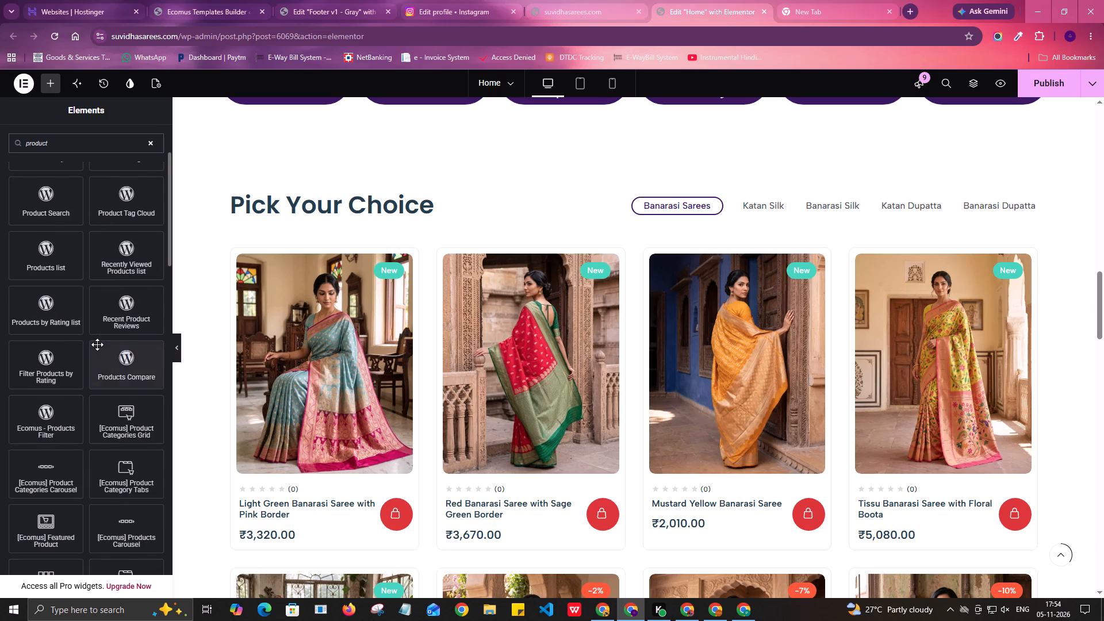
scroll(97, 344, "down", 2)
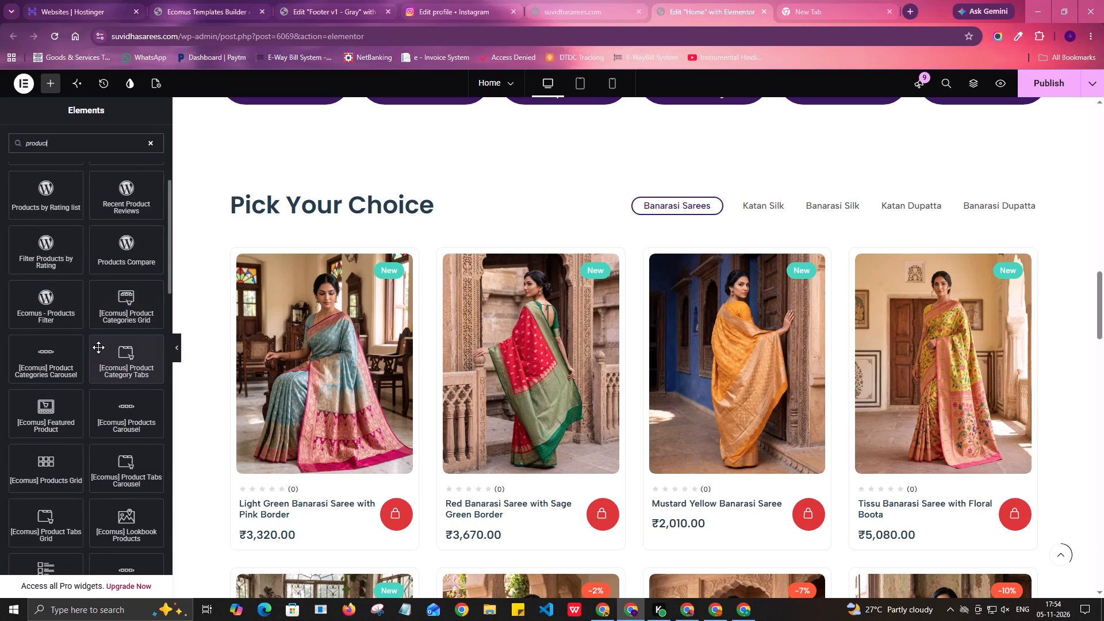
scroll(96, 422, "down", 3)
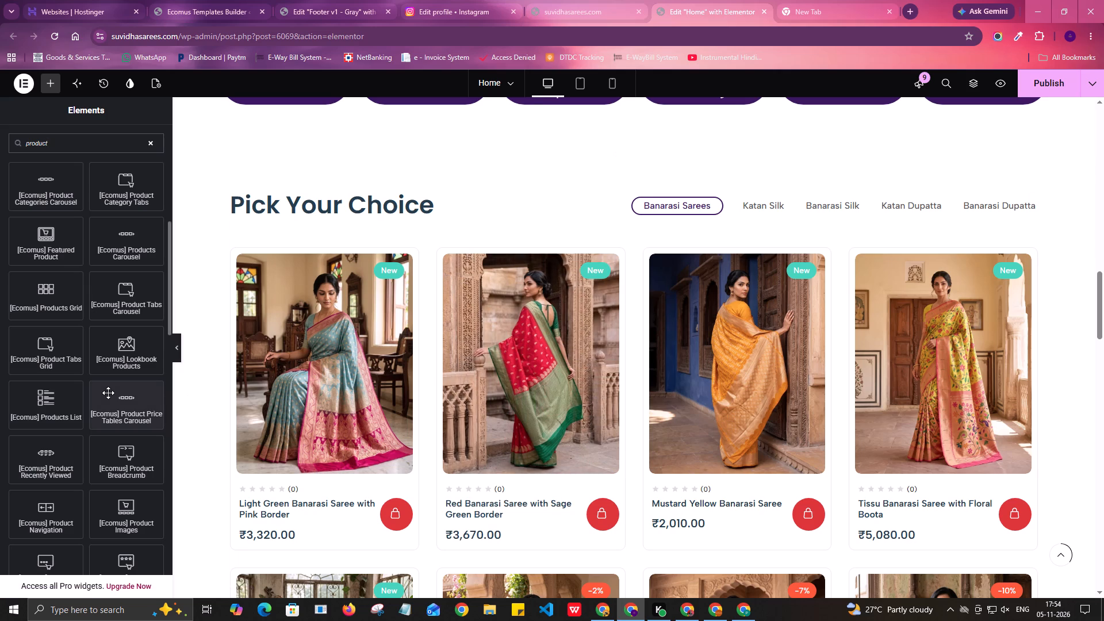
scroll(593, 369, "down", 3)
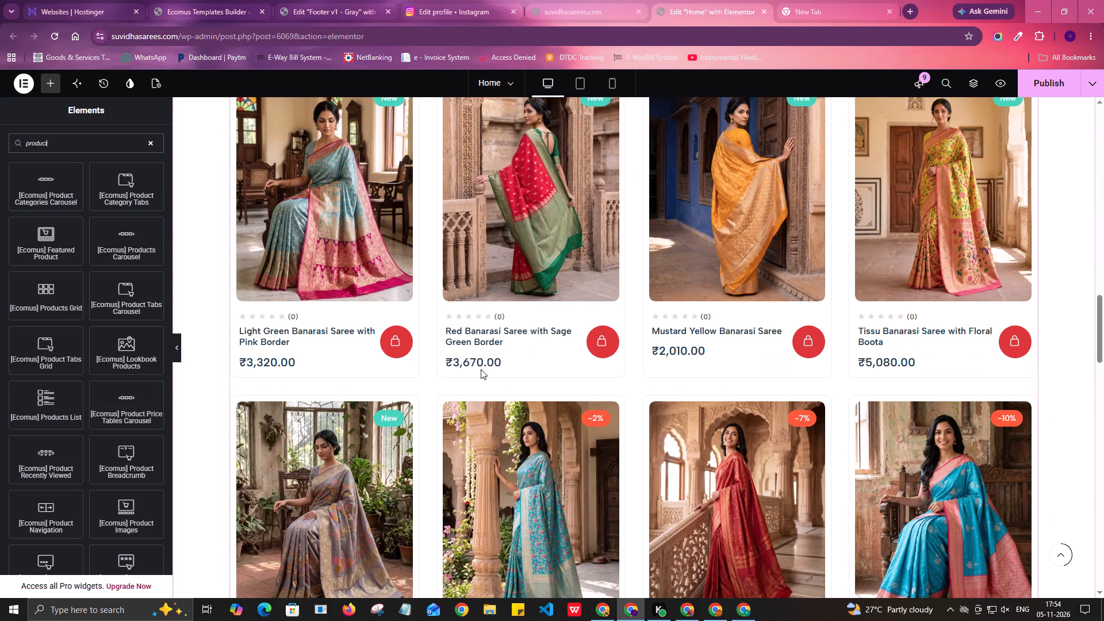
scroll(354, 420, "up", 2)
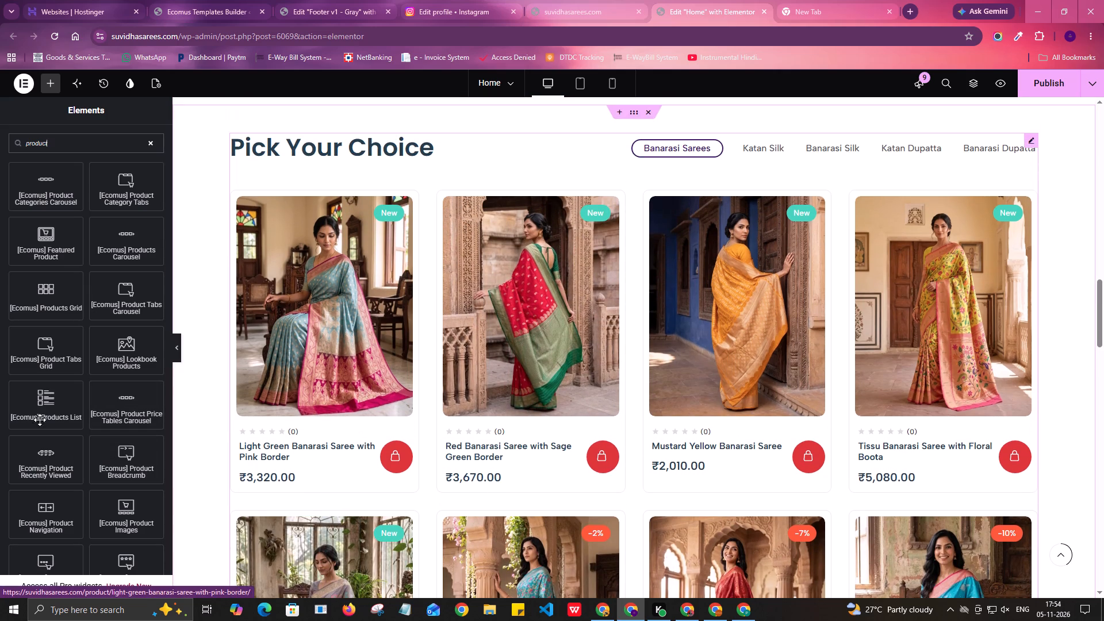
scroll(111, 416, "down", 1)
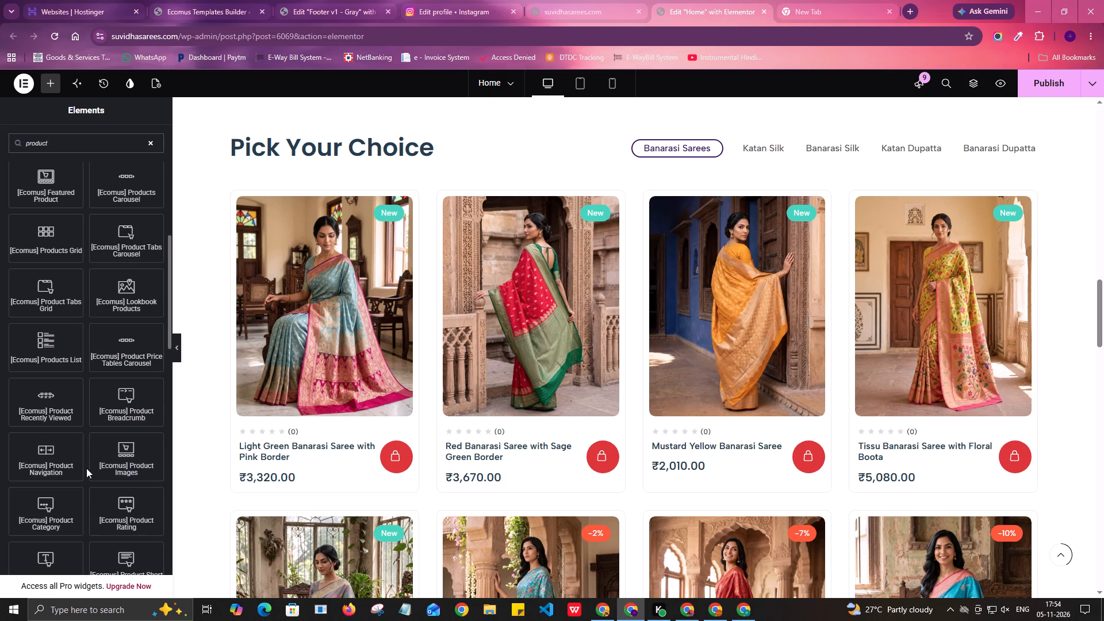
scroll(86, 468, "down", 2)
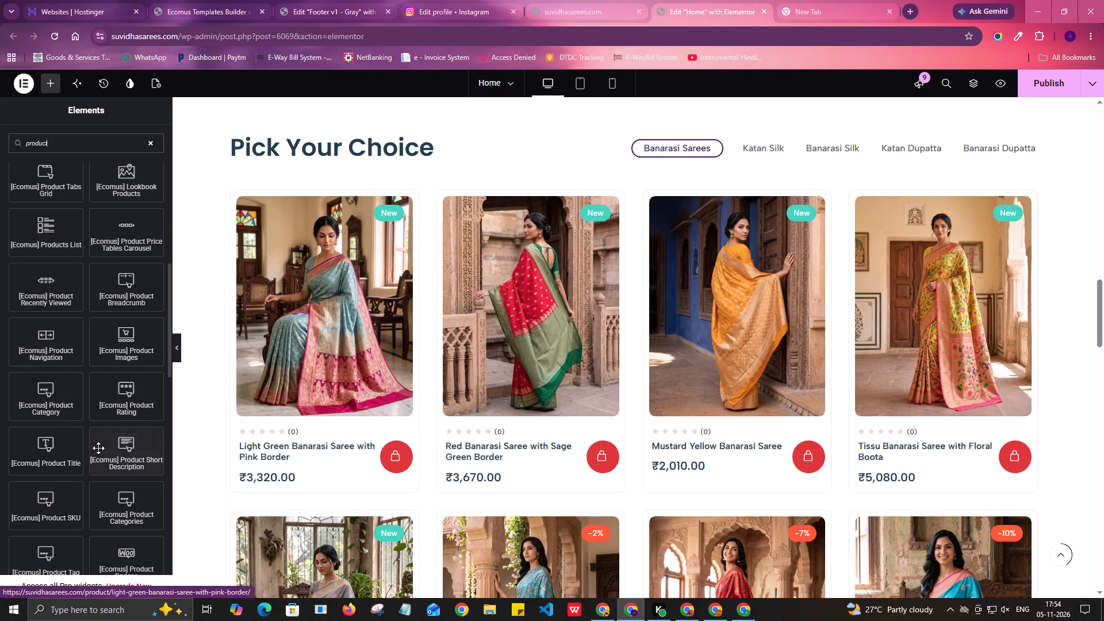
scroll(78, 448, "down", 1)
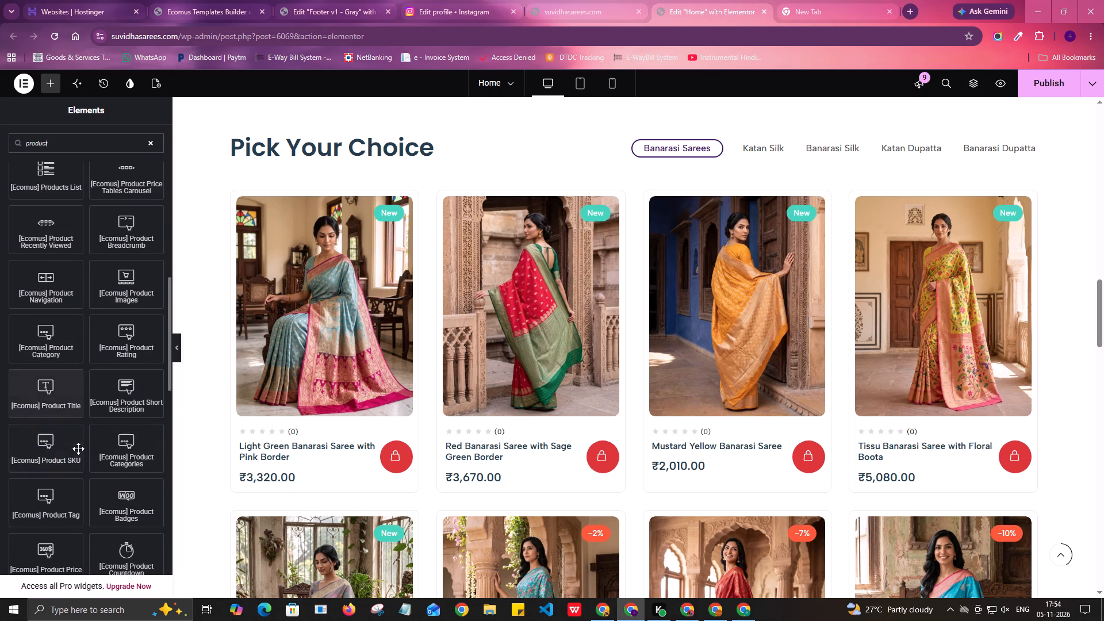
scroll(78, 448, "down", 1)
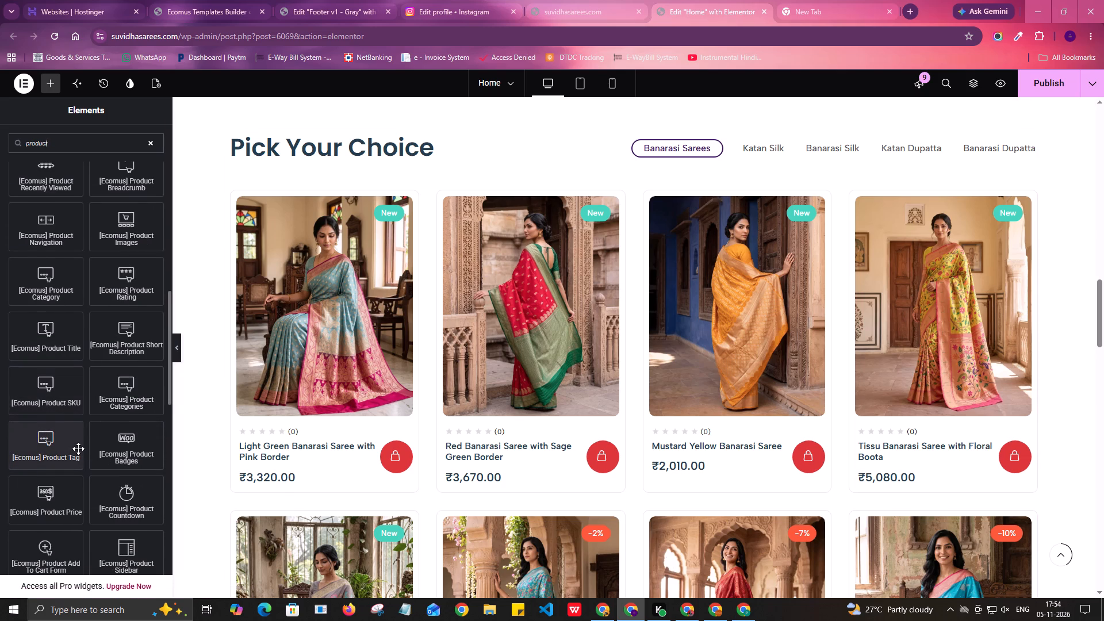
scroll(78, 448, "down", 2)
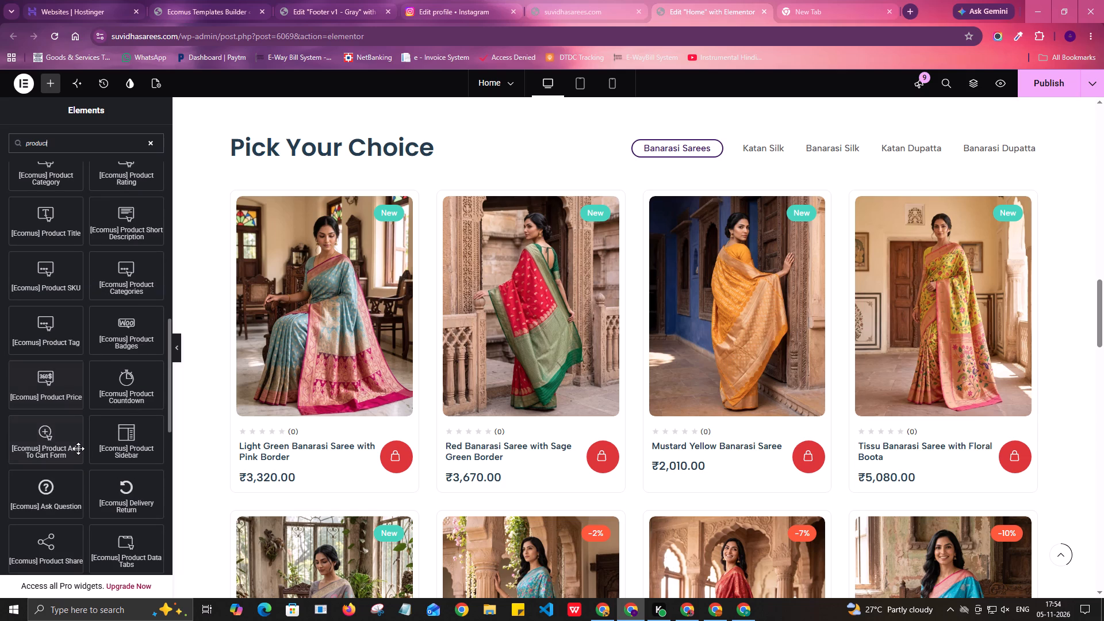
scroll(78, 448, "down", 1)
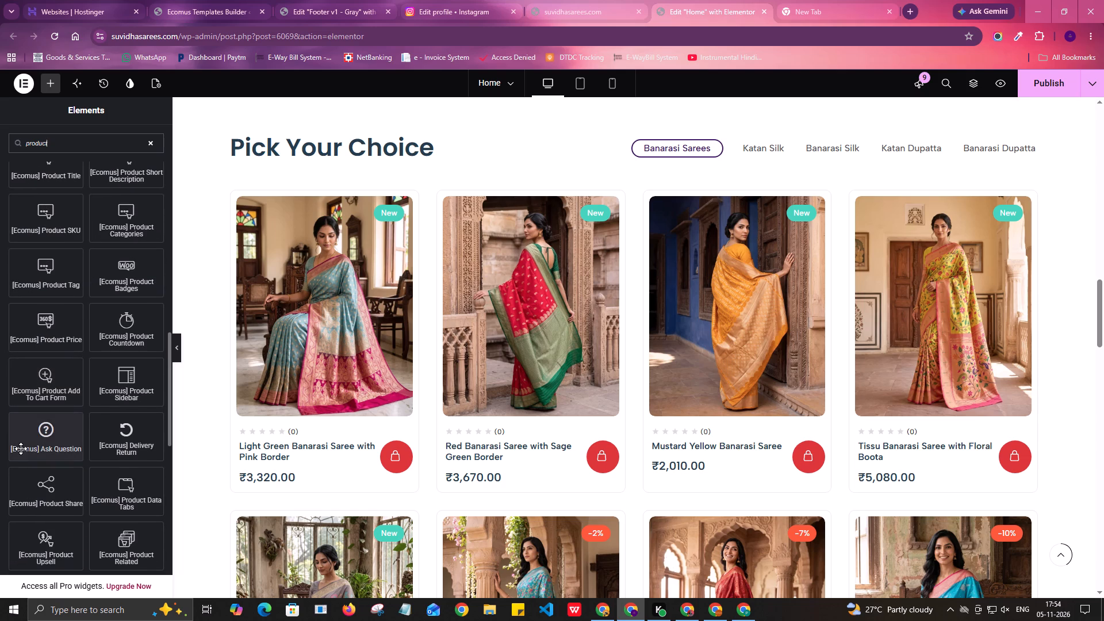
scroll(63, 439, "down", 1)
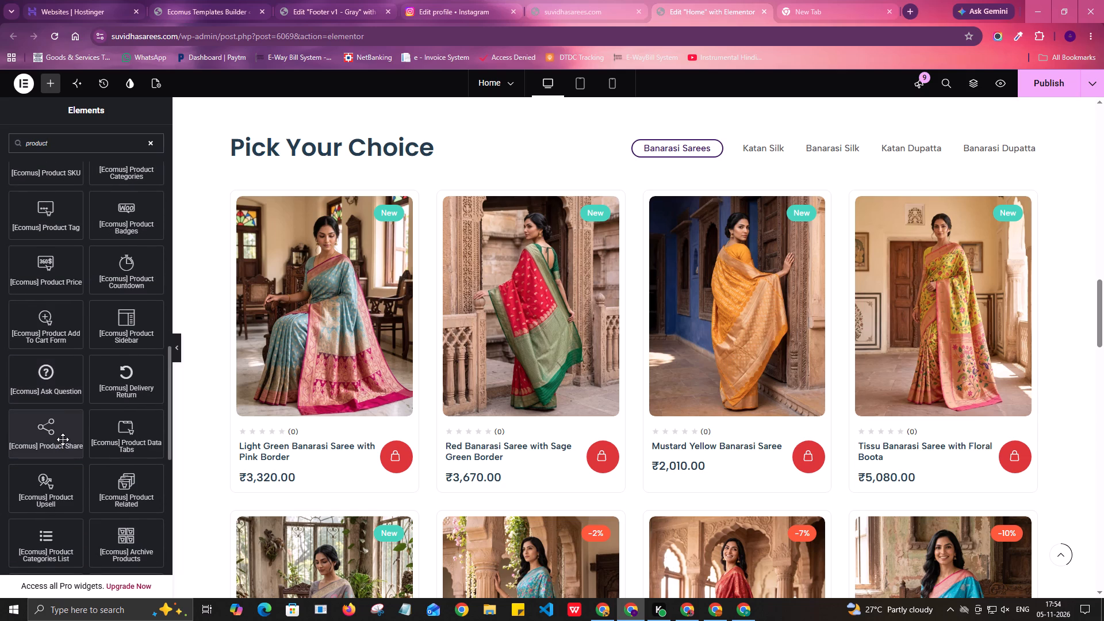
scroll(63, 439, "down", 1)
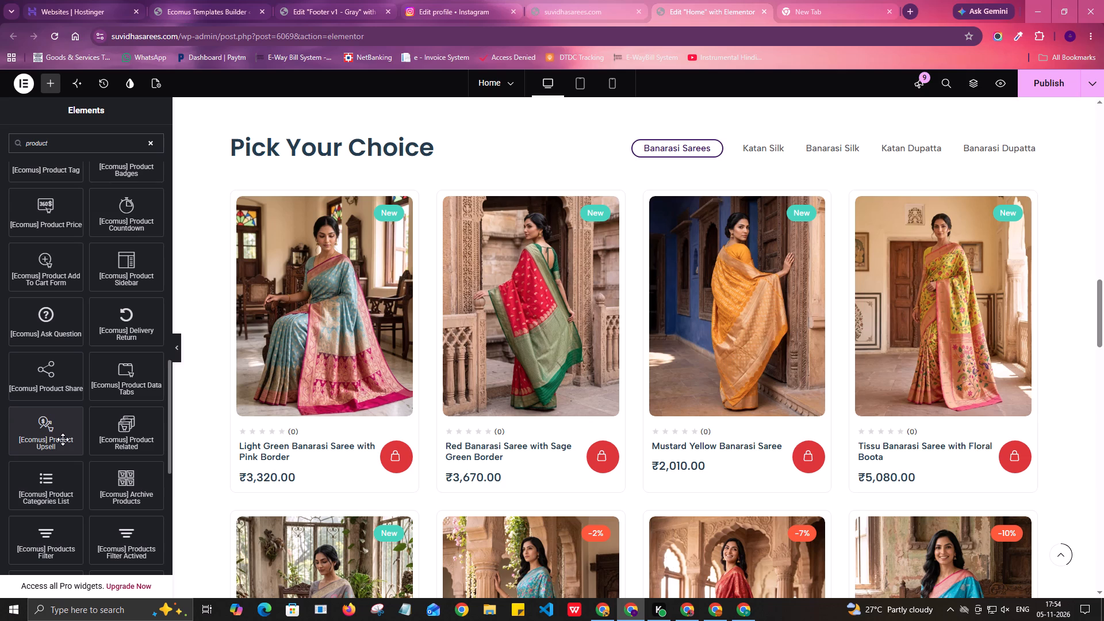
scroll(63, 439, "down", 1)
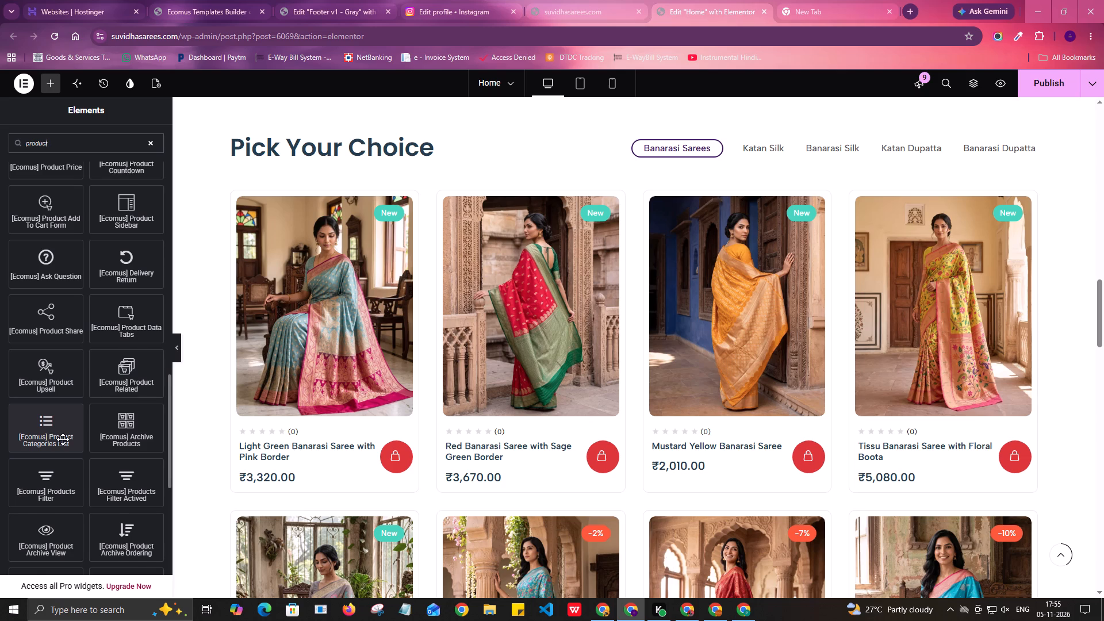
scroll(63, 439, "down", 2)
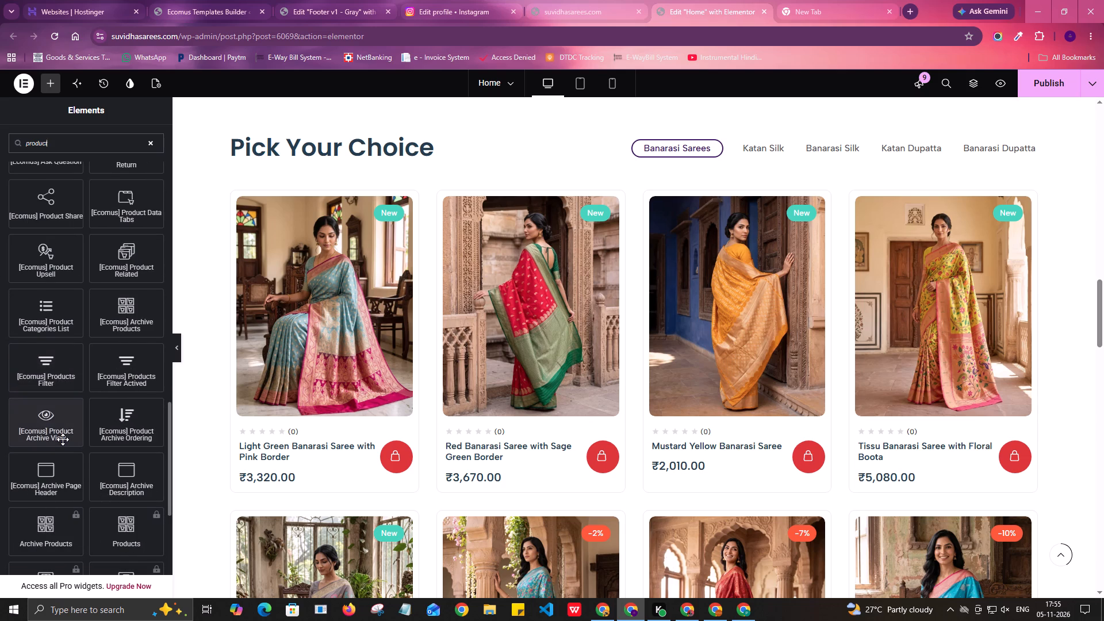
scroll(63, 439, "down", 1)
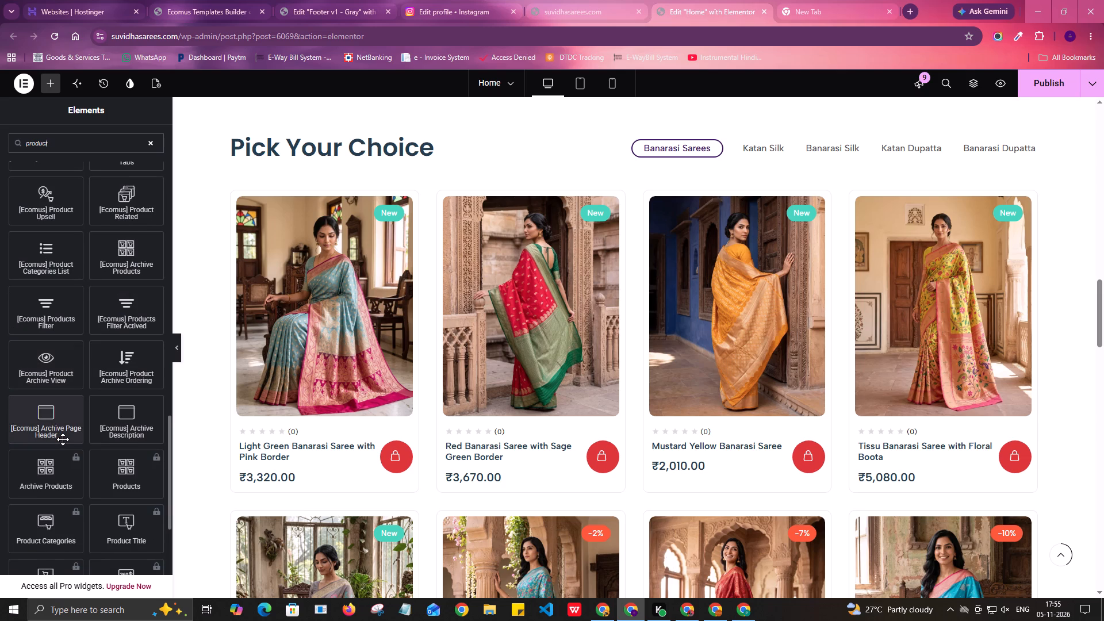
scroll(63, 439, "down", 2)
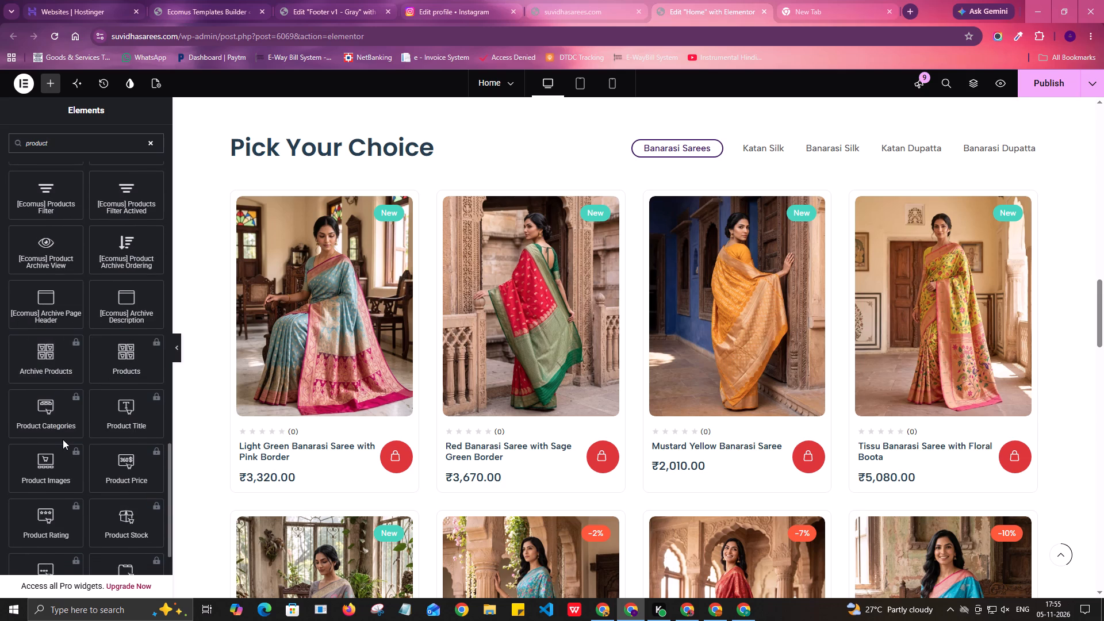
scroll(63, 439, "down", 2)
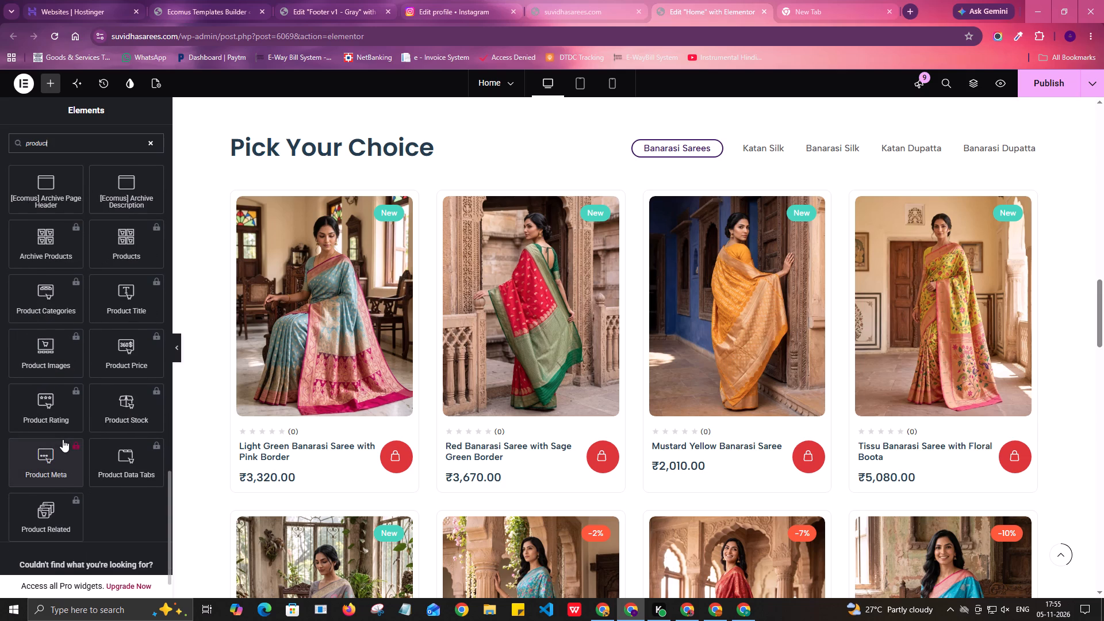
Review the product widgets again from the end of the results back to the Ecomus product display widgets.
scroll(63, 439, "up", 5)
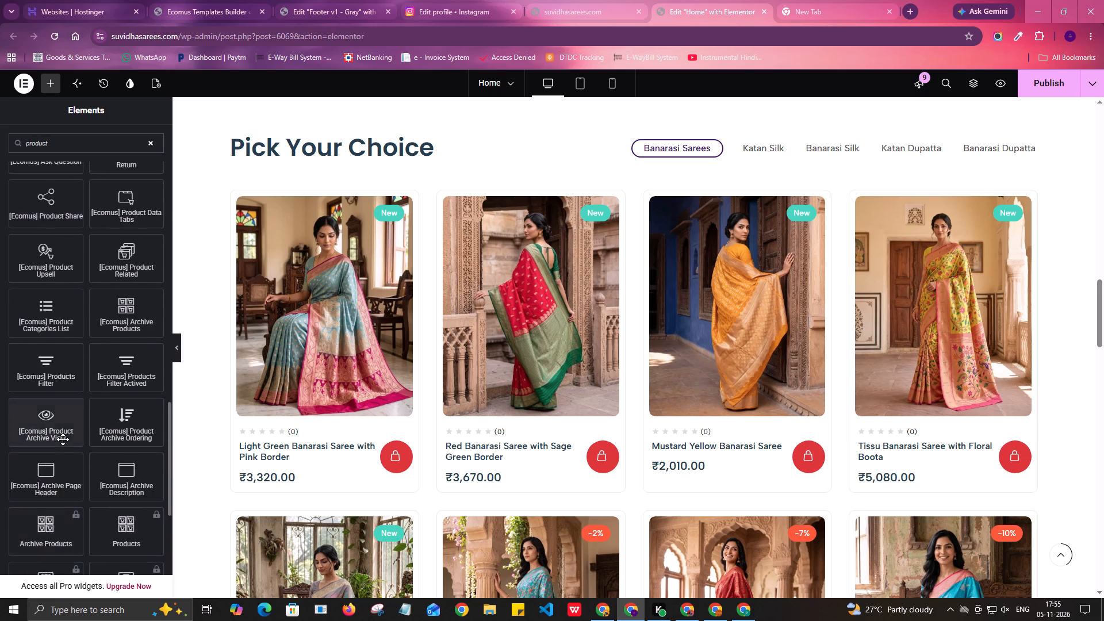
scroll(63, 439, "up", 4)
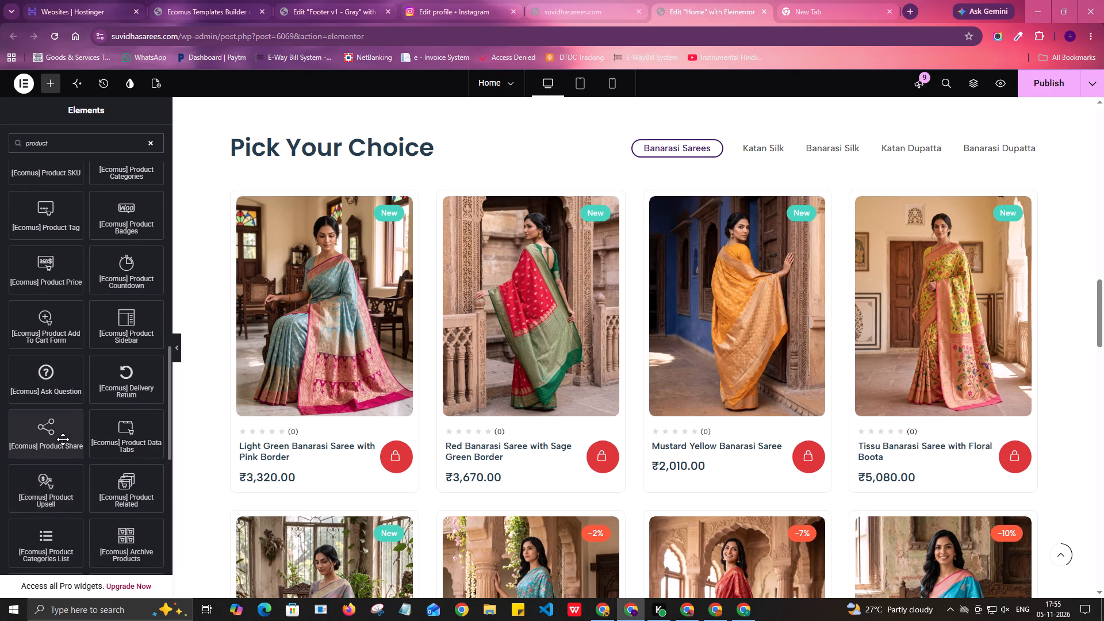
scroll(63, 439, "up", 2)
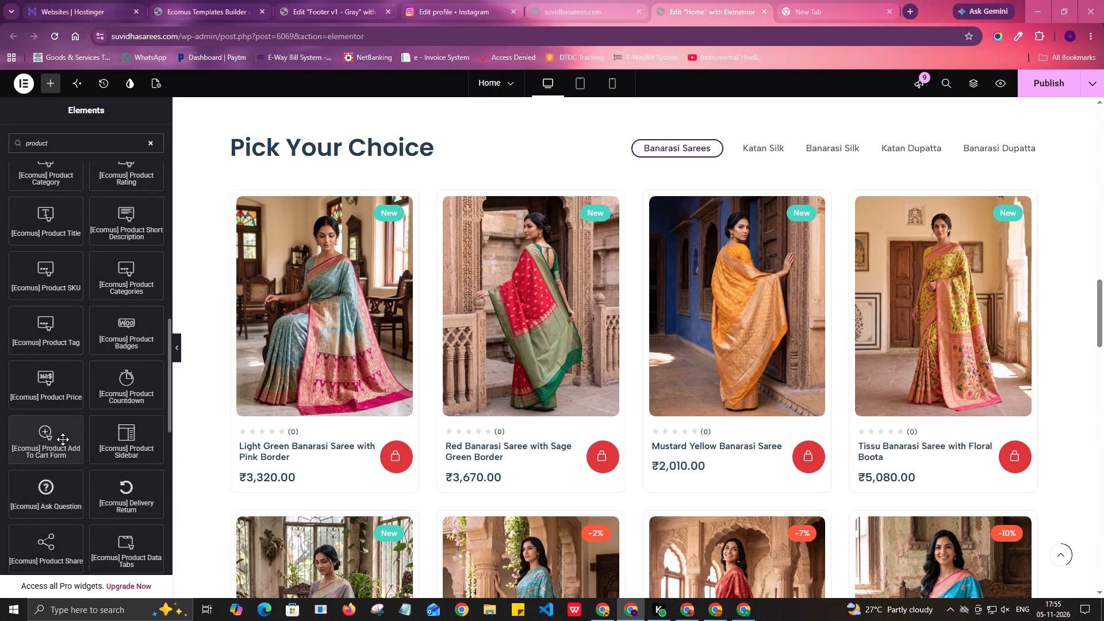
scroll(63, 439, "up", 1)
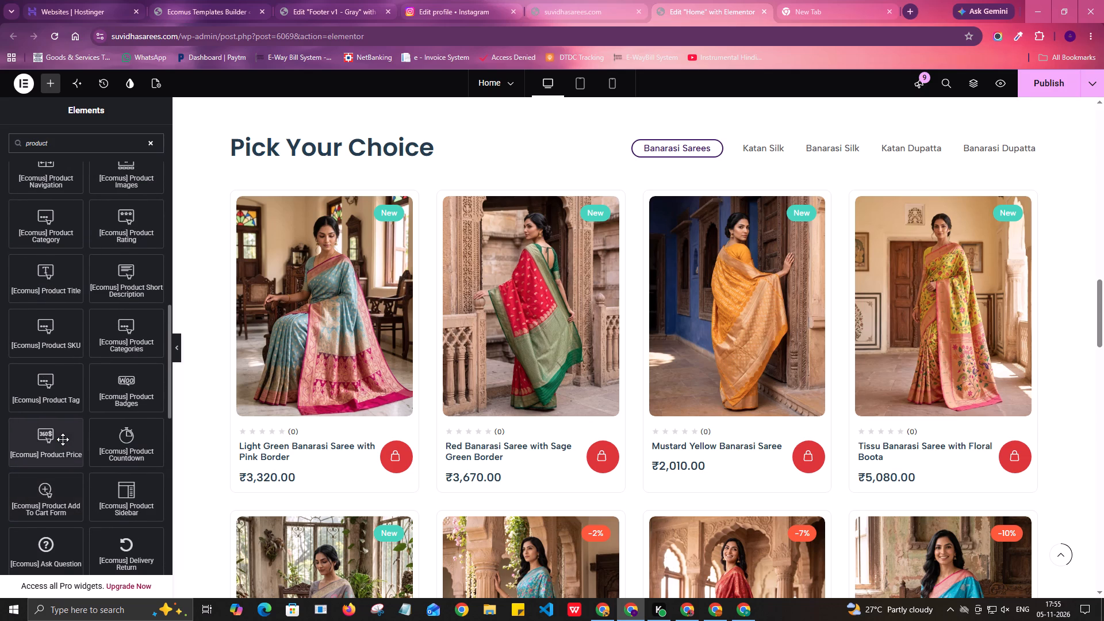
scroll(63, 439, "up", 1)
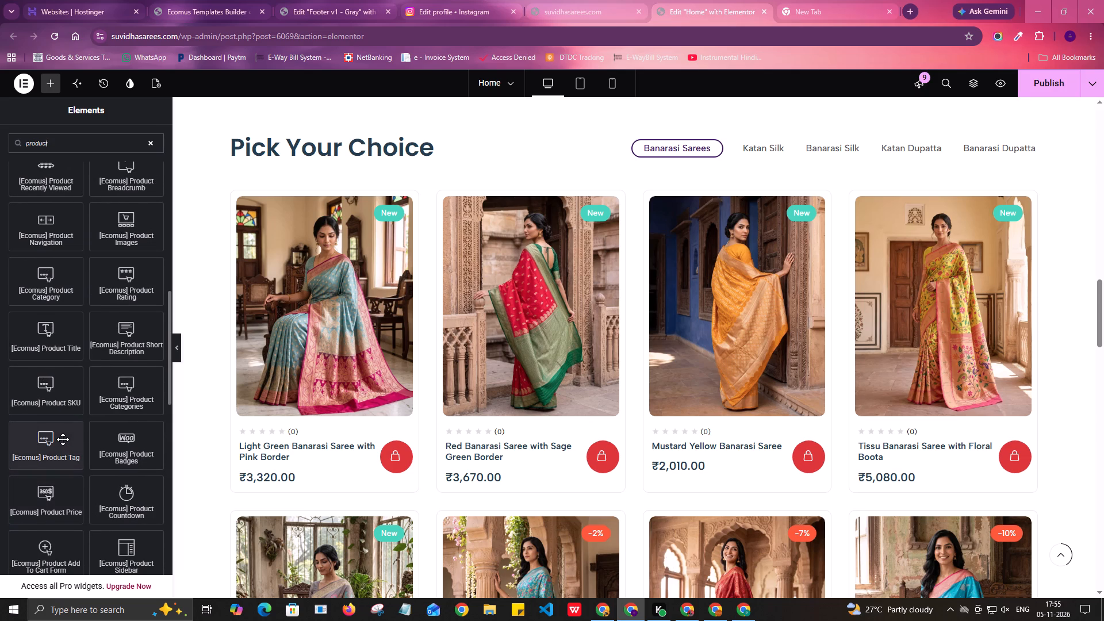
scroll(63, 439, "up", 1)
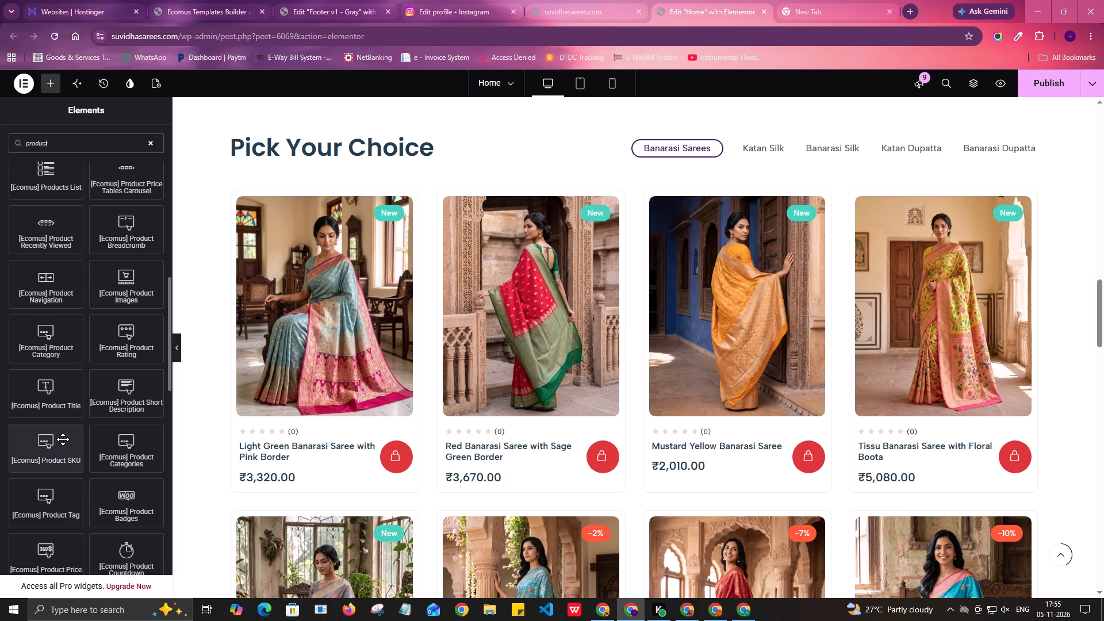
scroll(63, 439, "up", 2)
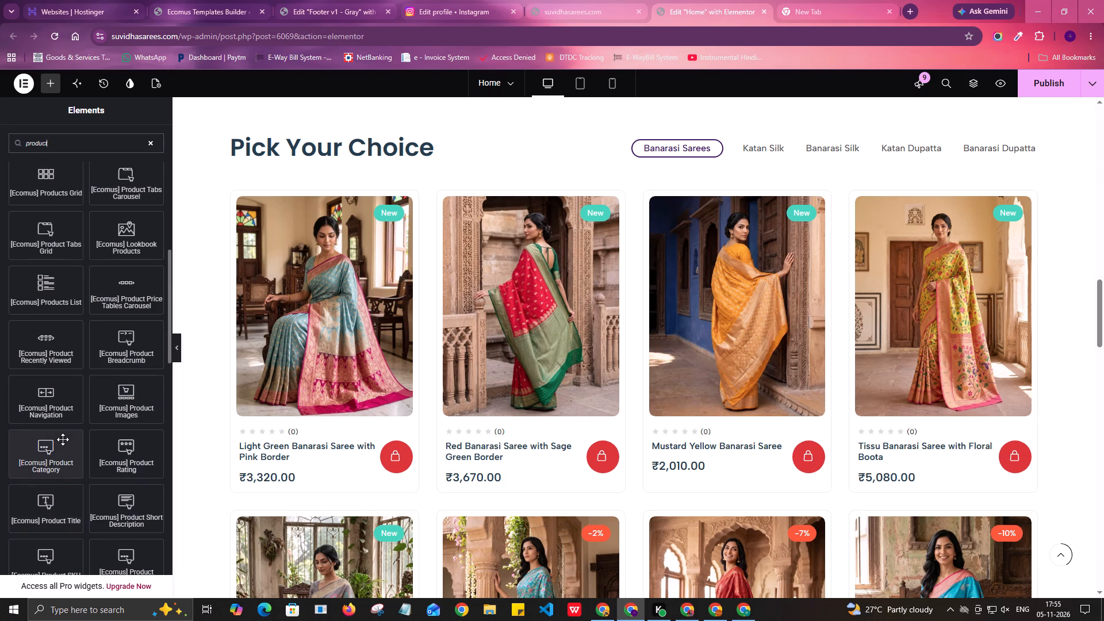
scroll(121, 336, "up", 1)
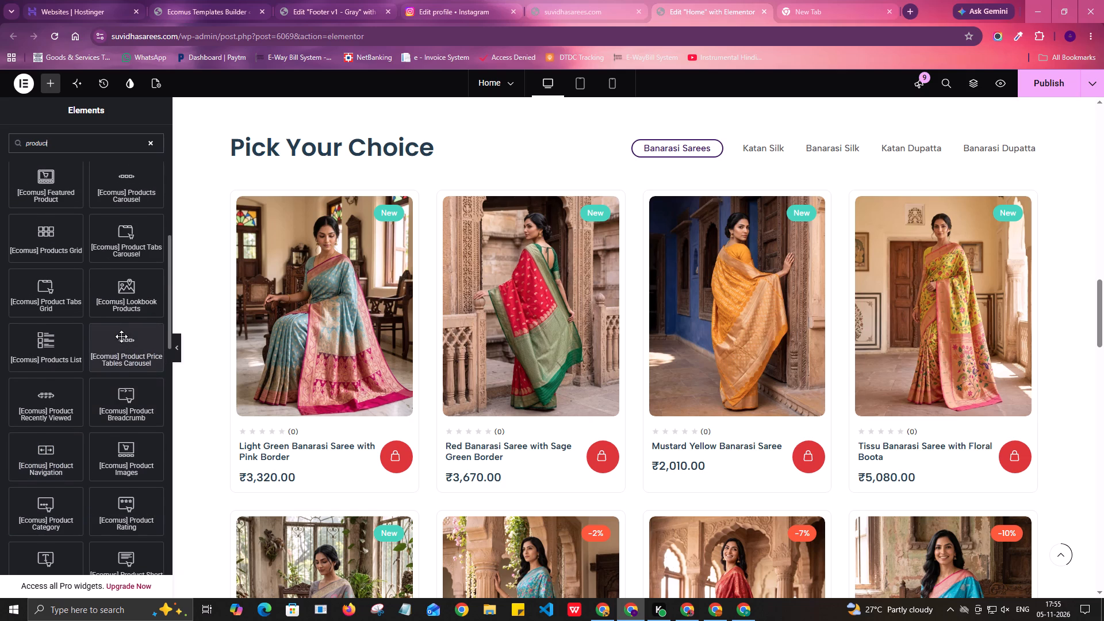
scroll(121, 336, "up", 3)
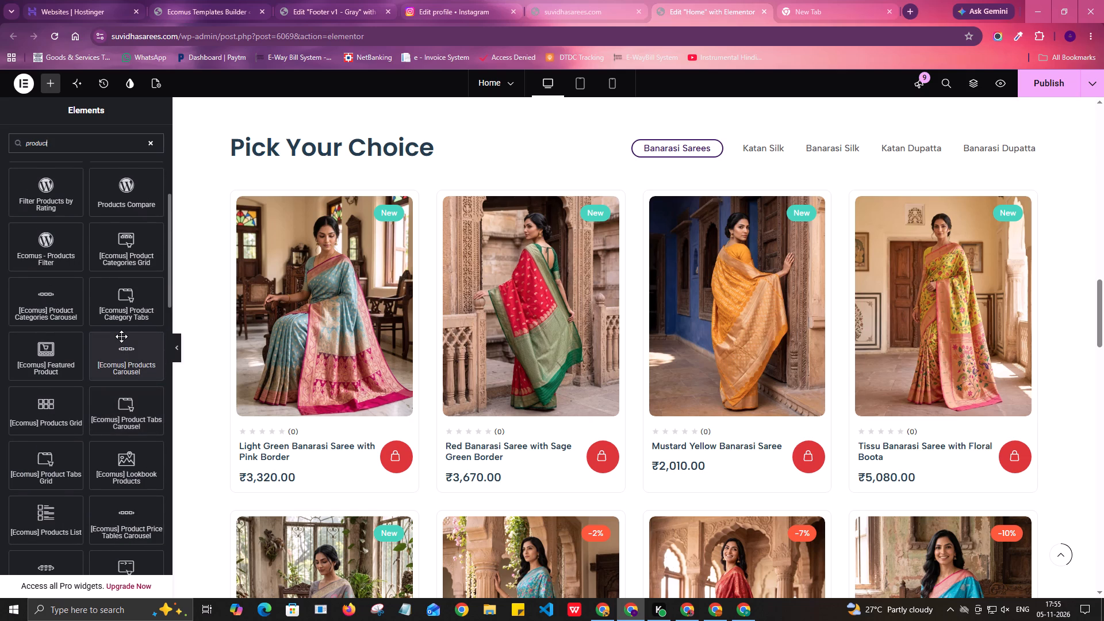
scroll(121, 336, "up", 1)
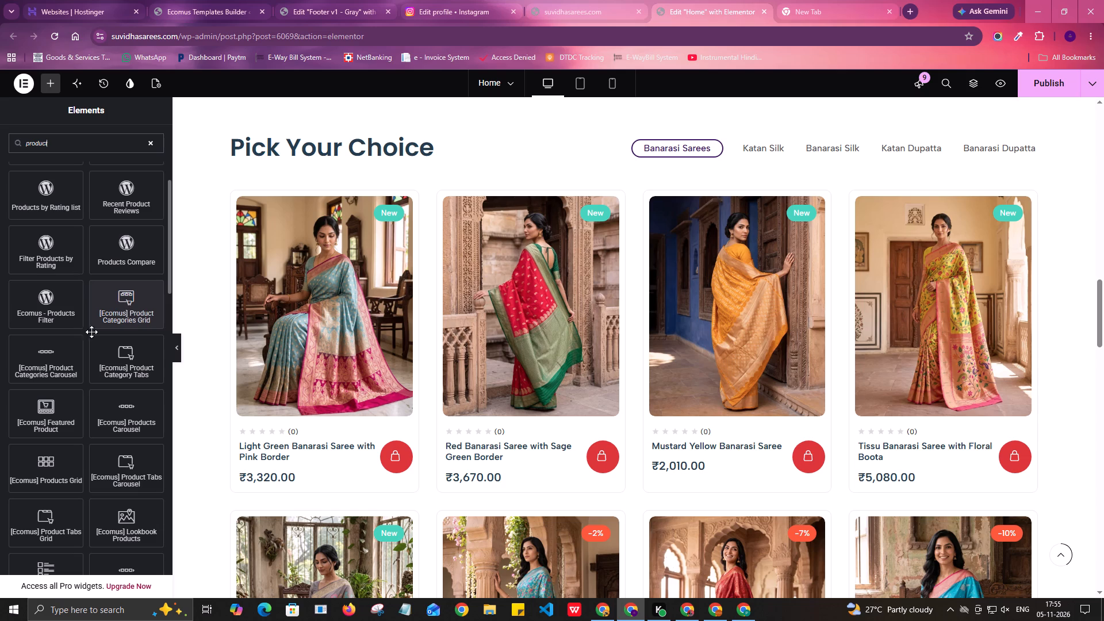
Add the Ecomus Featured Product widget above the Pick Your Choice heading, search saree and choose Light Green Banarasi Saree with Pink Border.
left_click_drag(33, 423, 650, 227)
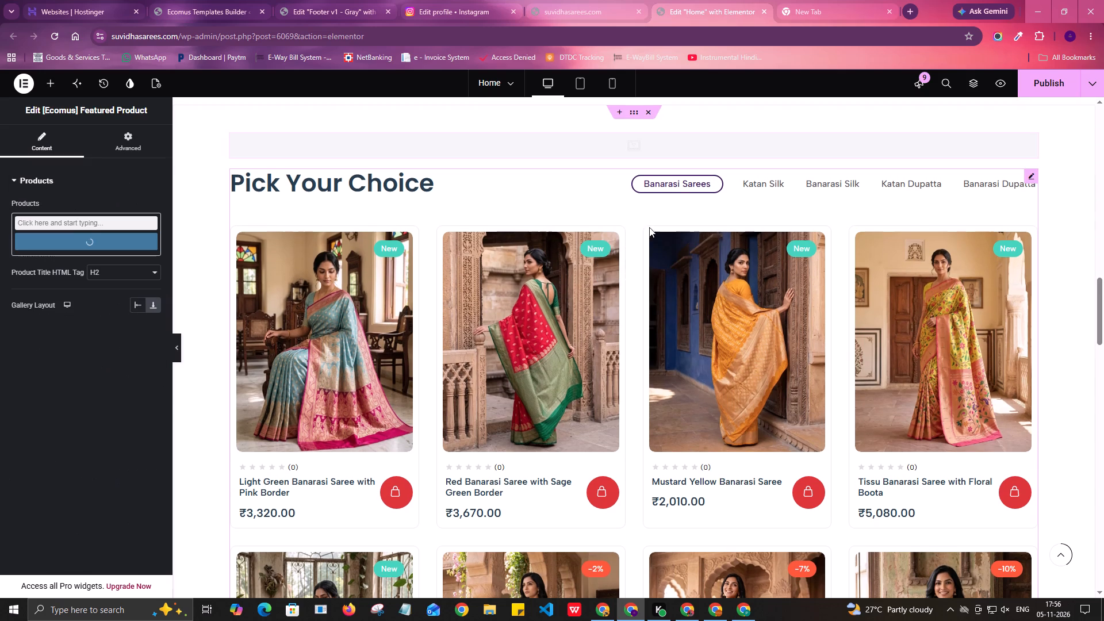
left_click(94, 220)
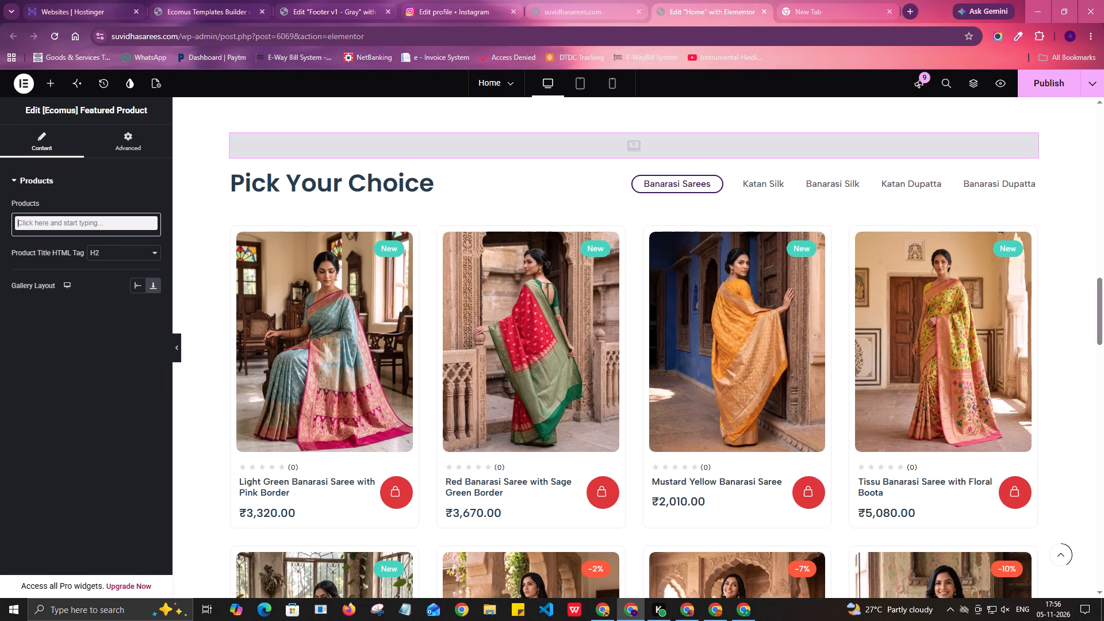
type("saree")
left_click(66, 245)
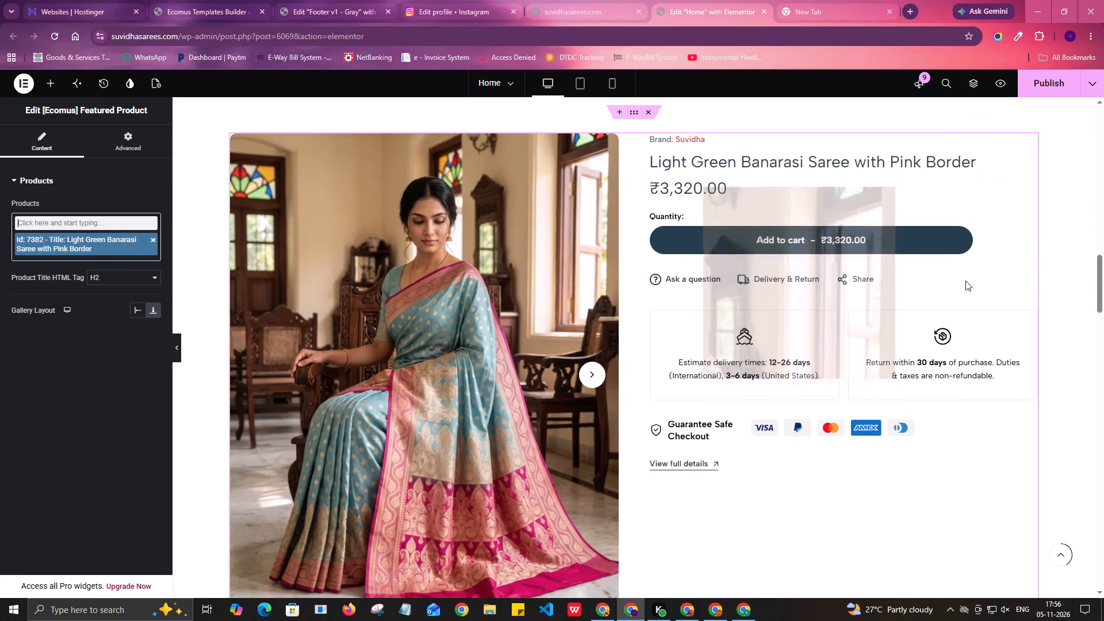
Examine the Featured Product layout and how it sits above the Pick Your Choice section.
scroll(965, 281, "down", 6)
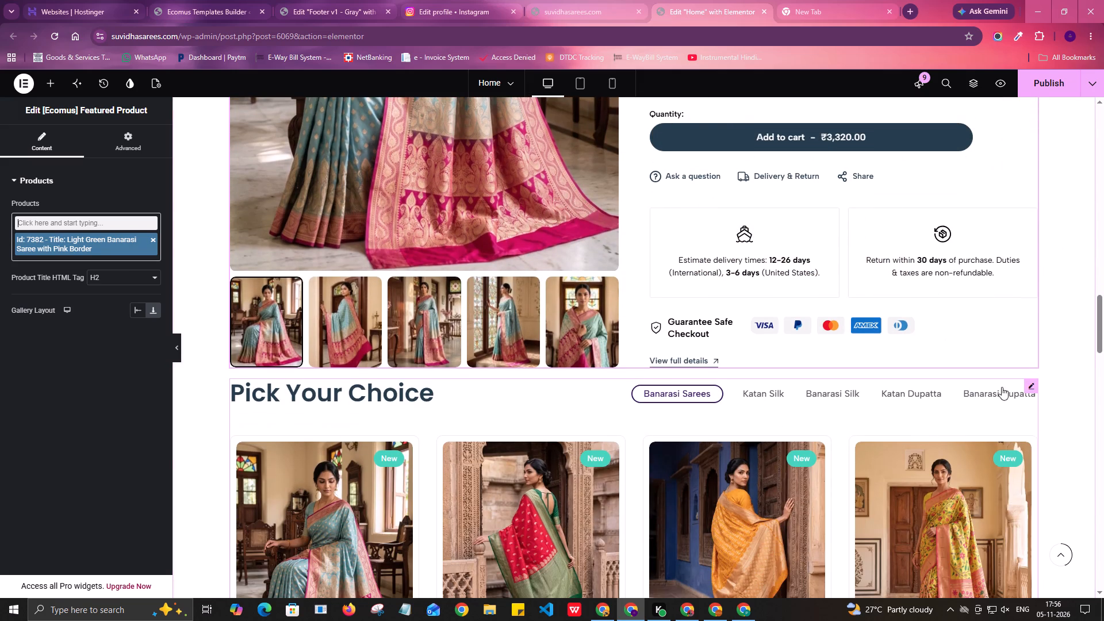
scroll(1018, 387, "up", 7)
scroll(1018, 387, "down", 1)
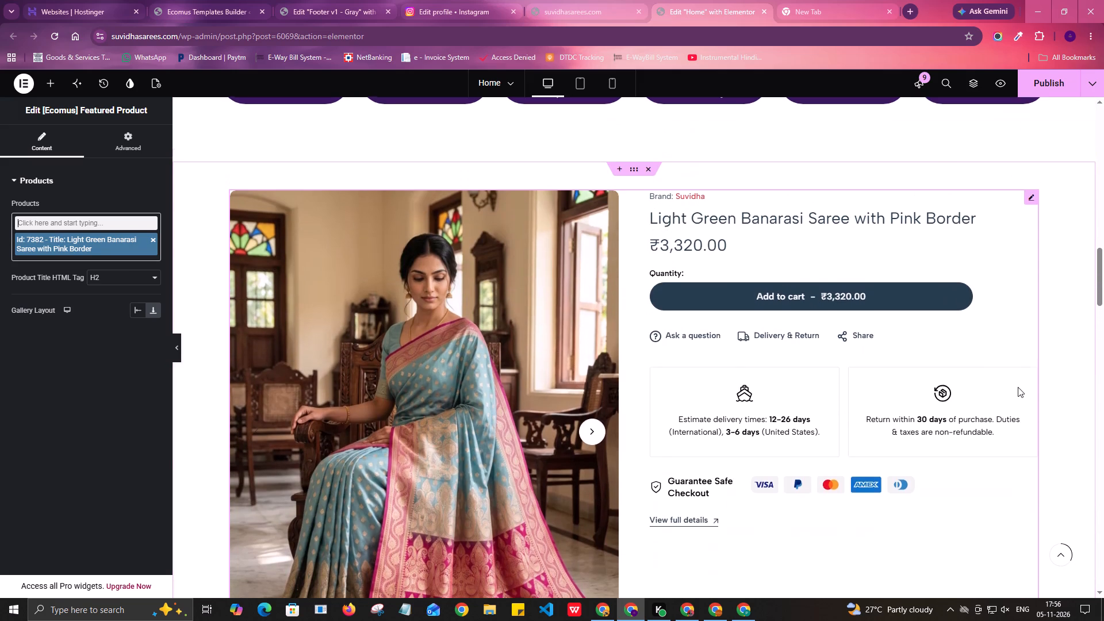
scroll(1015, 386, "down", 7)
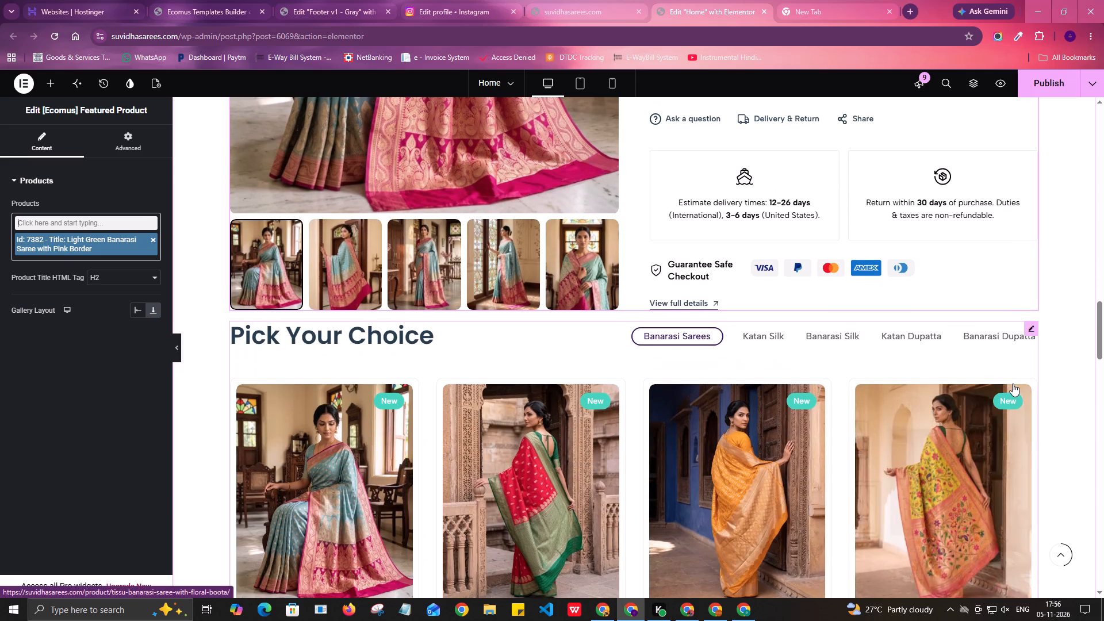
Delete the Ecomus Featured Product widget above the Pick Your Choice section.
scroll(1013, 384, "up", 1)
scroll(1013, 384, "down", 3)
scroll(1013, 383, "up", 4)
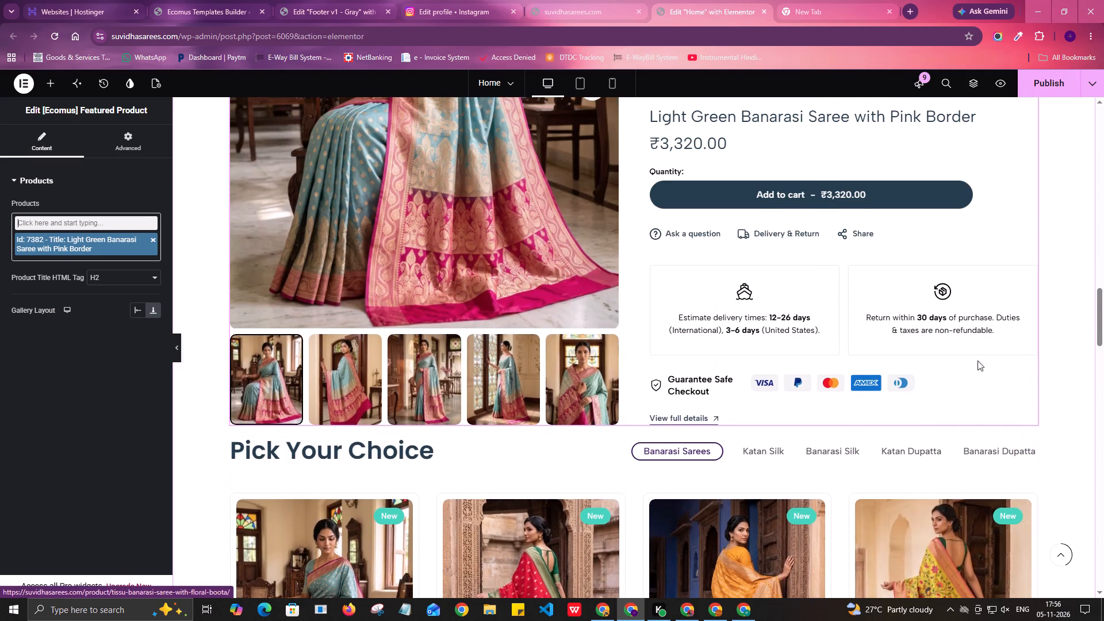
scroll(1019, 261, "up", 4)
scroll(983, 197, "up", 2)
right_click(986, 219)
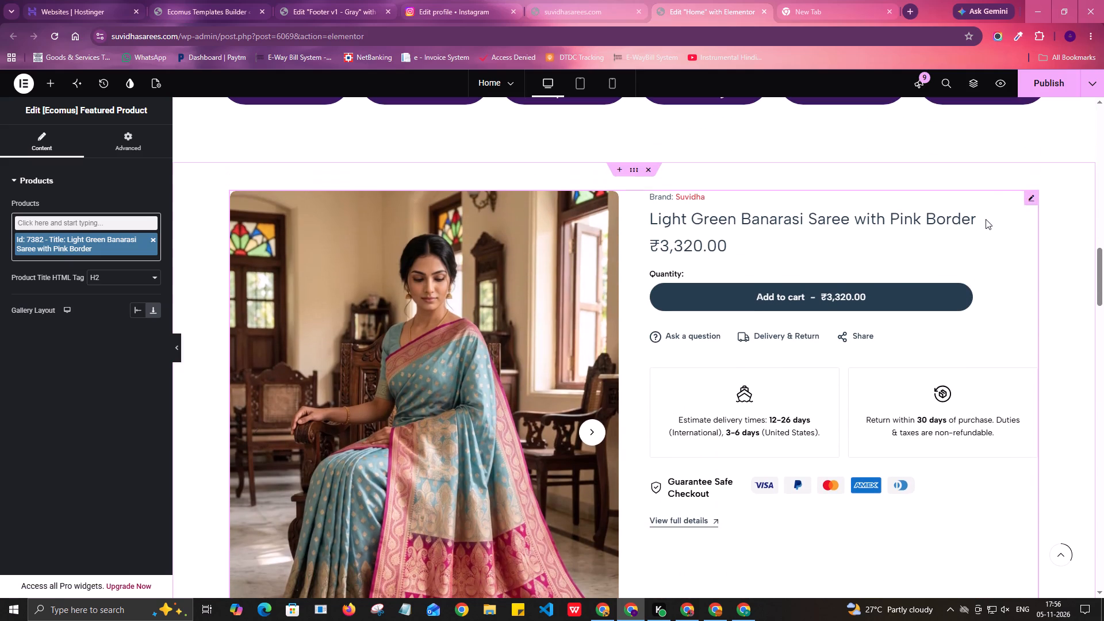
left_click(993, 499)
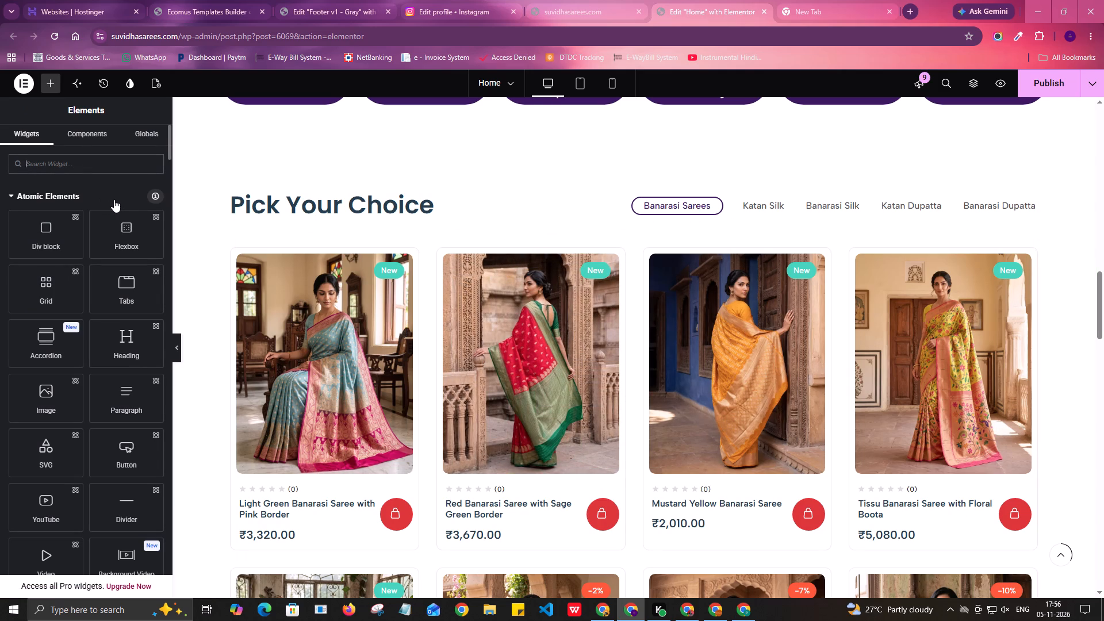
Search the widget library for product and add the Ecomus Products Grid widget above the Pick Your Choice heading.
type("product")
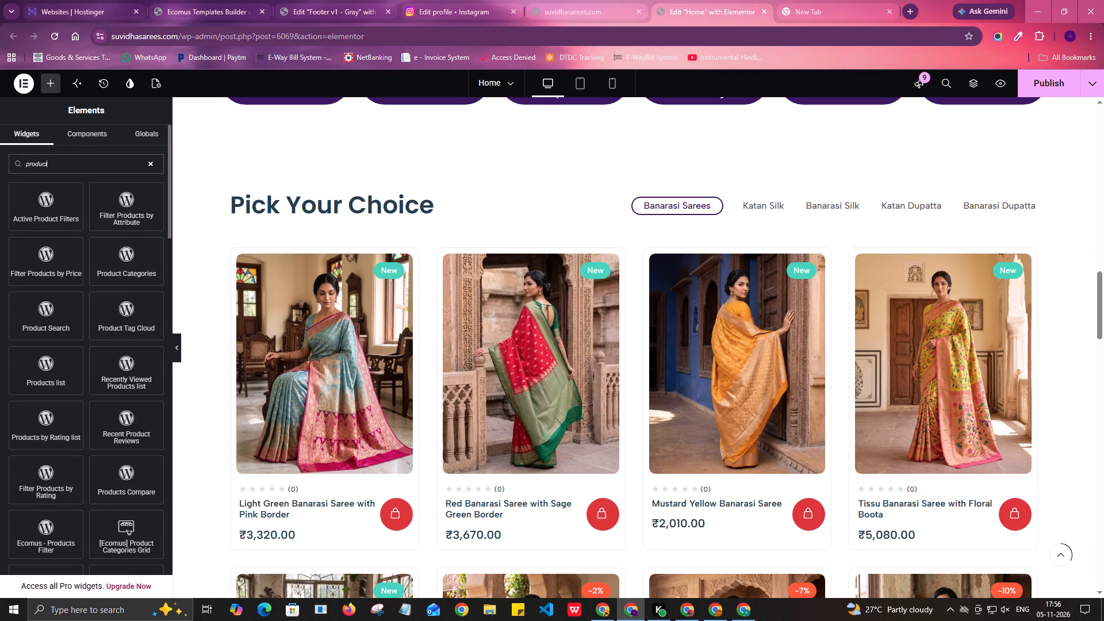
scroll(112, 374, "down", 1)
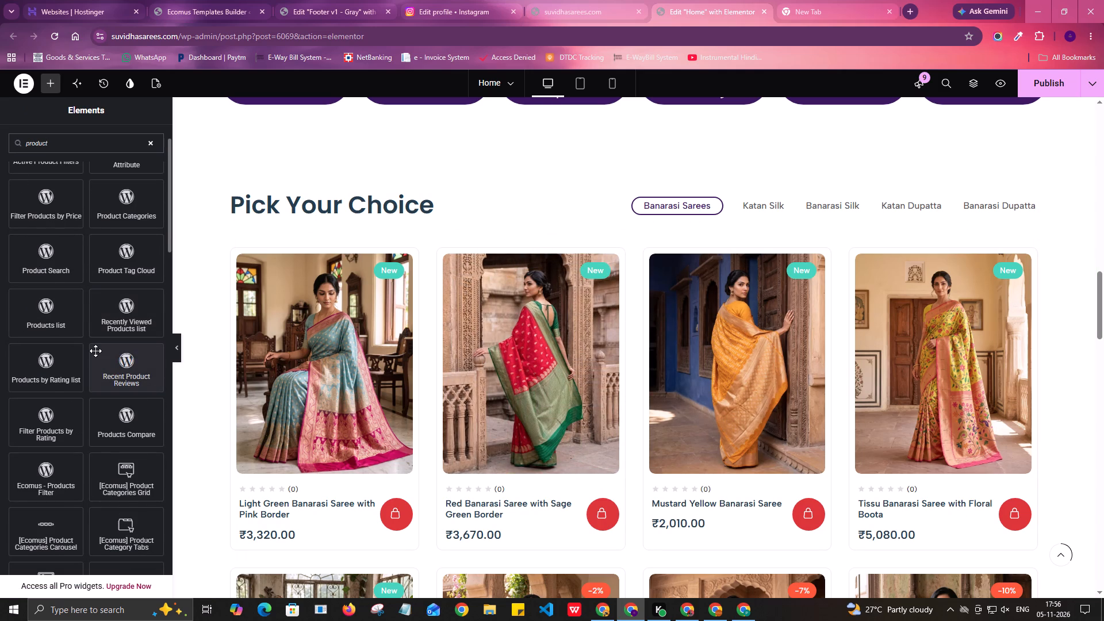
scroll(95, 350, "down", 3)
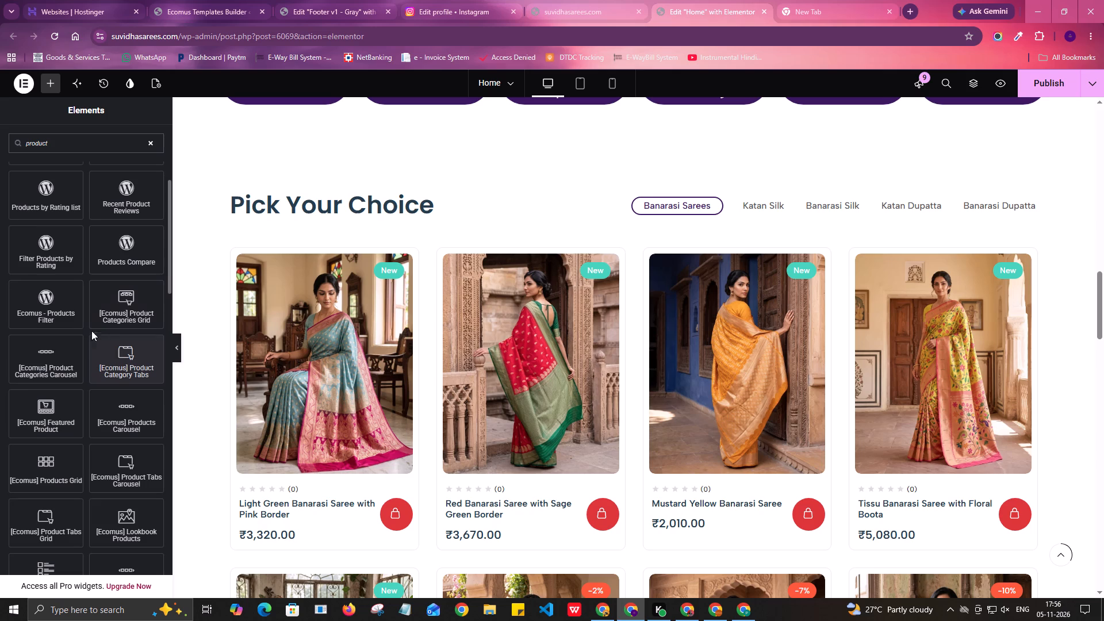
left_click_drag(48, 465, 658, 270)
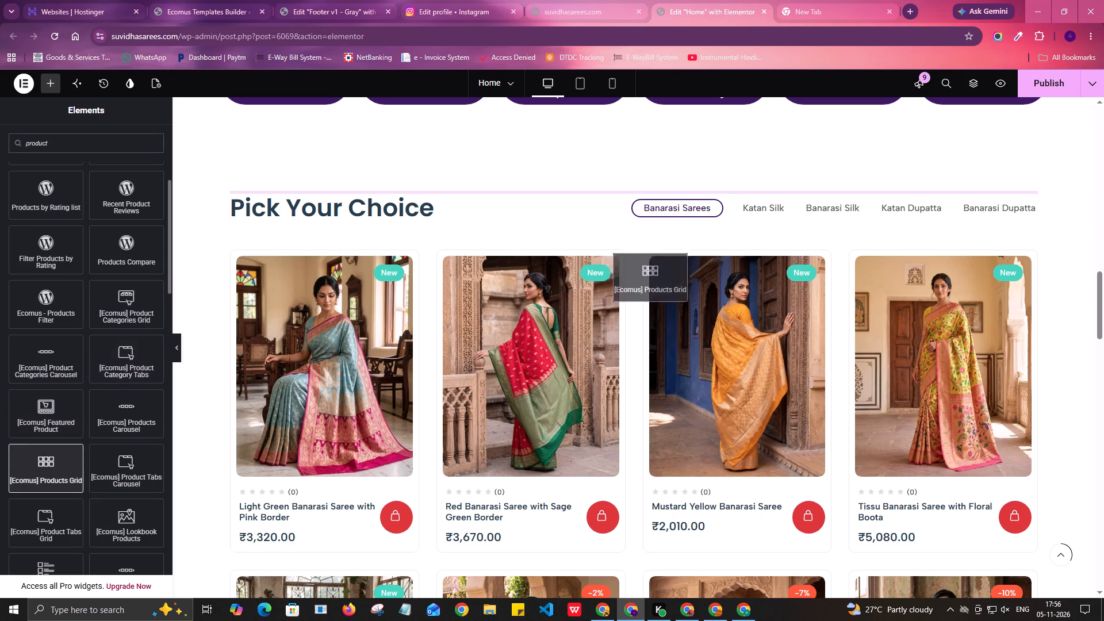
left_click_drag(658, 270, 705, 227)
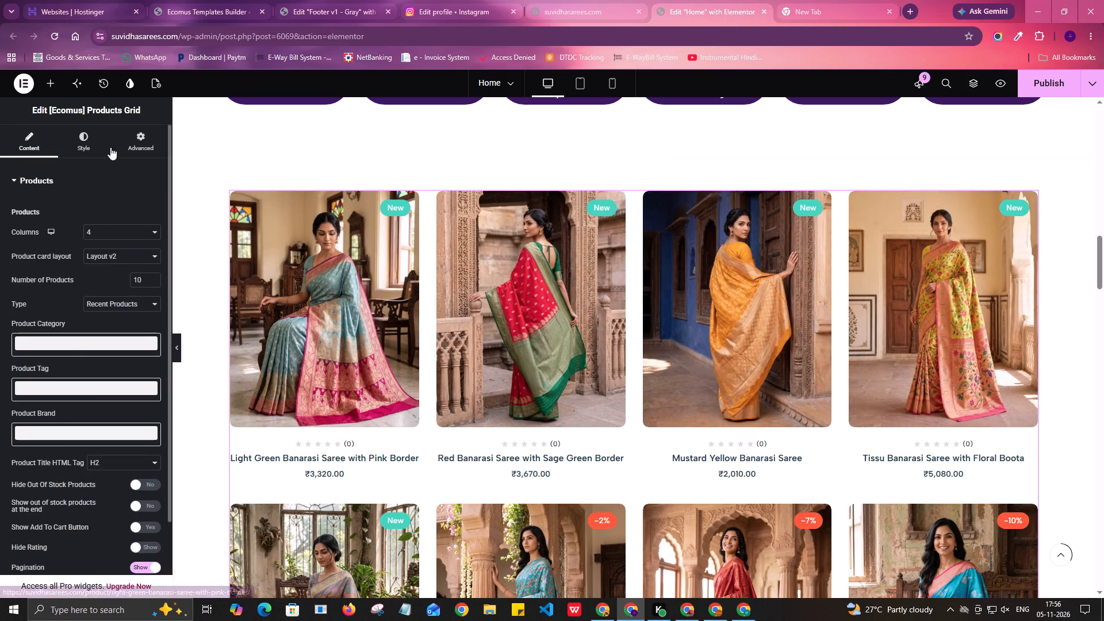
Search the widget library for product again and add the Ecomus Products List widget above the new Products Grid.
left_click(49, 86)
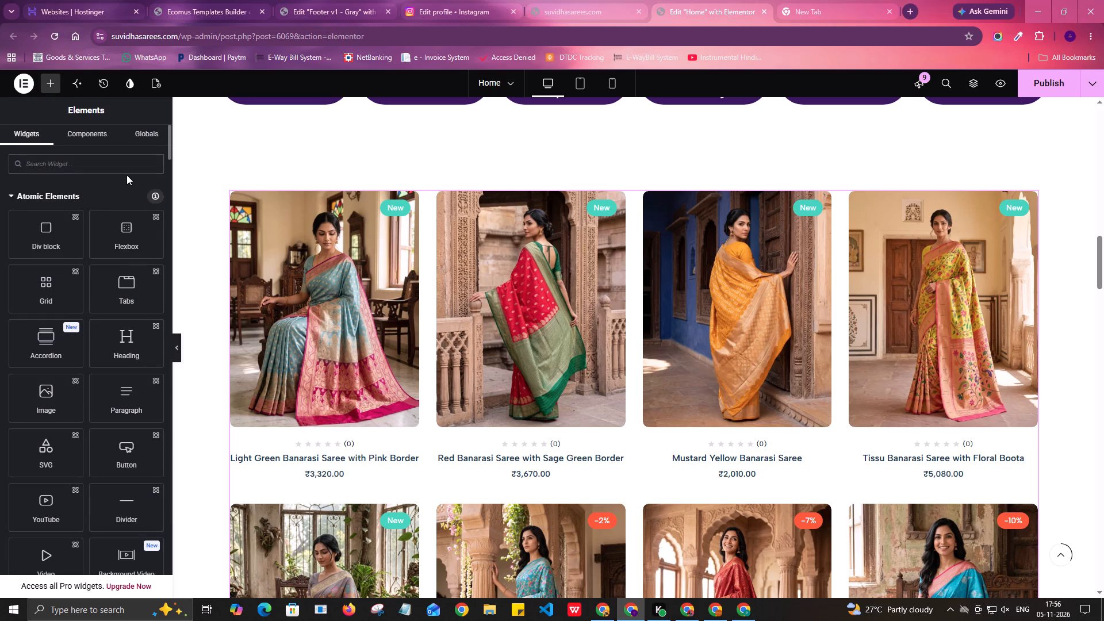
type("product")
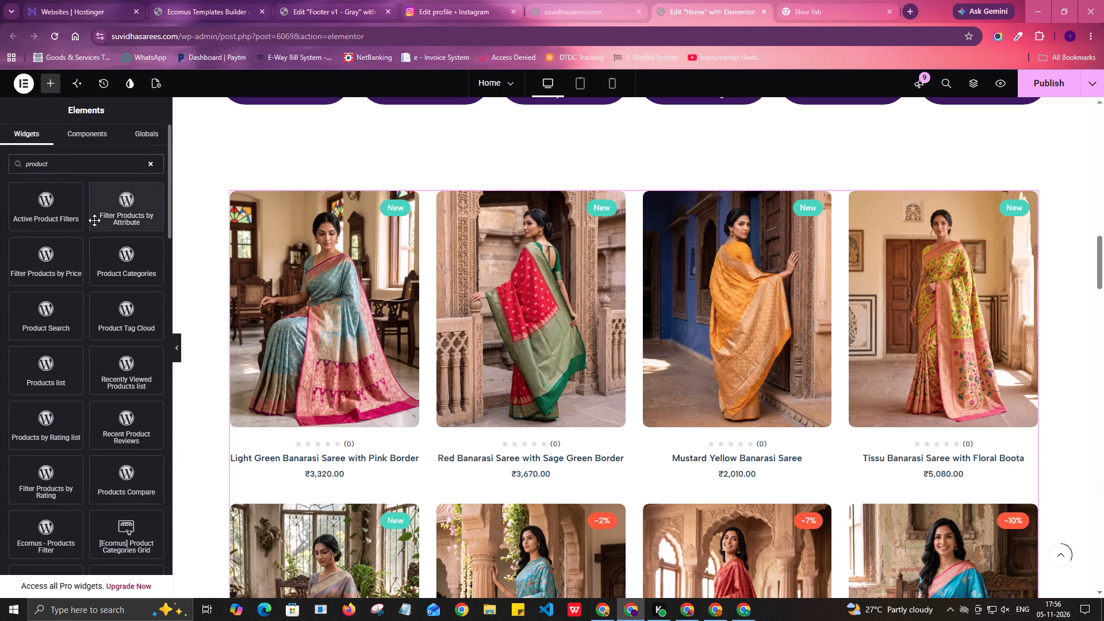
scroll(97, 270, "down", 3)
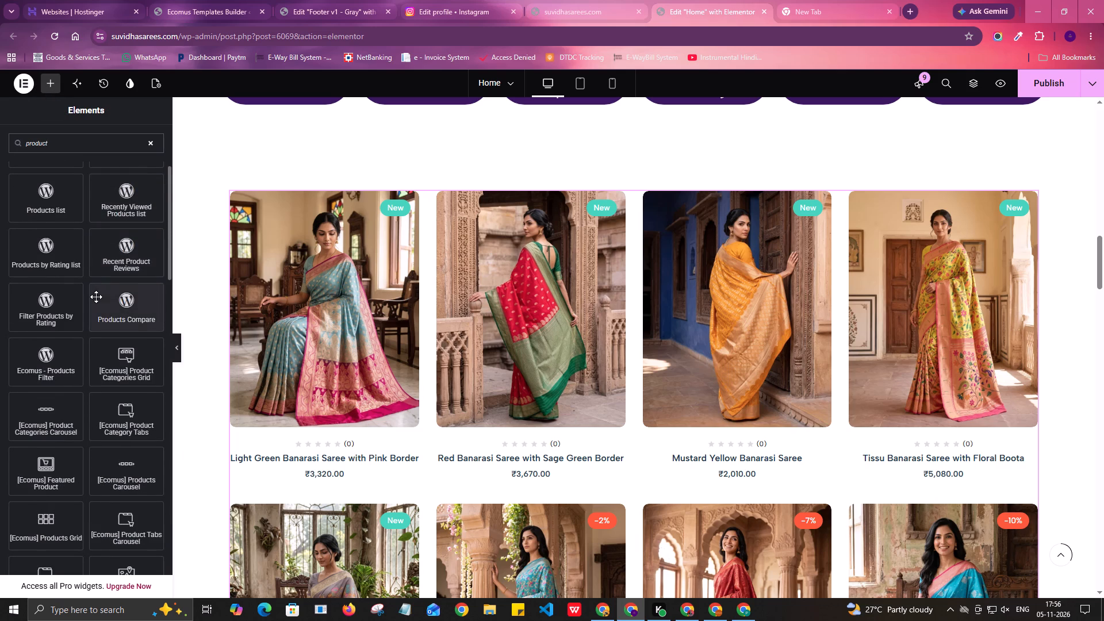
scroll(96, 297, "down", 2)
left_click_drag(48, 511, 636, 361)
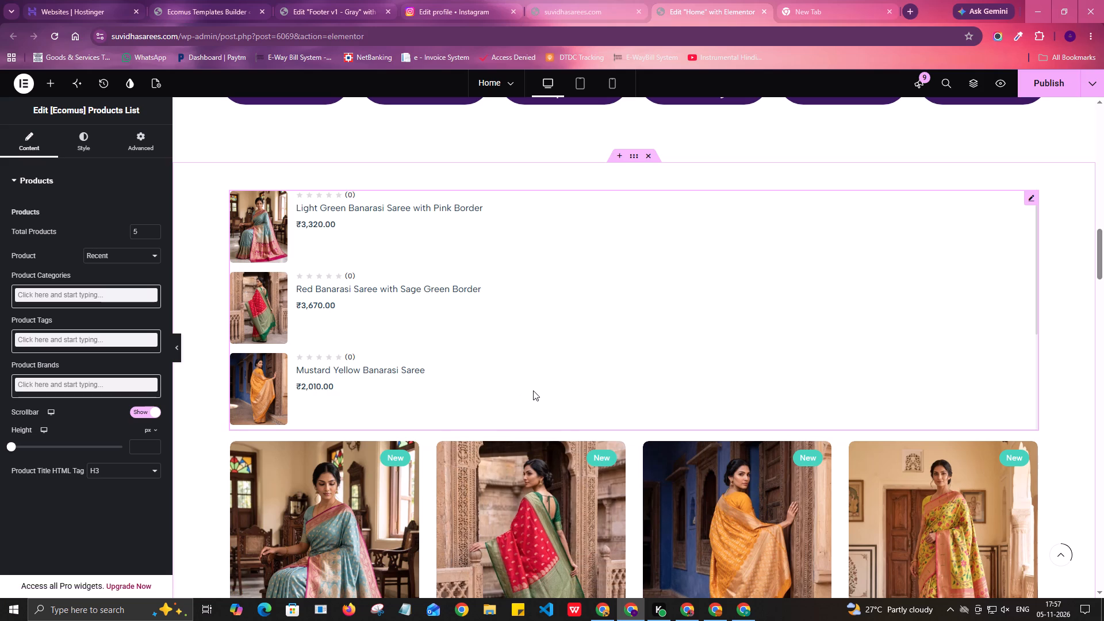
Examine the Products List layout and the Products Grid below it, beneath the category cards.
scroll(534, 390, "down", 7)
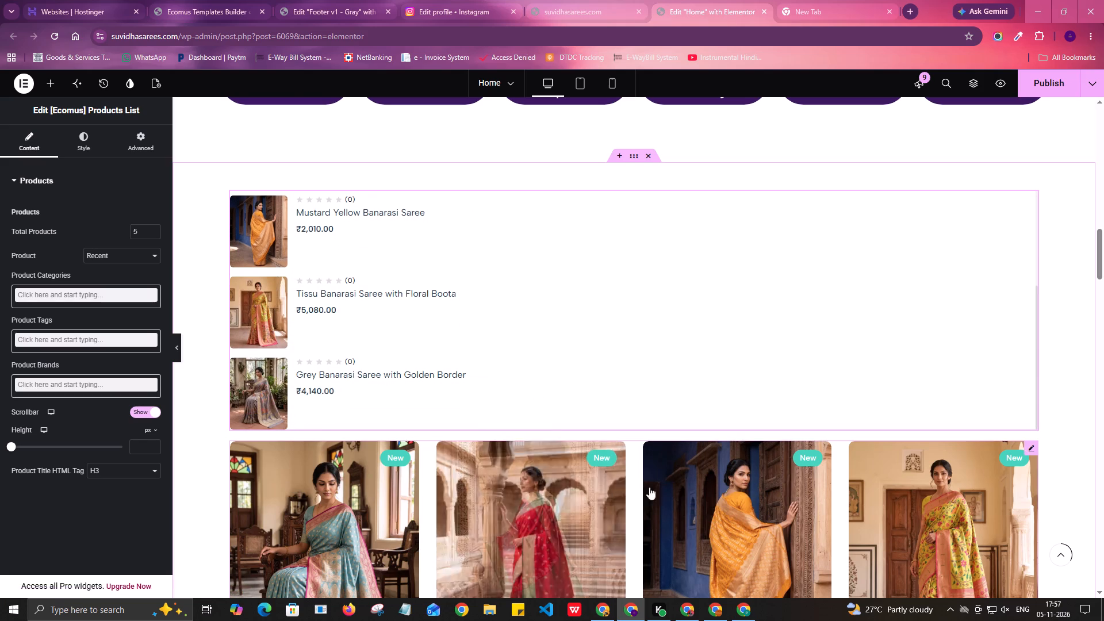
scroll(737, 470, "up", 2)
scroll(584, 442, "up", 7)
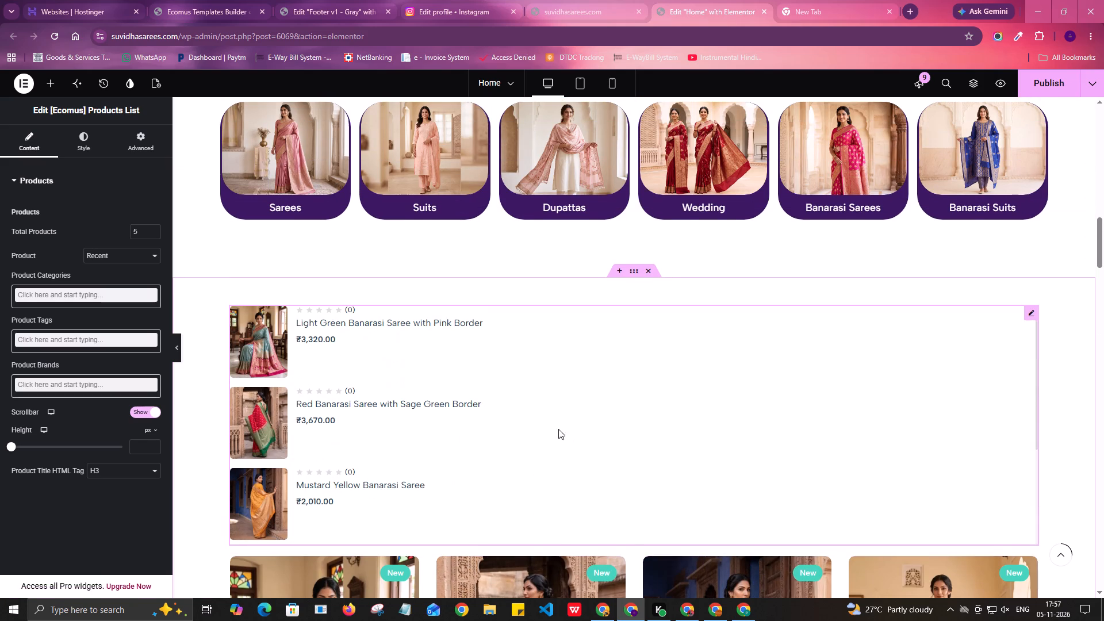
scroll(547, 240, "down", 4)
scroll(435, 412, "down", 8)
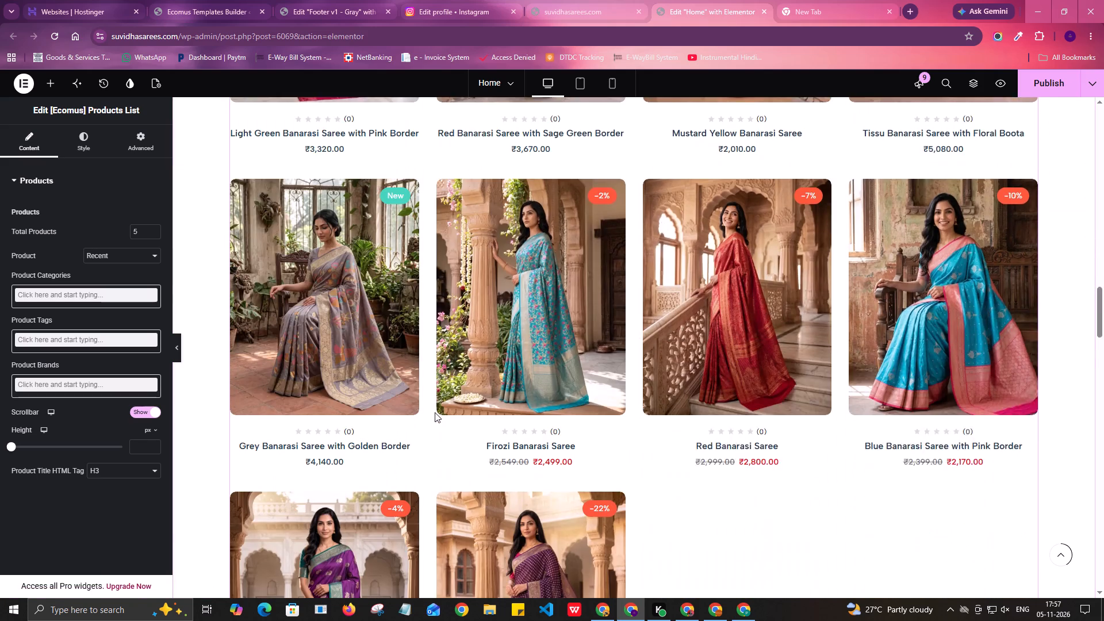
Review the sections from the Pick Your Choice products through the Free Delivery banner and Favourite Picks to Glance Of Our Socials.
scroll(435, 412, "down", 17)
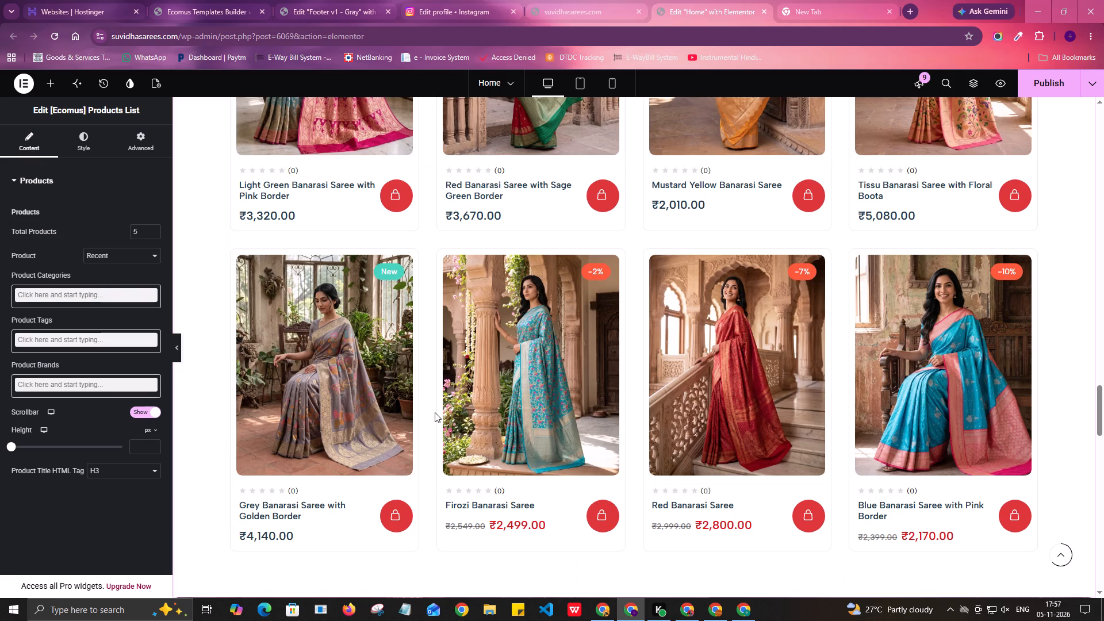
scroll(435, 412, "down", 8)
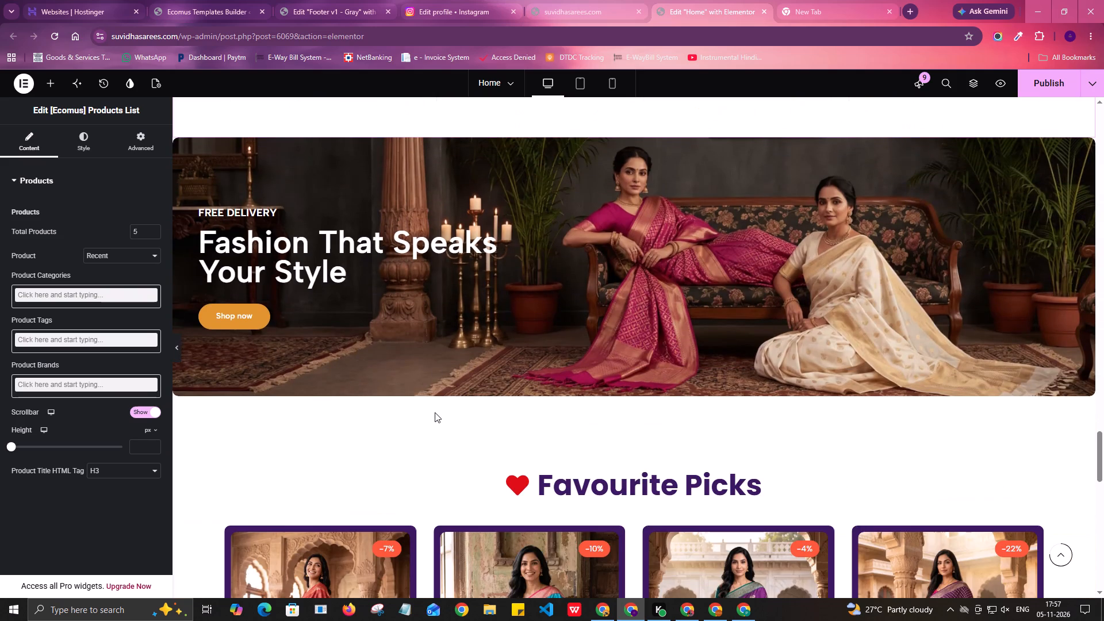
scroll(434, 415, "down", 10)
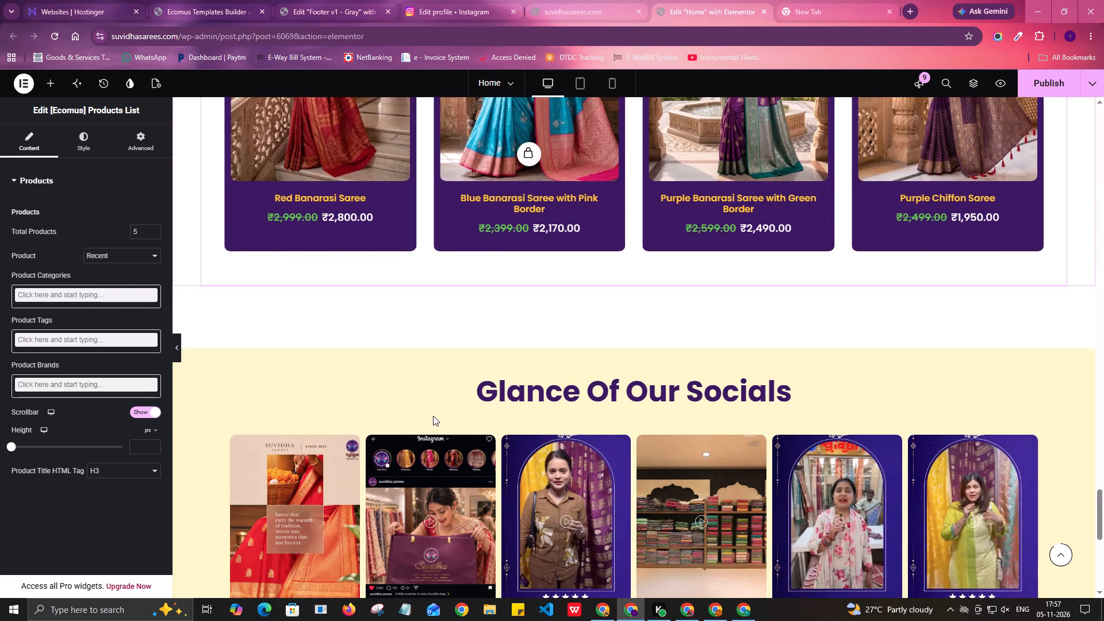
scroll(433, 423, "down", 4)
scroll(433, 424, "up", 17)
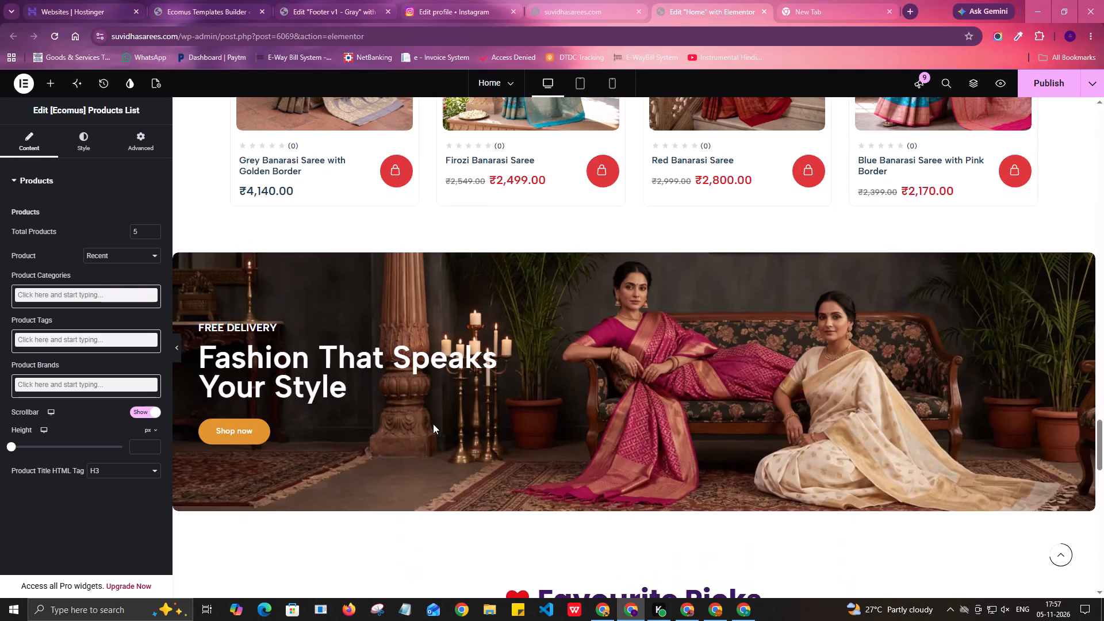
scroll(433, 424, "up", 2)
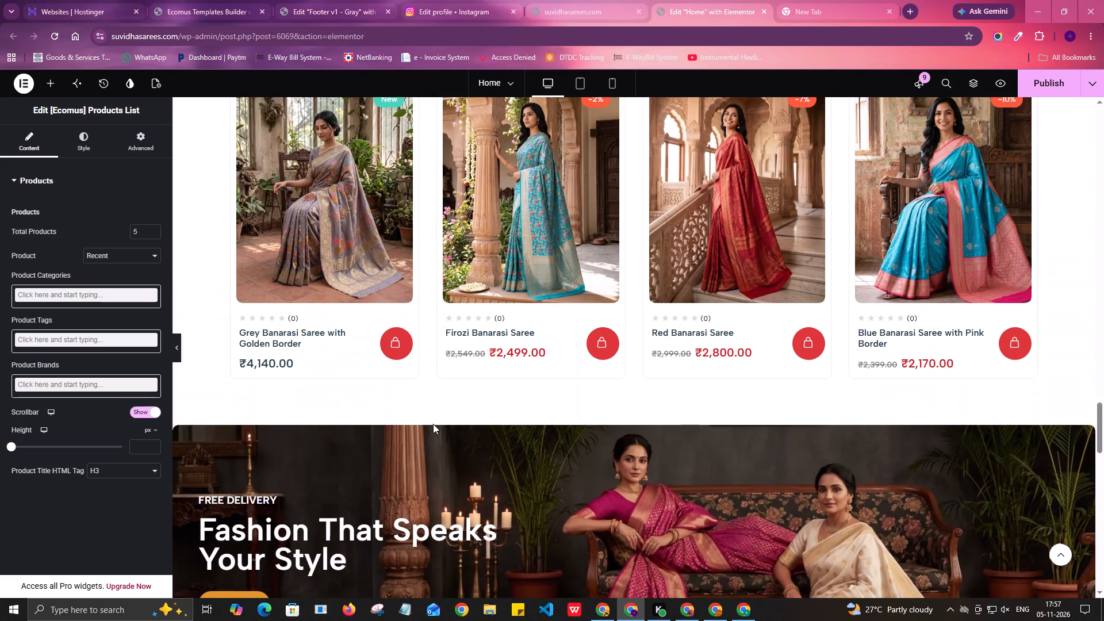